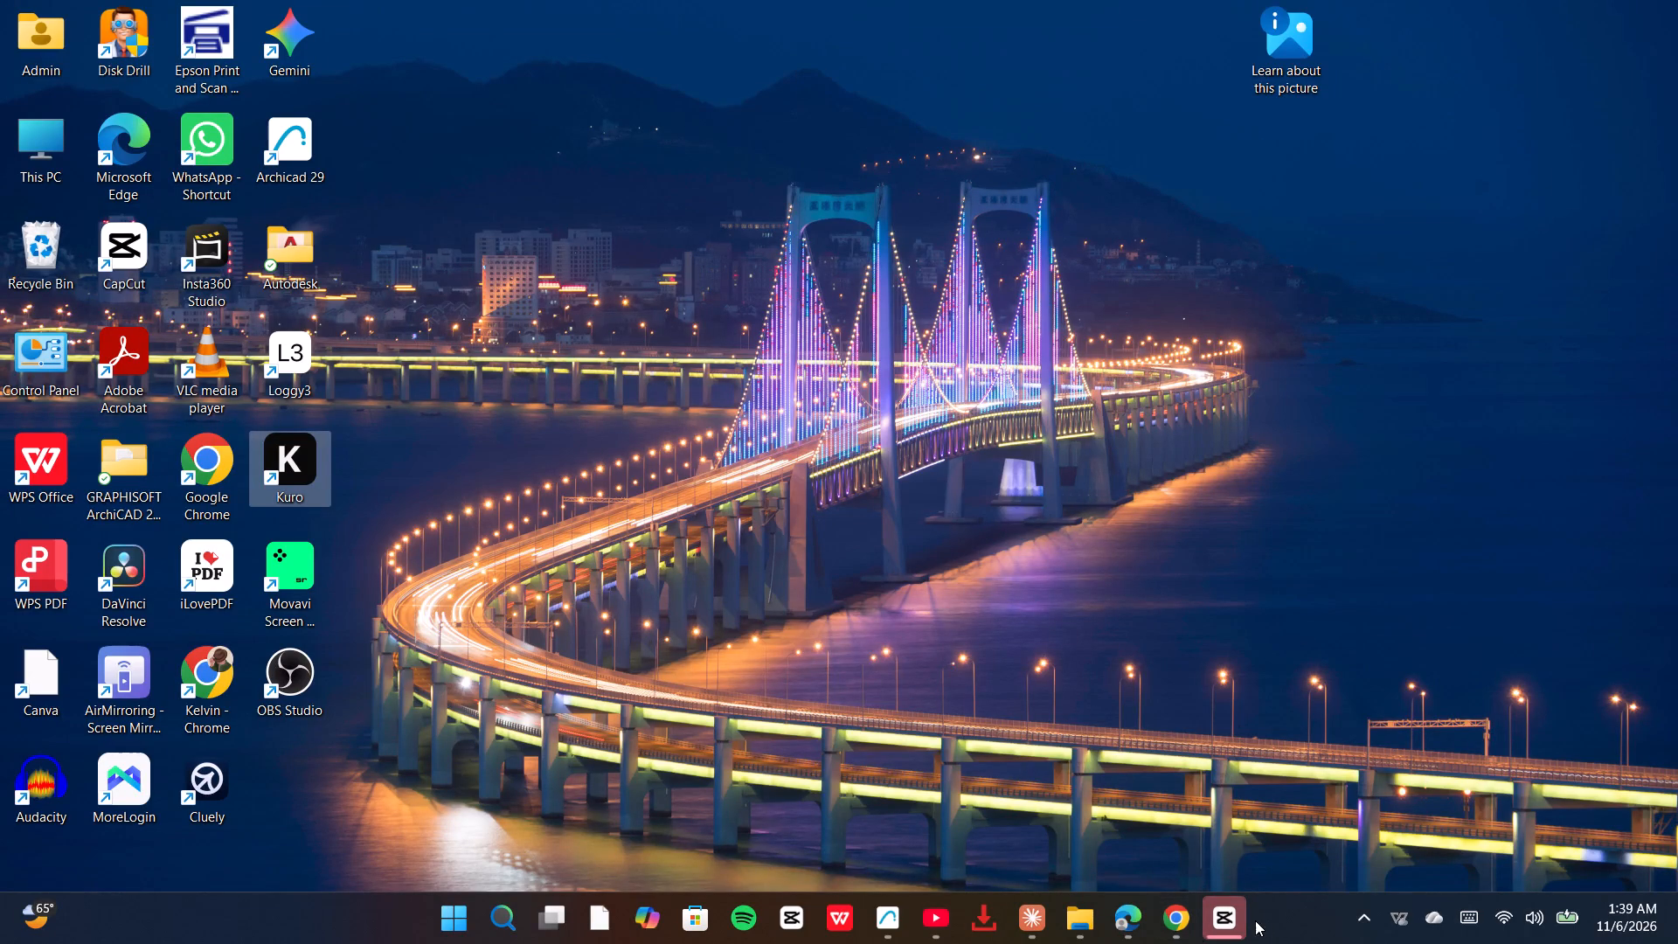
Switch to the MUTARA EDIT project in CapCut.
click(1230, 927)
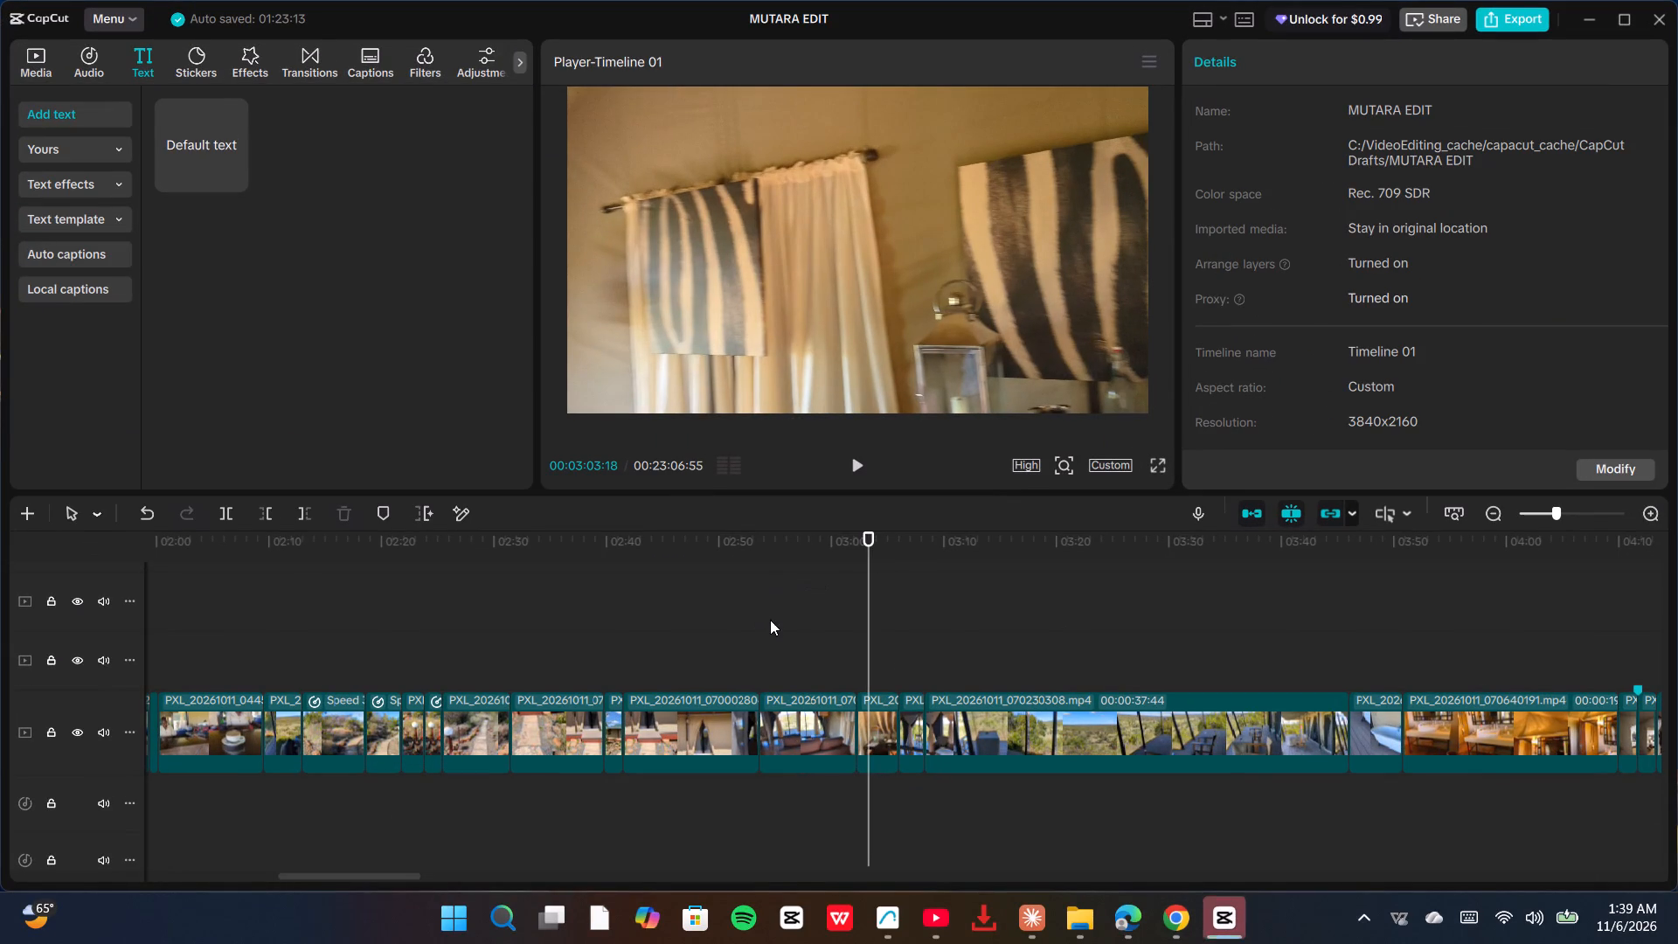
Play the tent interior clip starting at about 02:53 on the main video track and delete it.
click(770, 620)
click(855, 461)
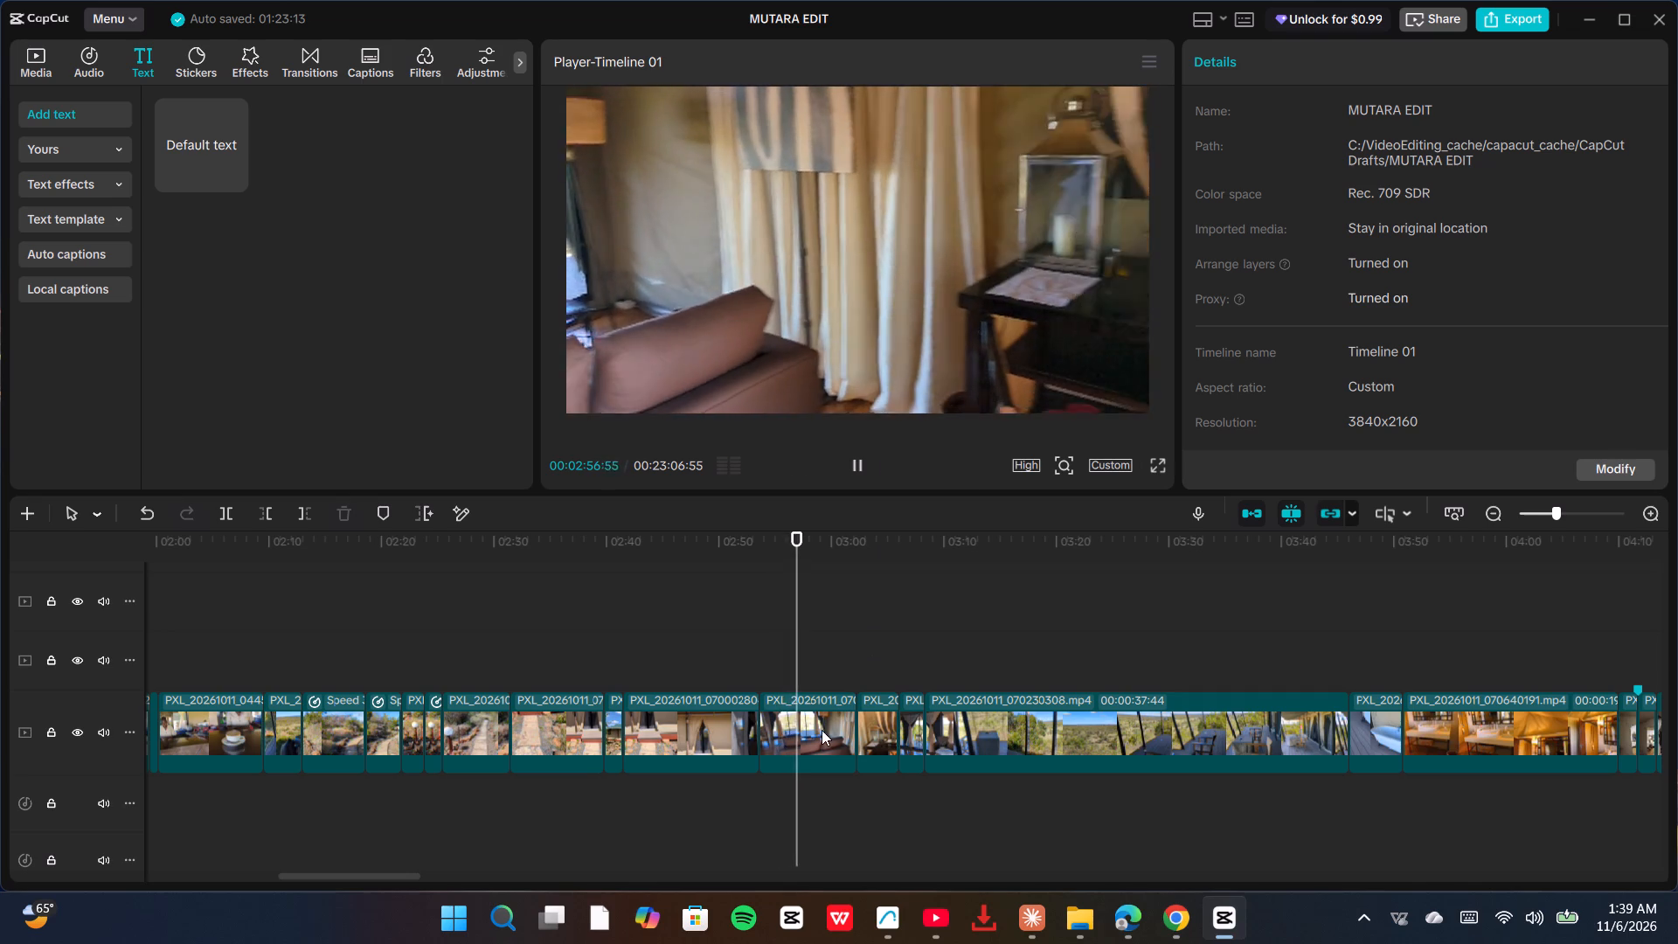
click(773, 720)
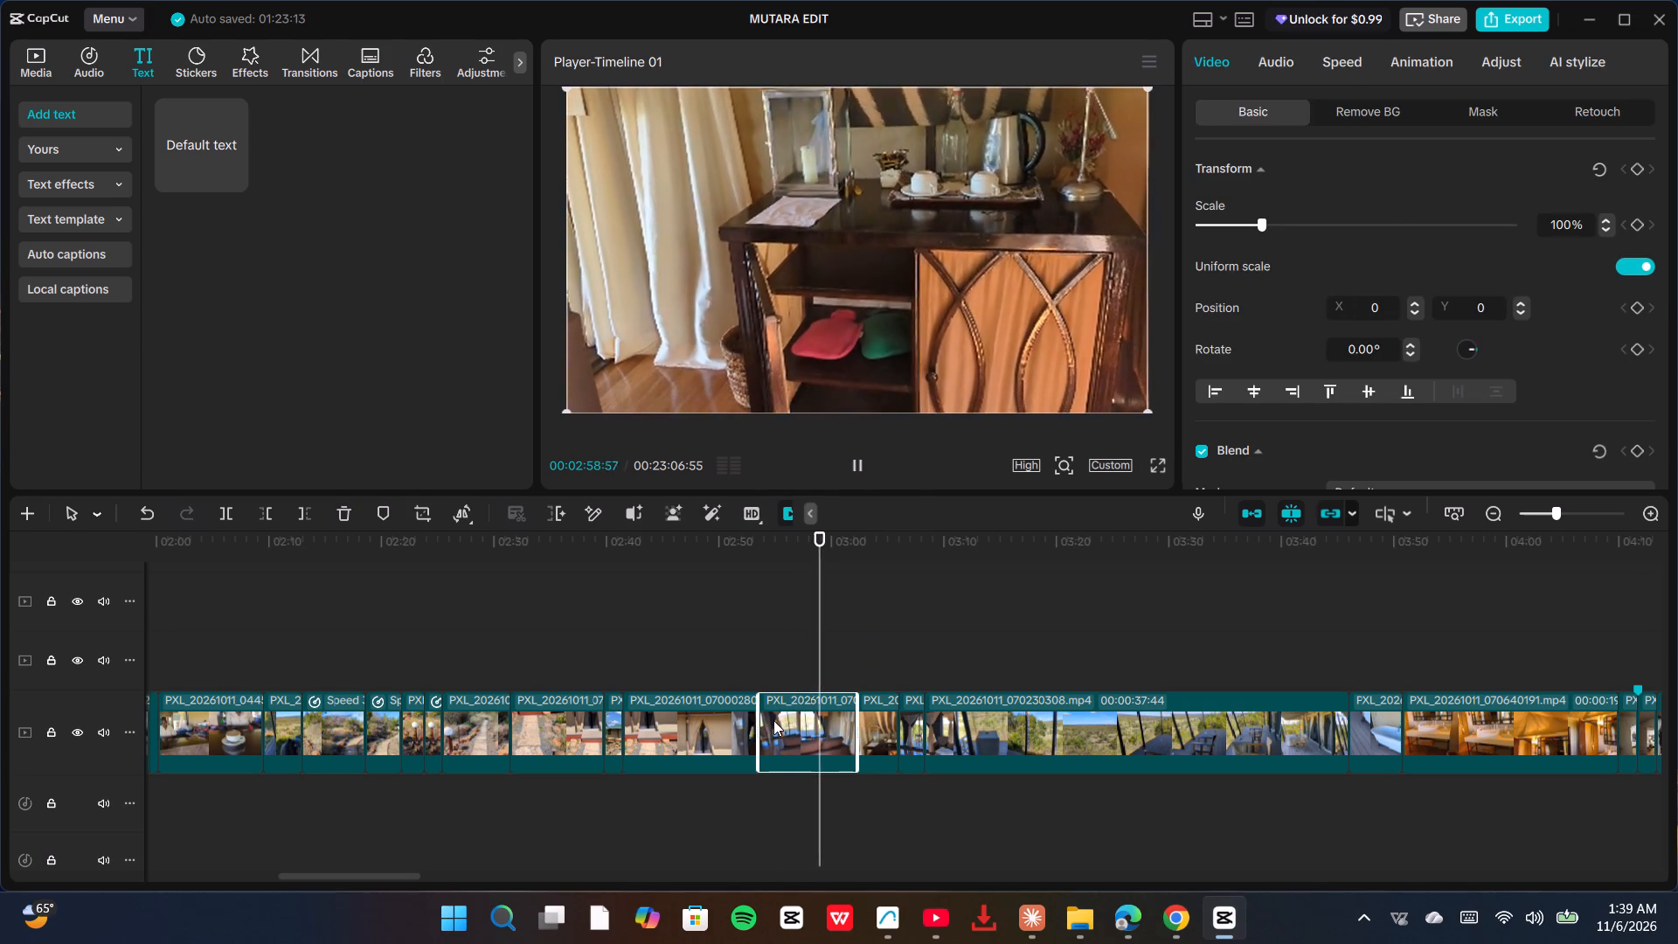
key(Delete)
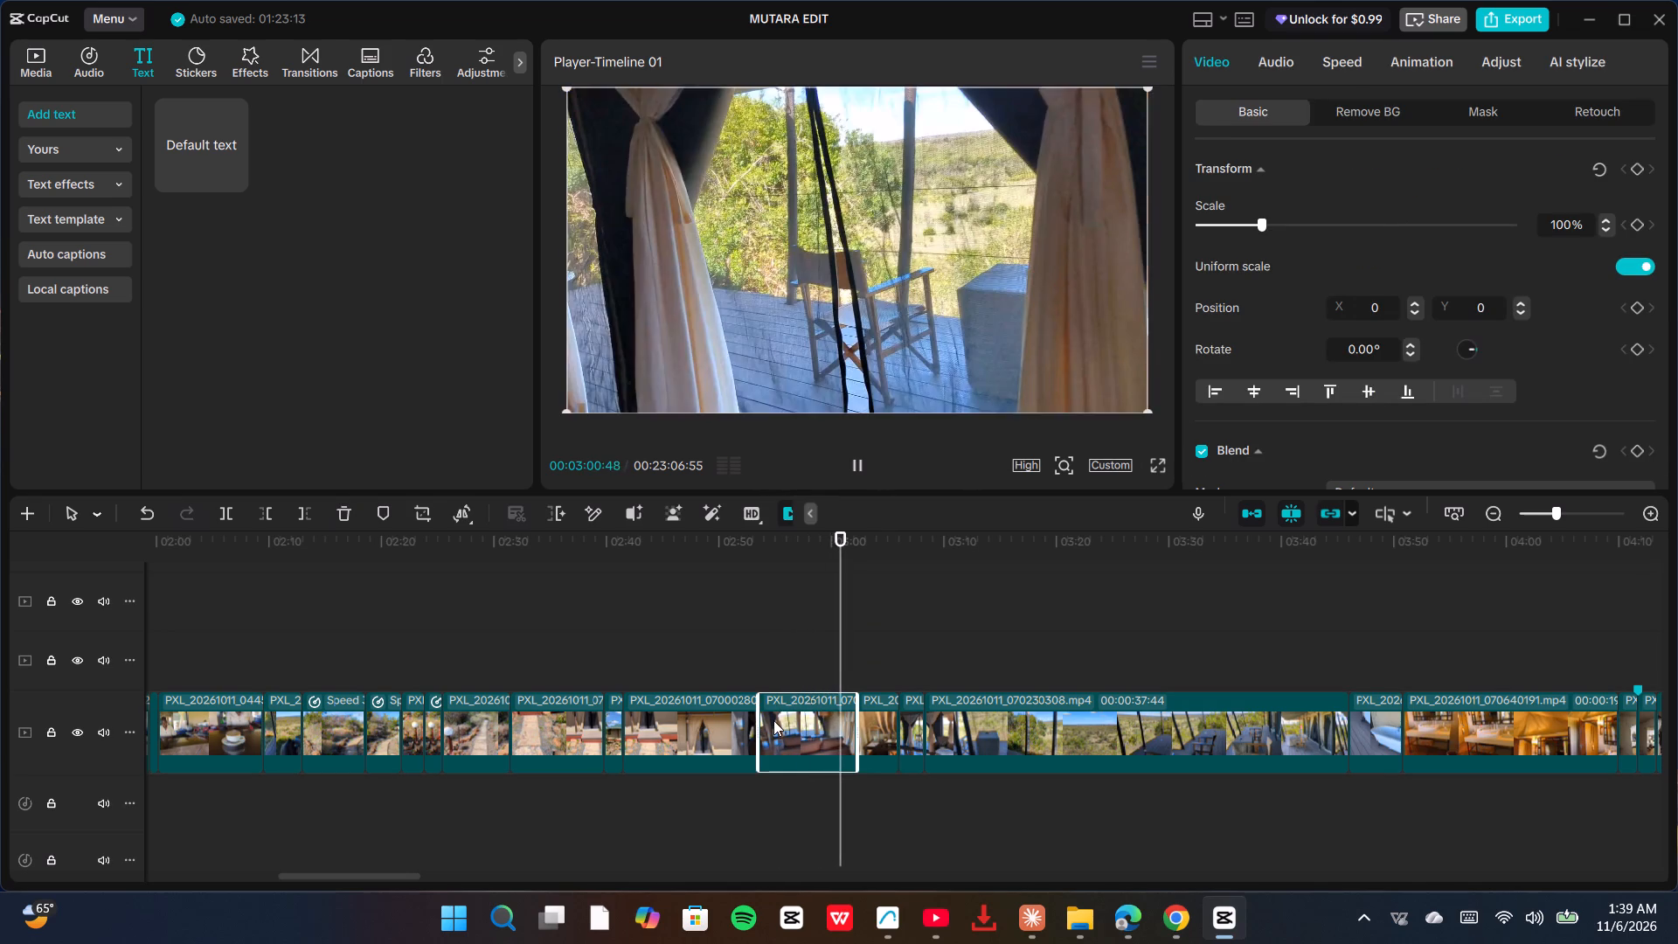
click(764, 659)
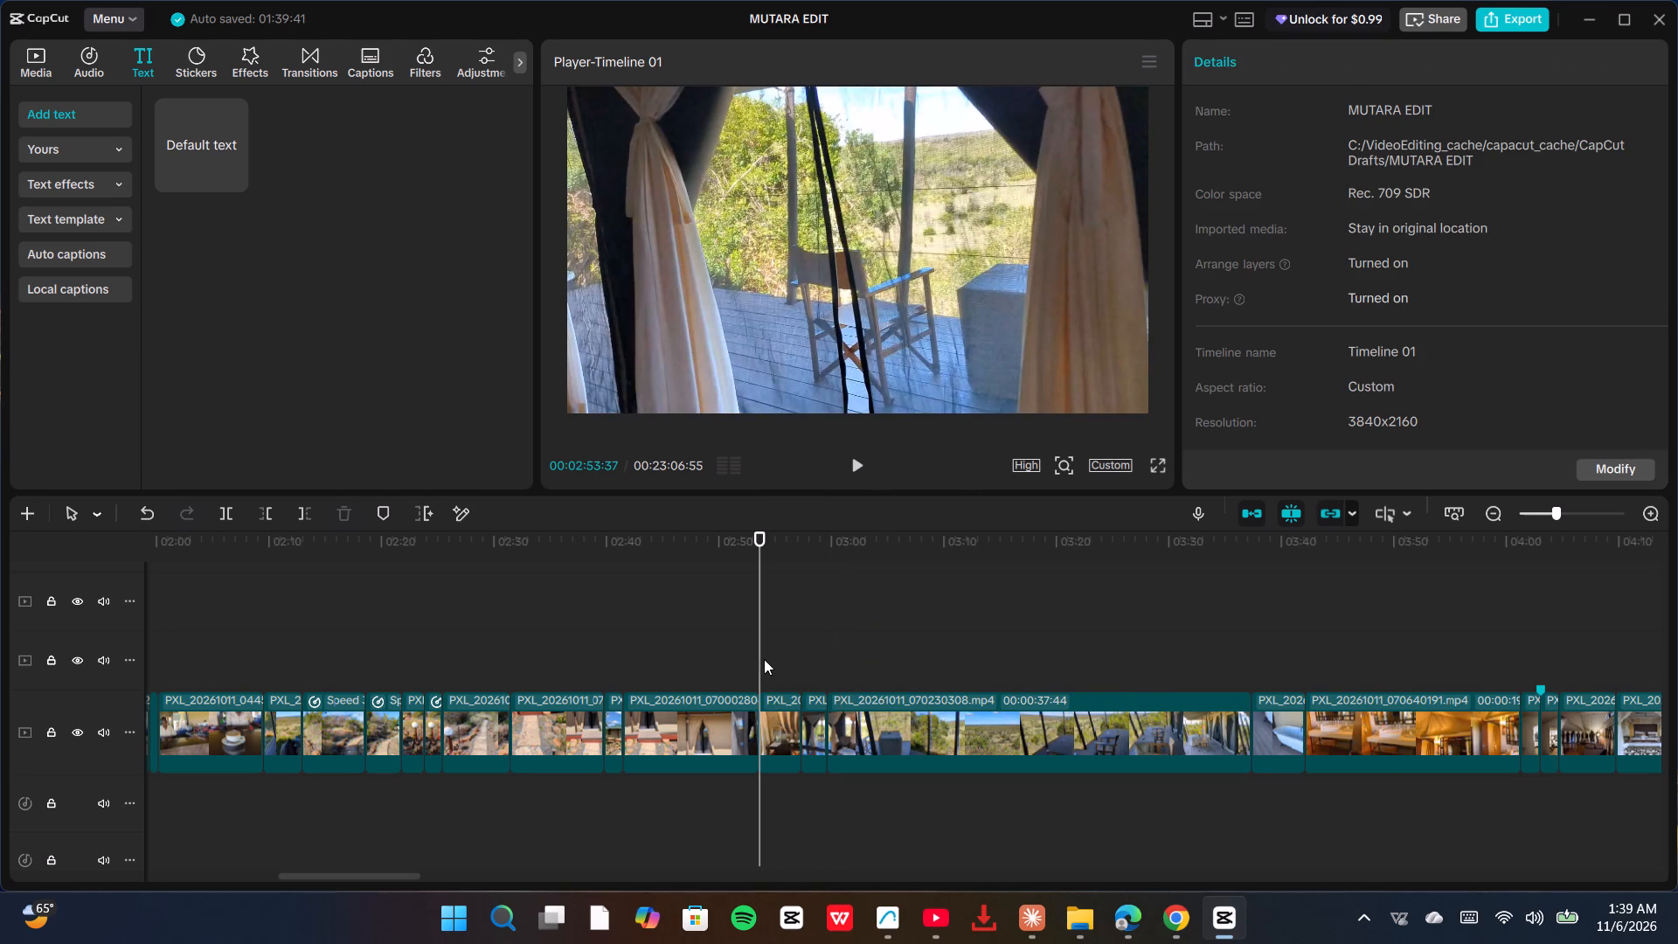
Play and scrub through the tent entrance clip and its transition into the interior clip, between about 02:45 and 02:55.
click(858, 466)
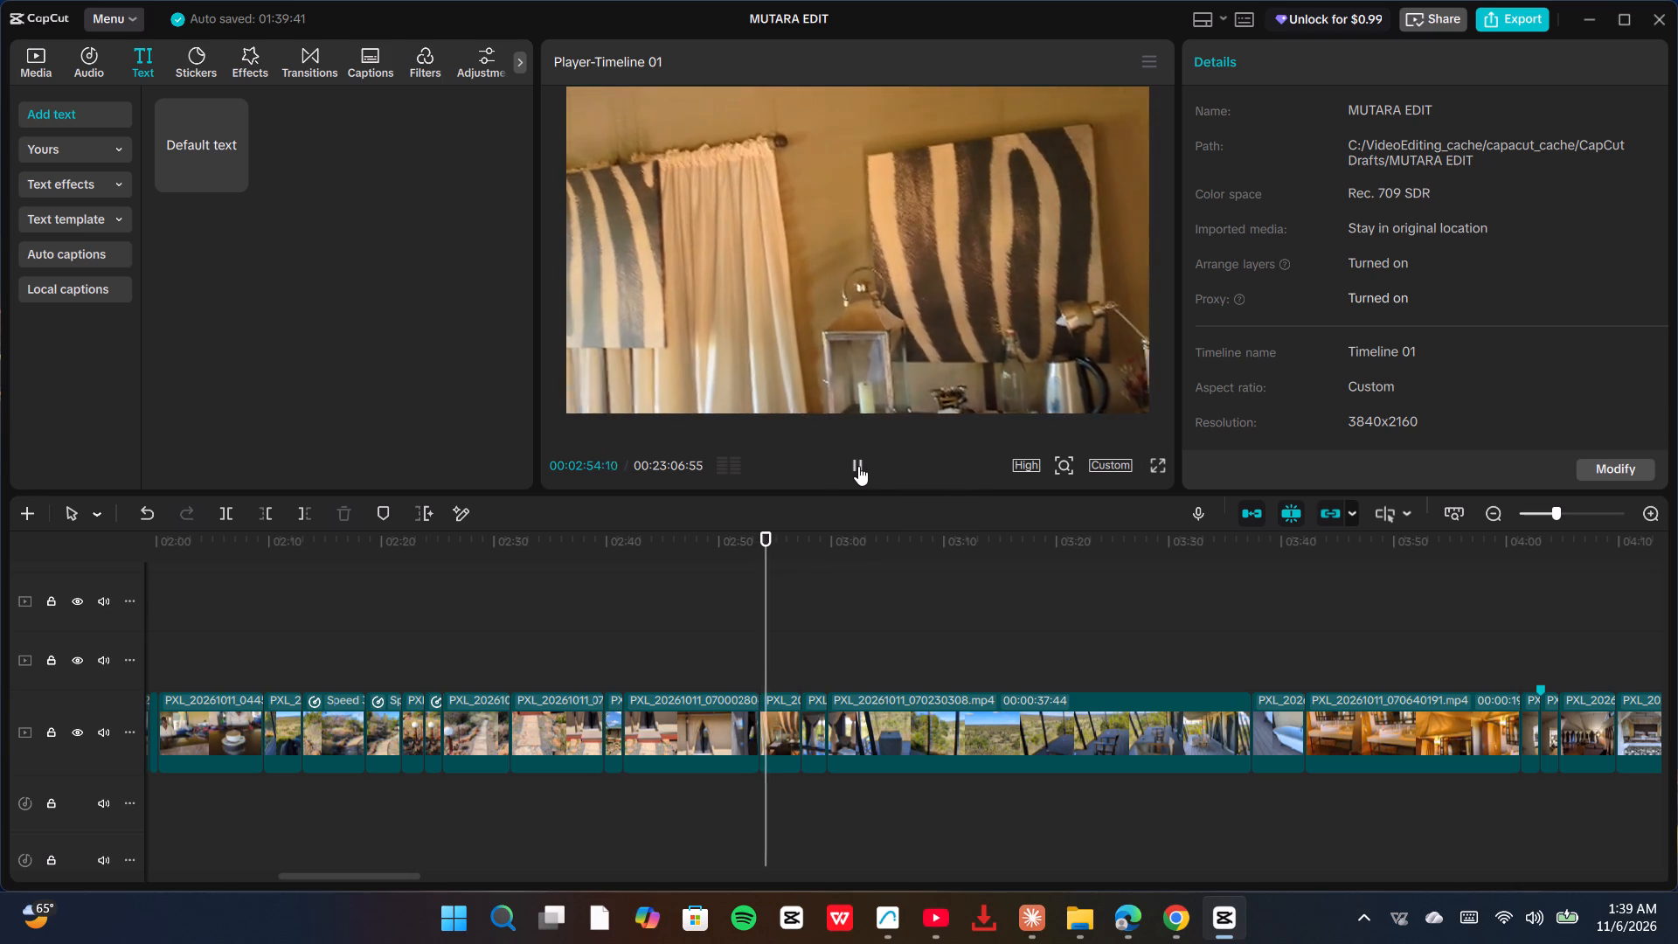
click(729, 621)
click(851, 467)
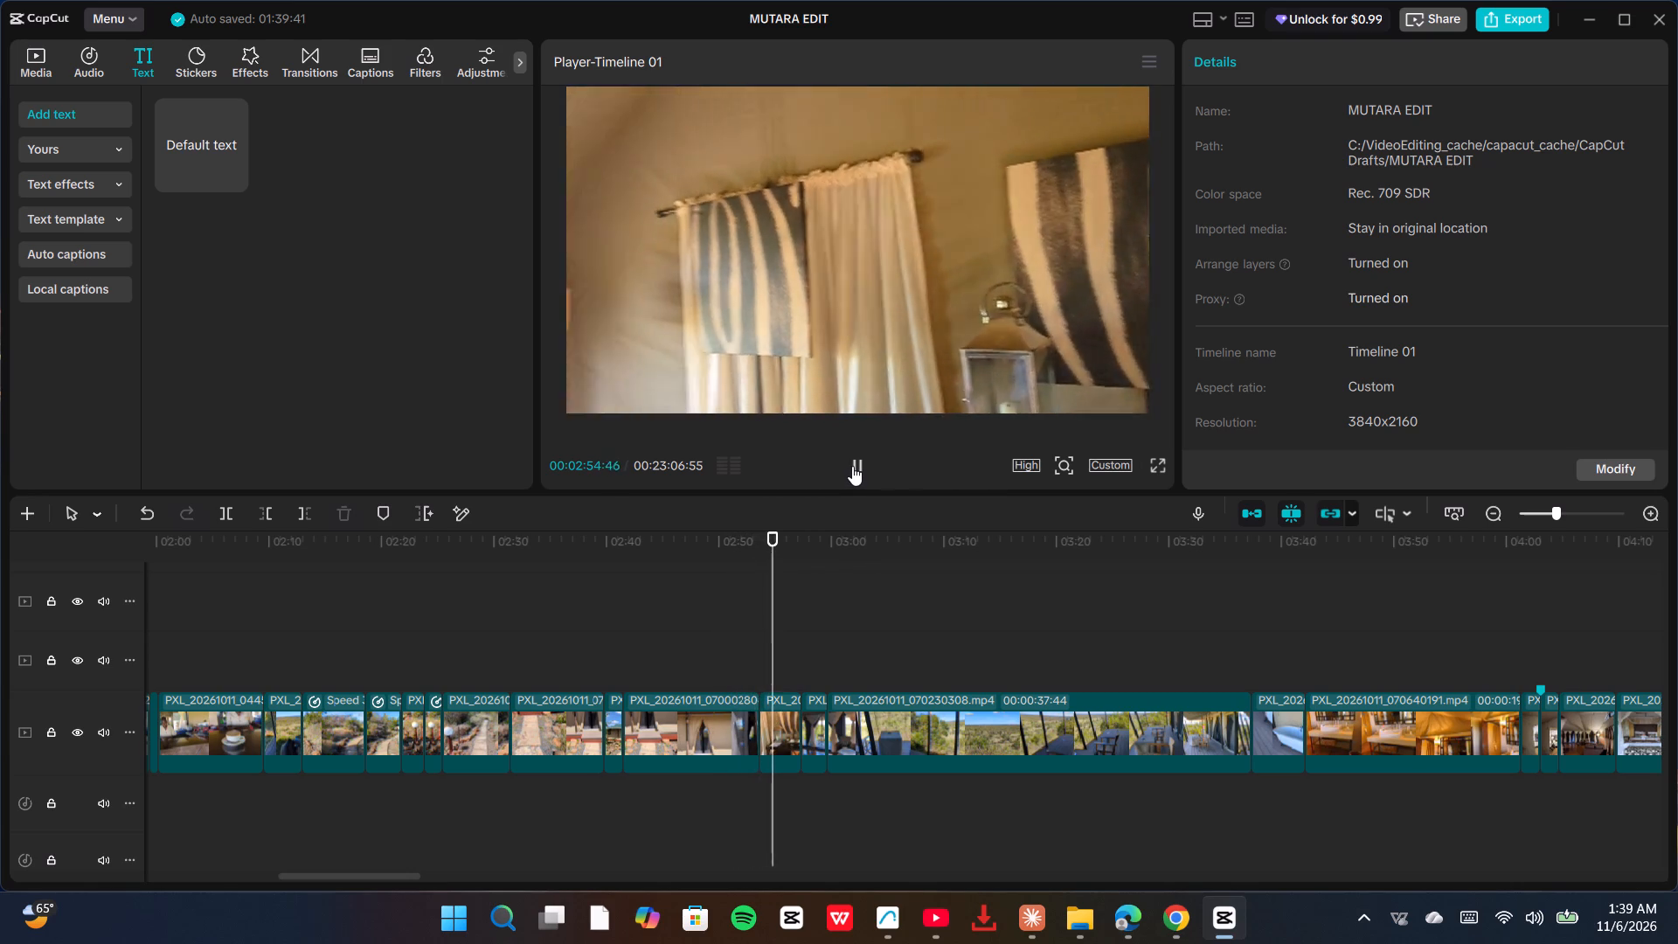
click(673, 654)
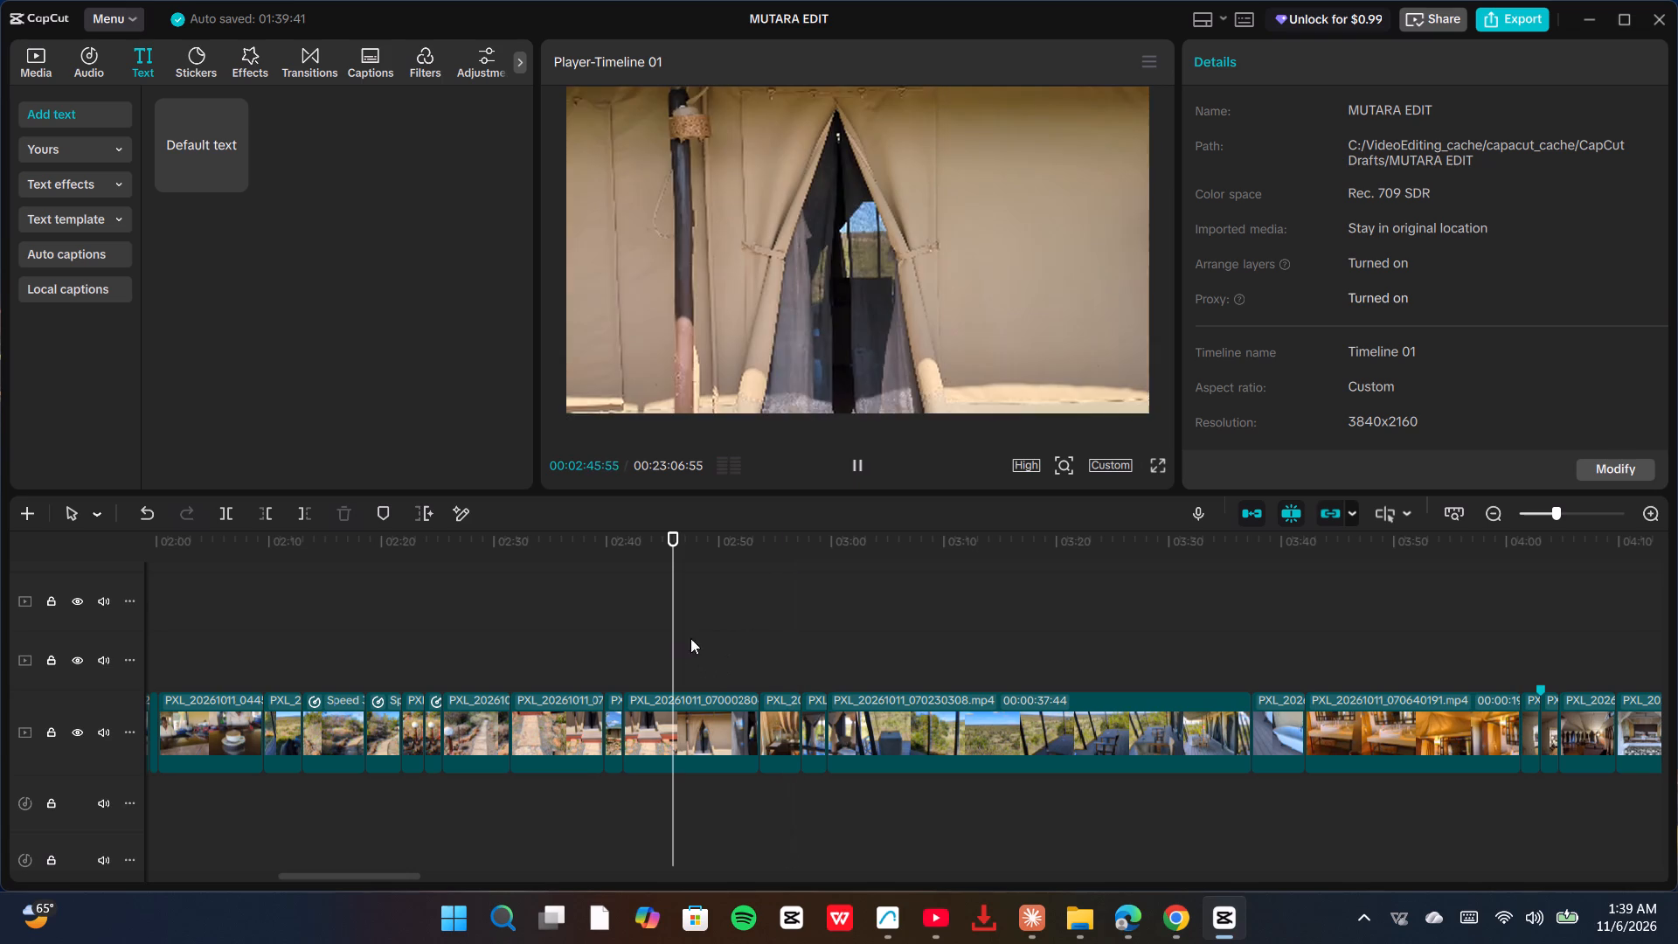
click(855, 469)
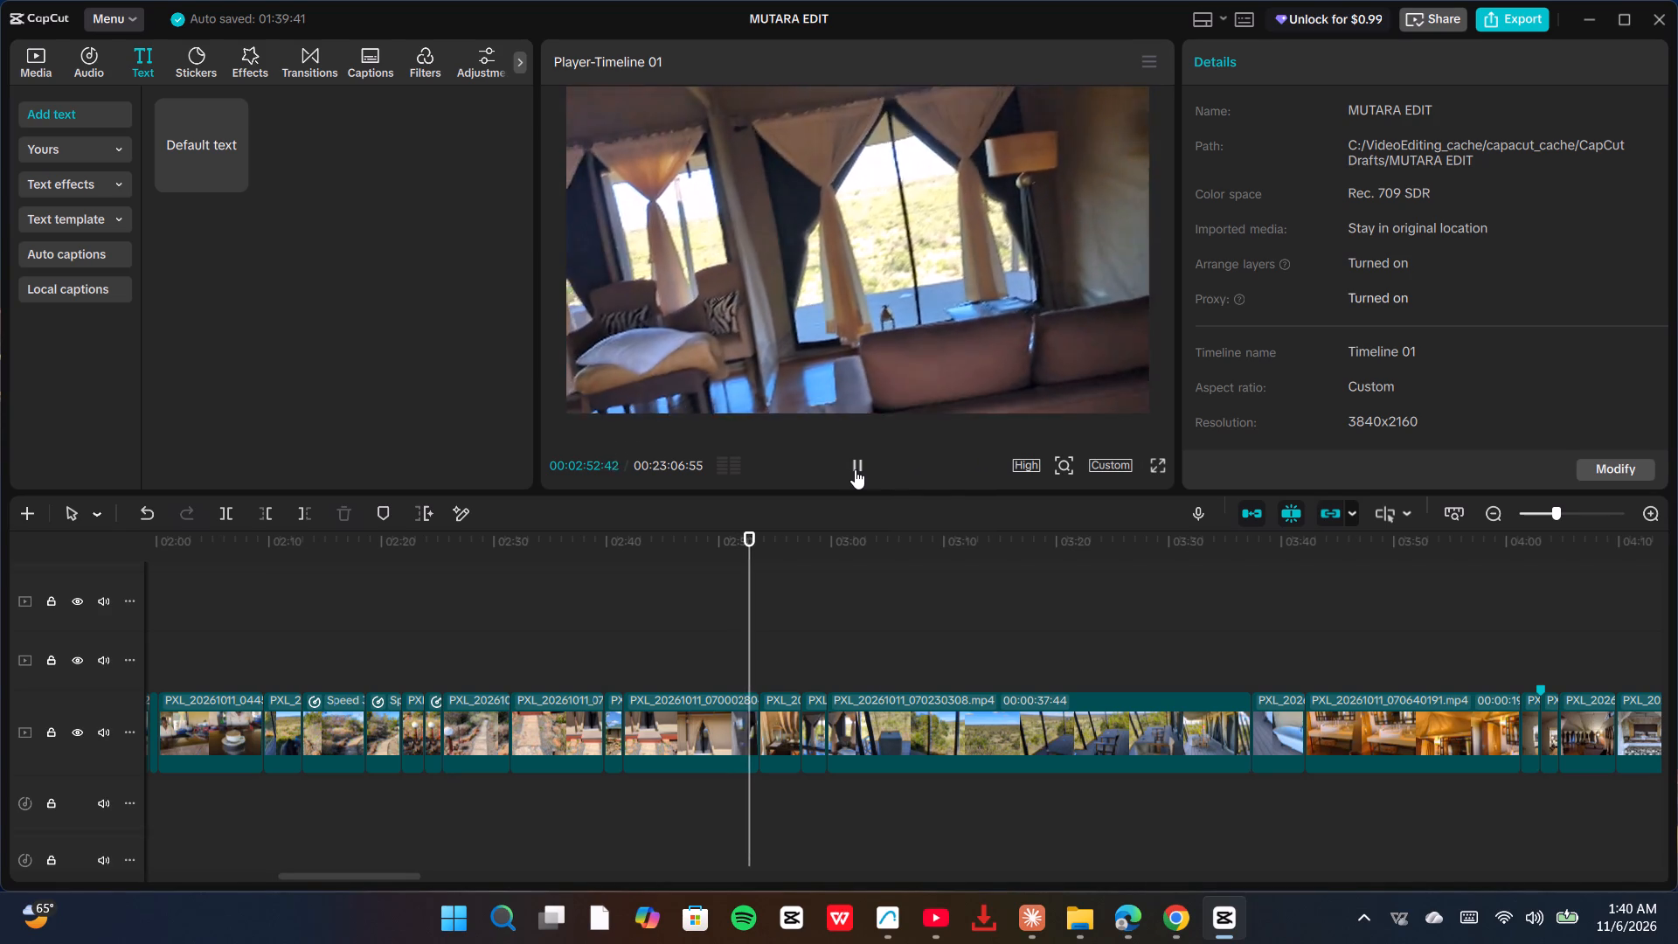
click(725, 607)
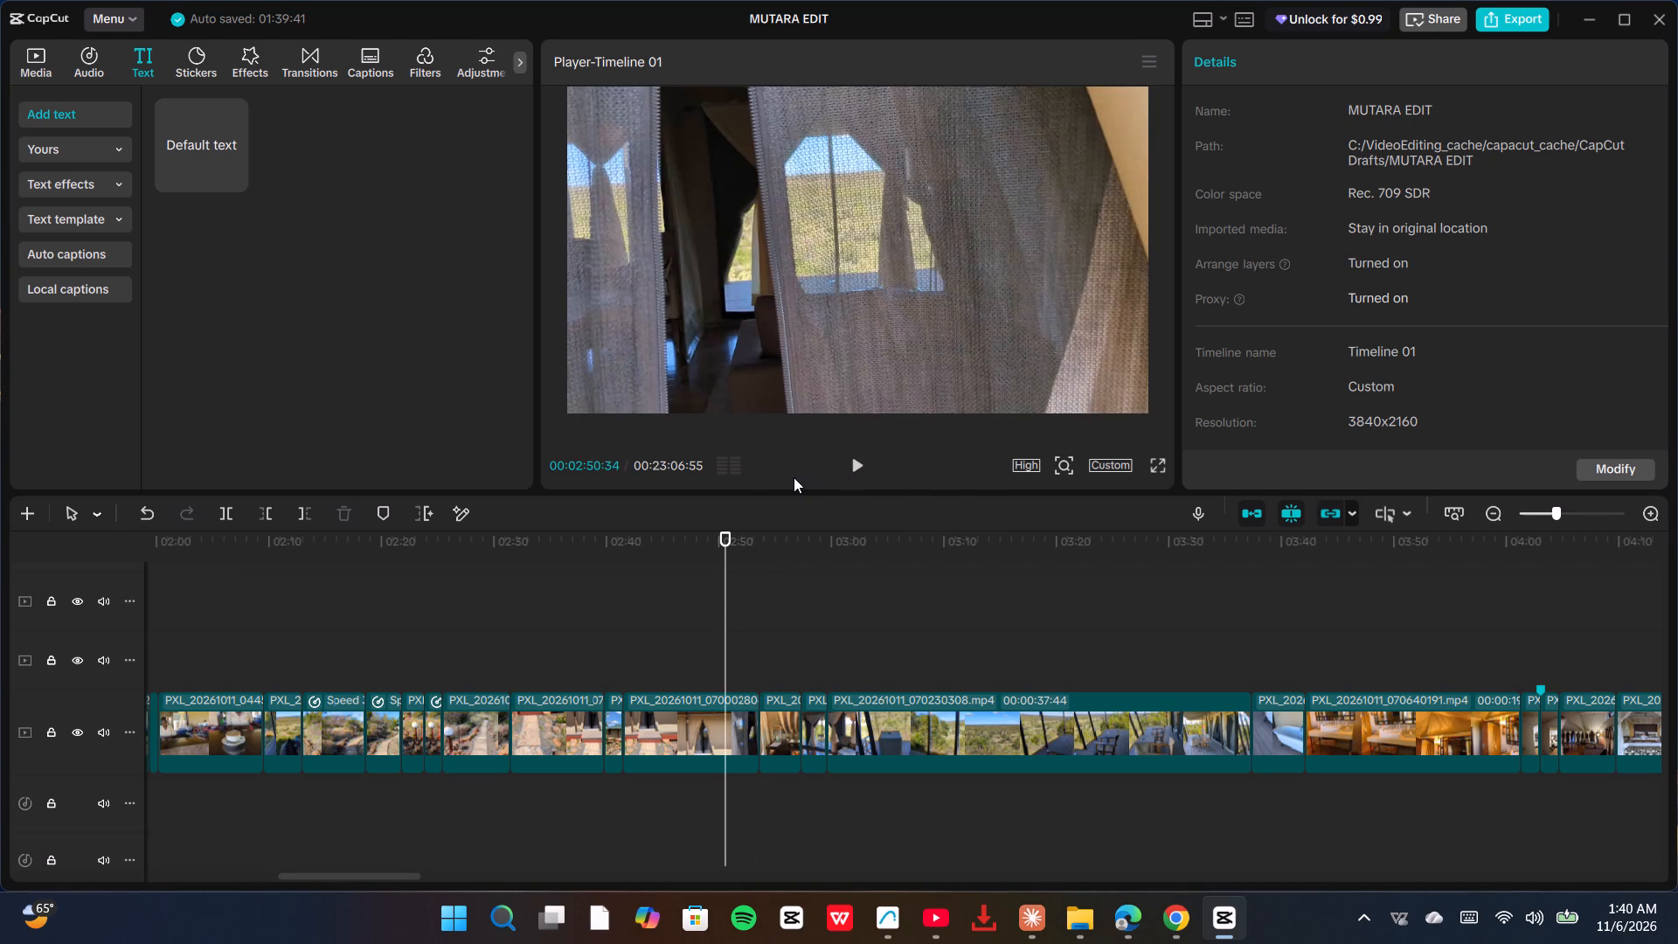
key(Left)
key(Left)
key(Left)
key(Left)
key(Left)
key(Left)
key(Left)
key(Left)
key(Left)
key(Left)
key(Left)
key(Left)
key(Left)
key(Left)
key(Left)
key(Left)
key(Left)
key(Left)
key(Left)
key(Left)
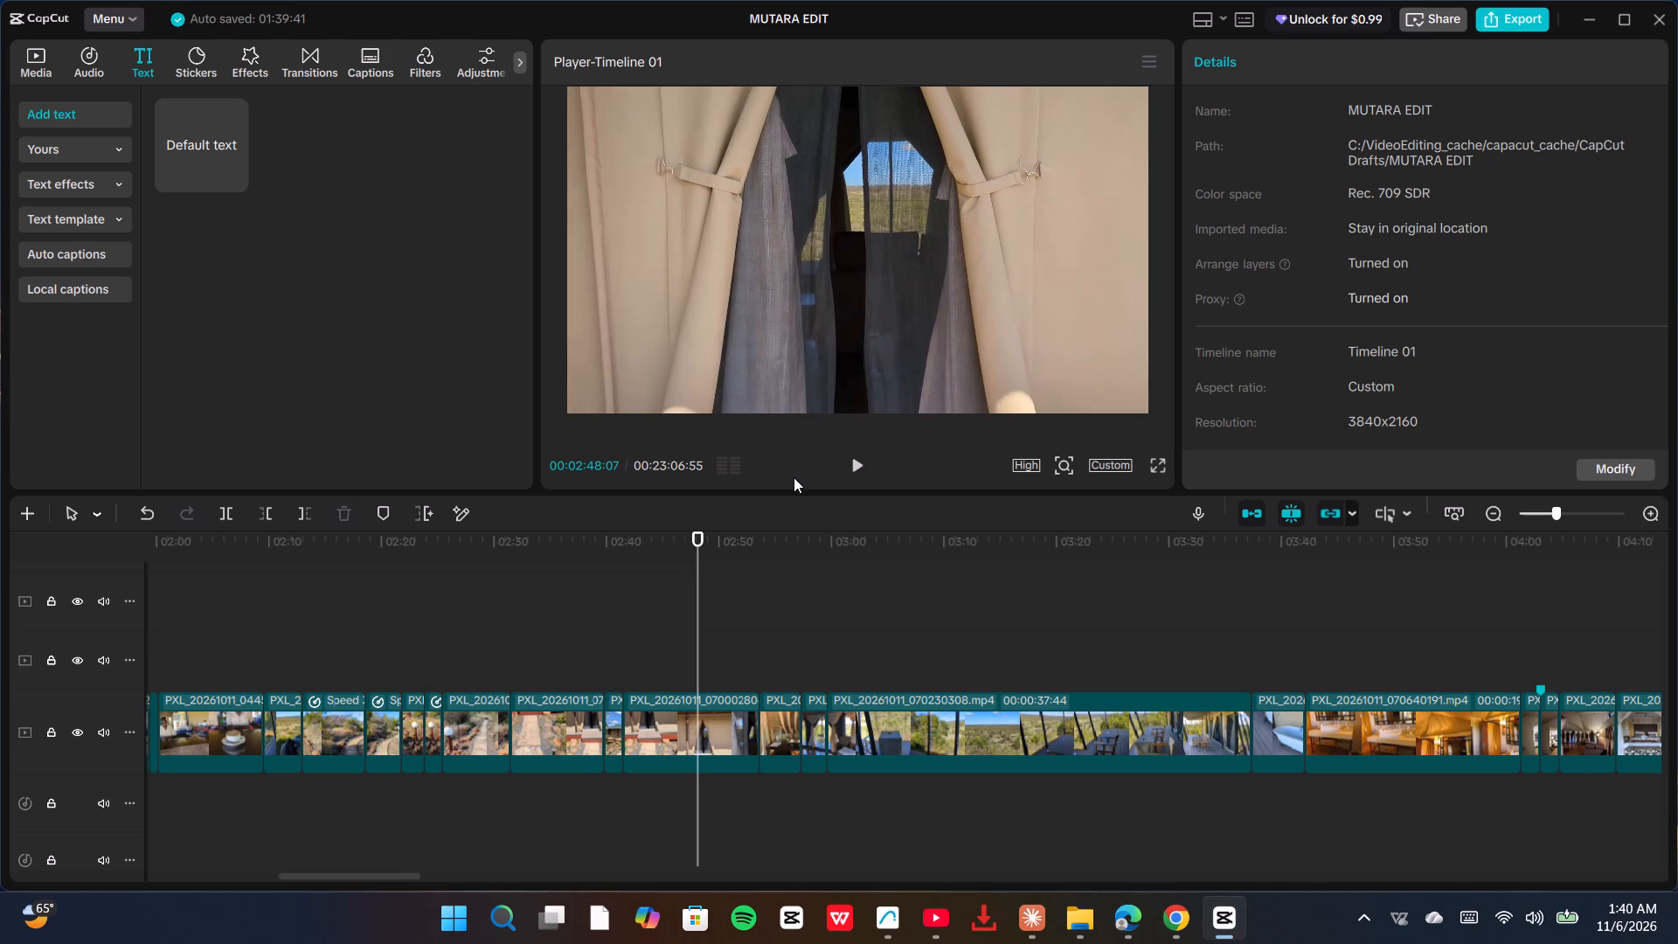
key(space)
key(space)
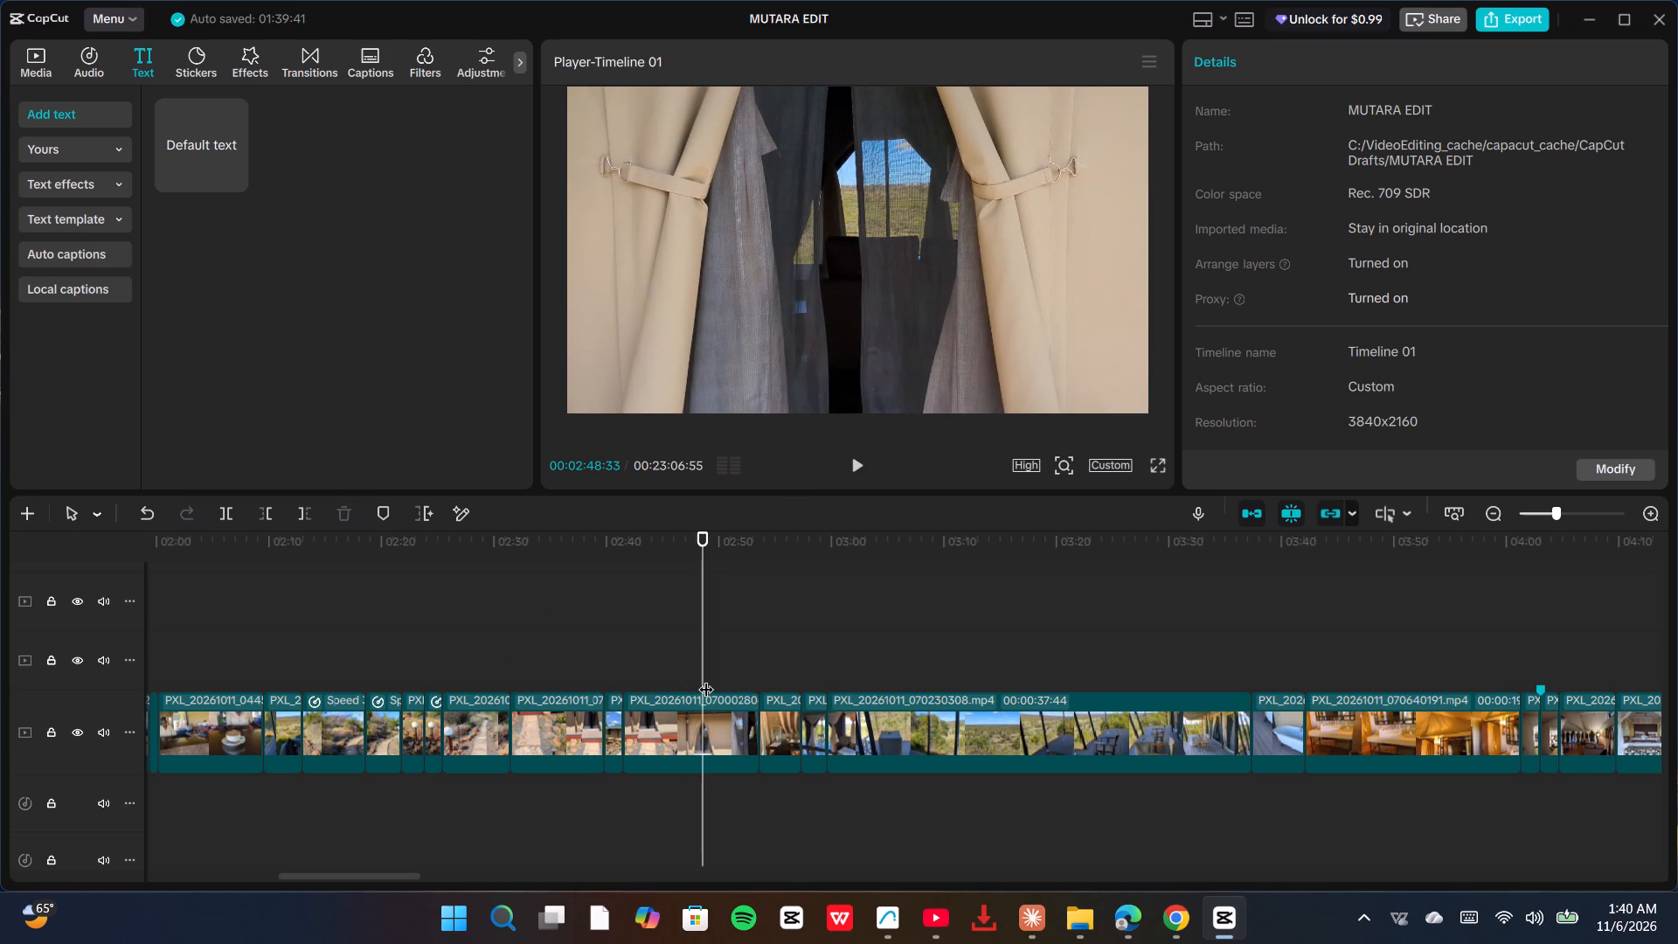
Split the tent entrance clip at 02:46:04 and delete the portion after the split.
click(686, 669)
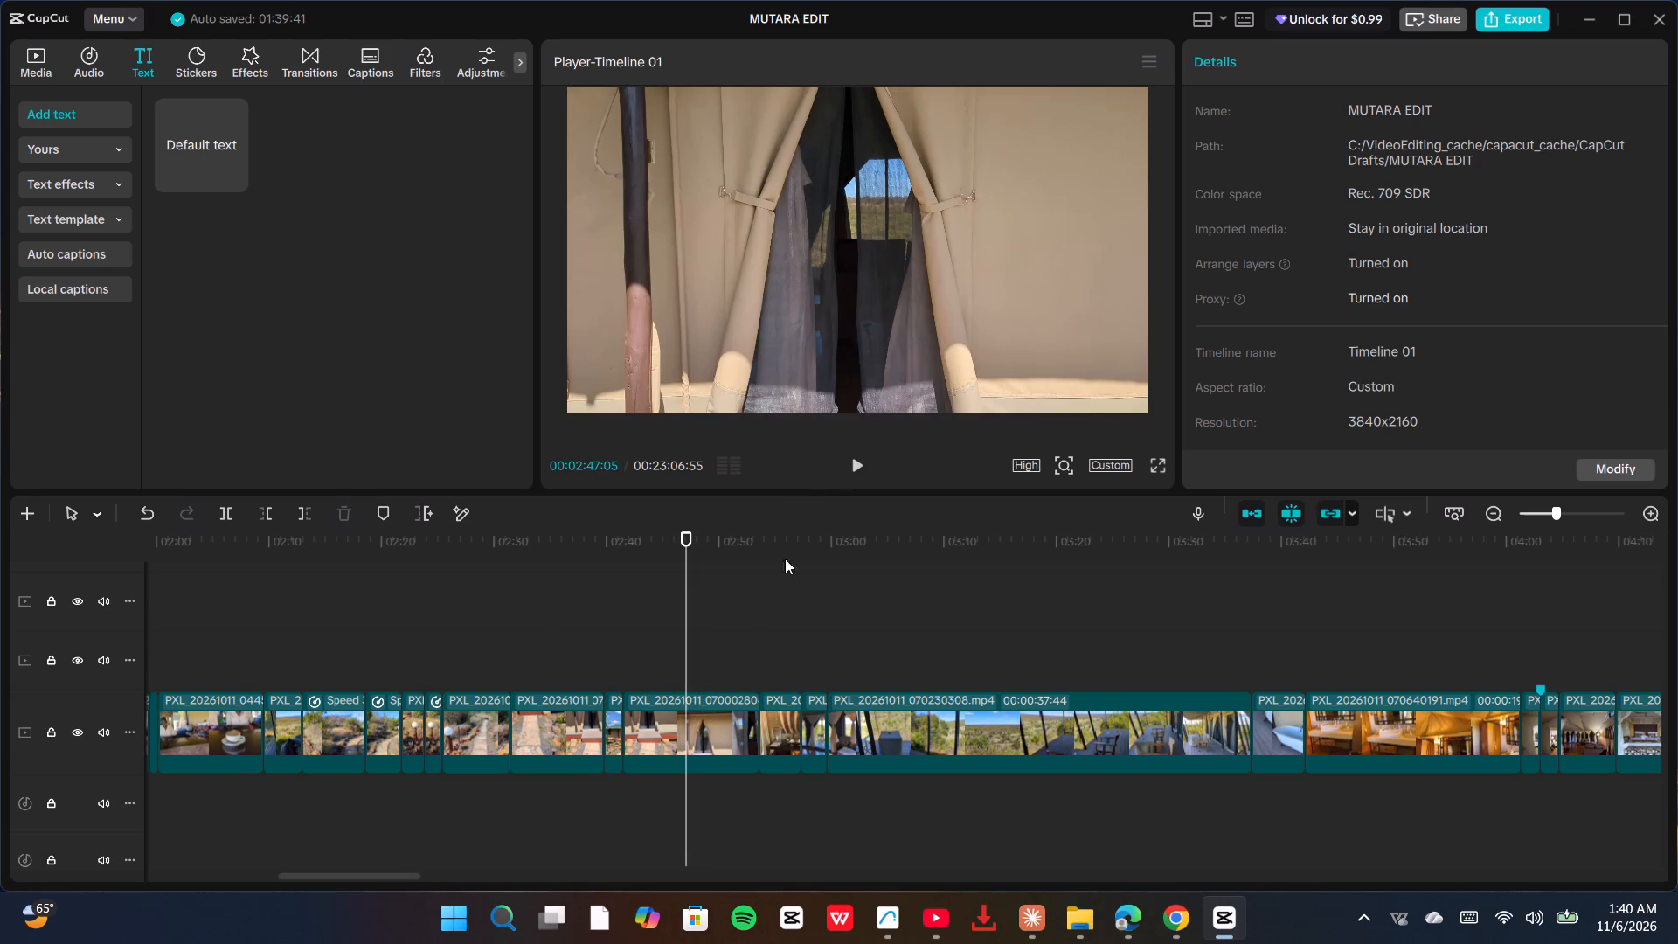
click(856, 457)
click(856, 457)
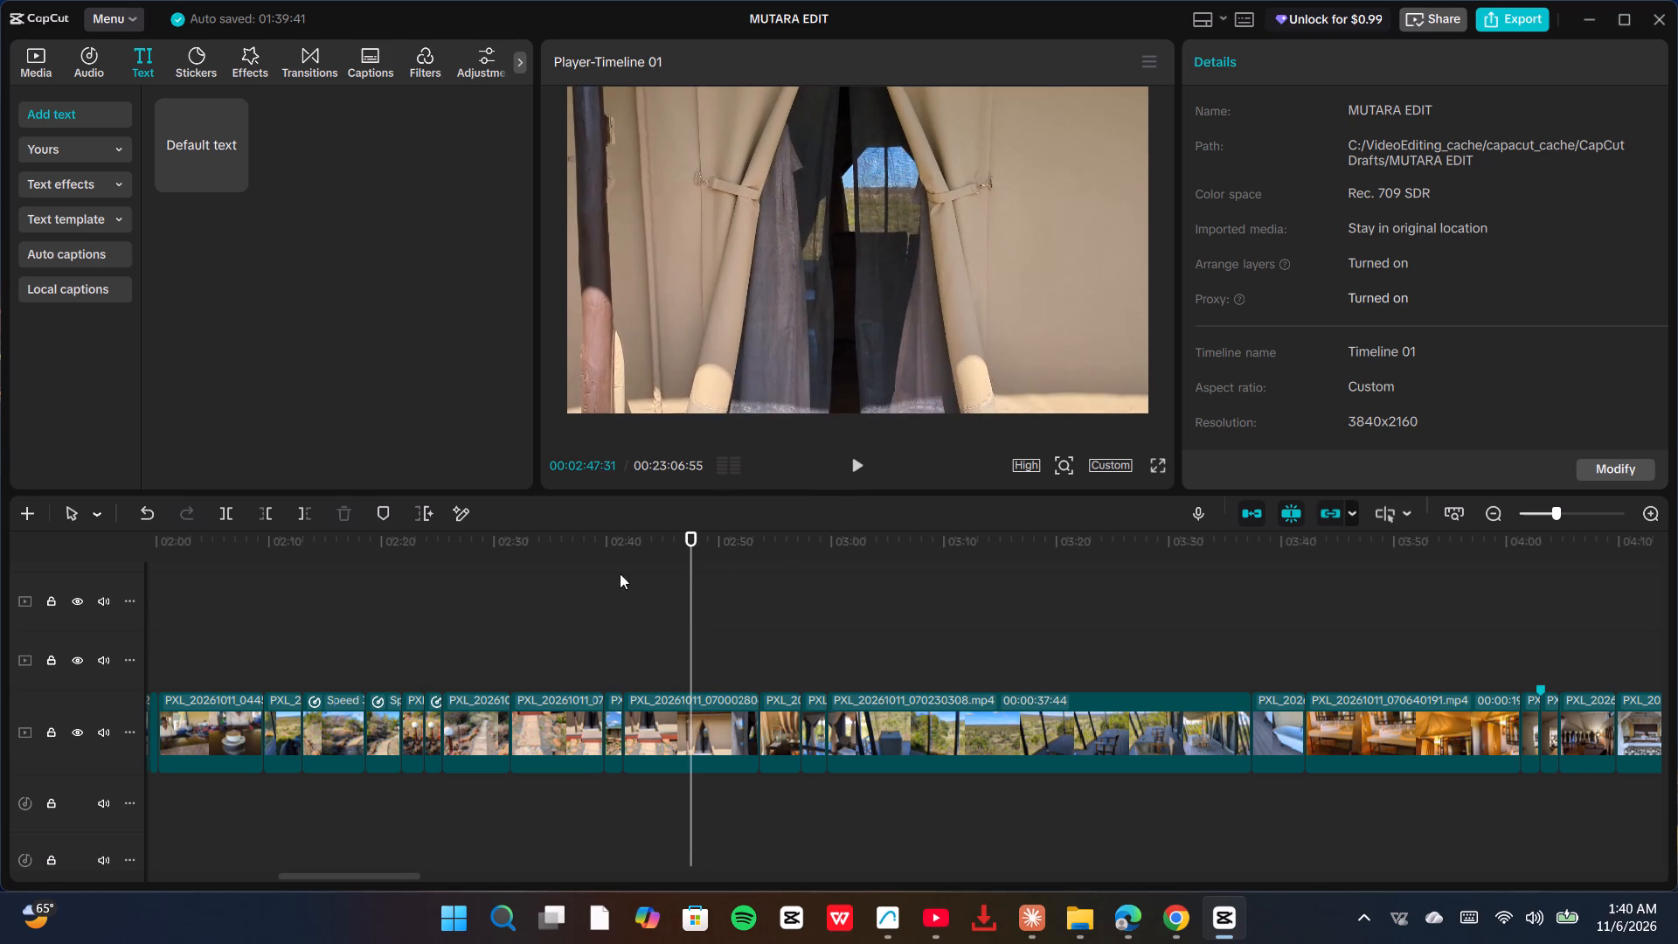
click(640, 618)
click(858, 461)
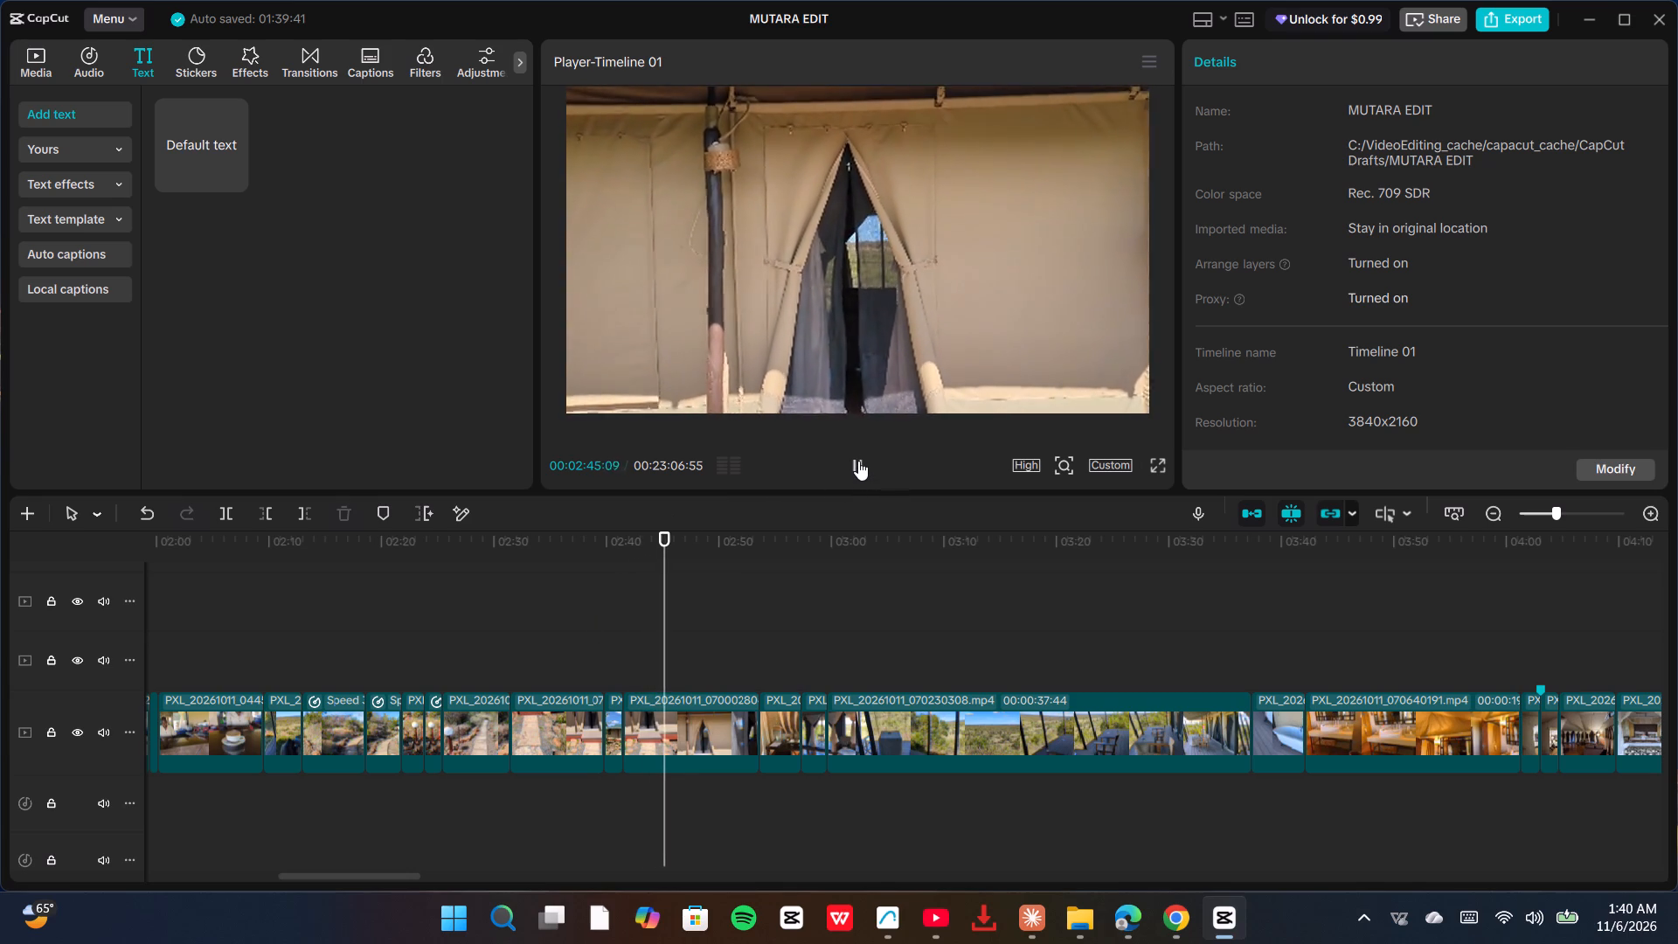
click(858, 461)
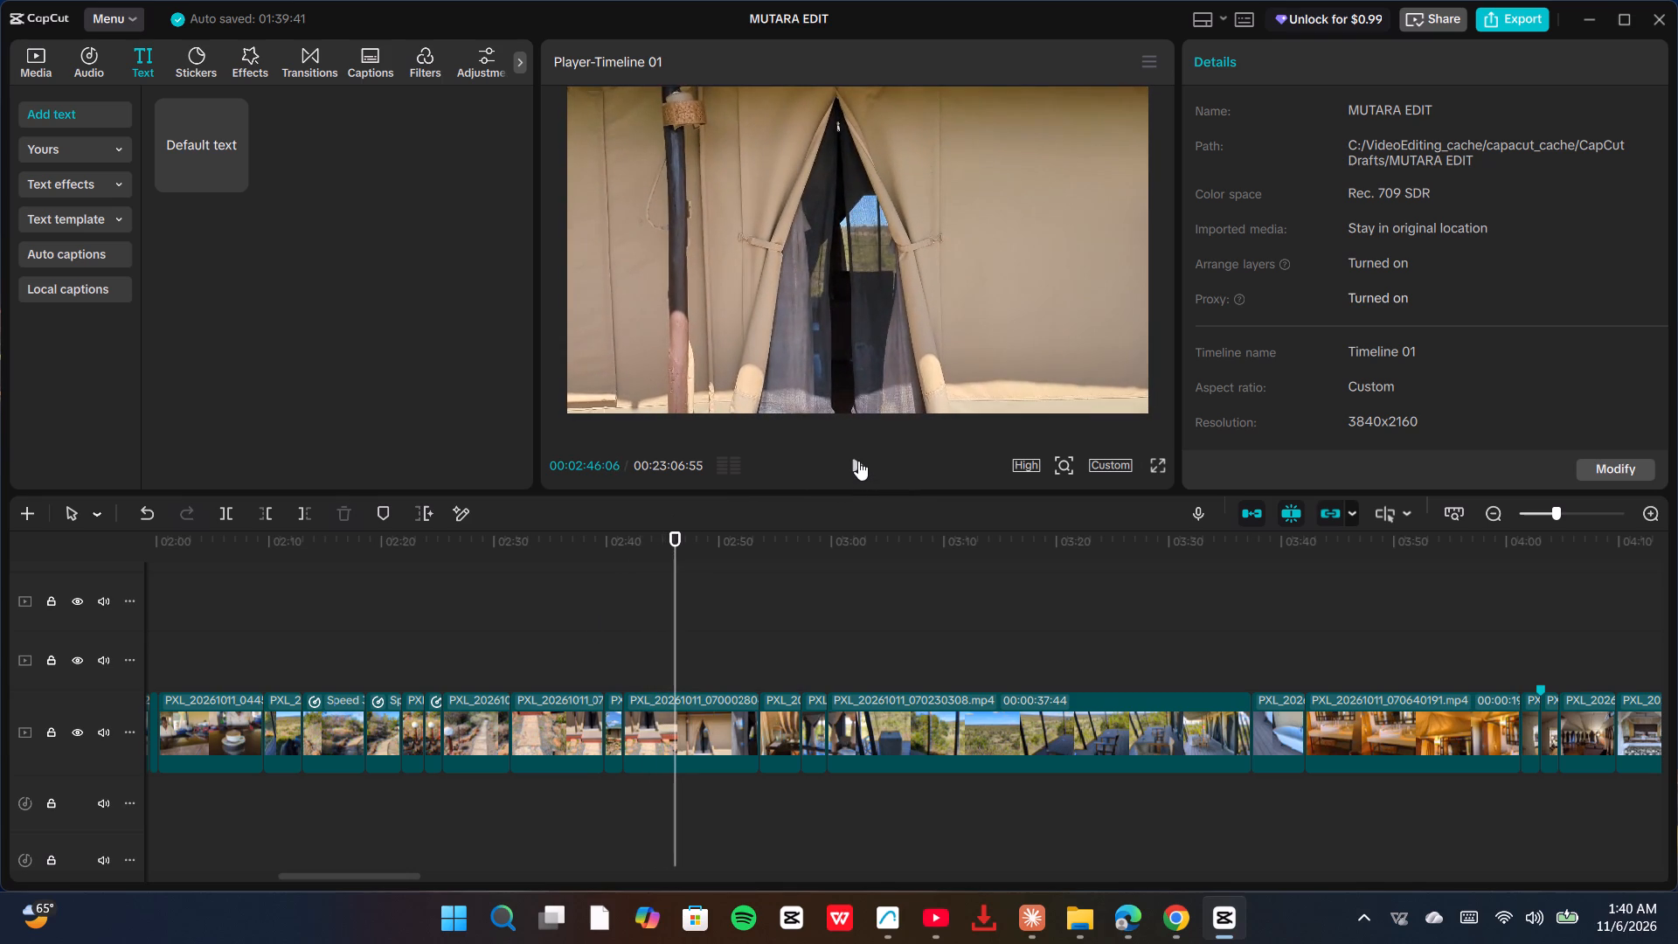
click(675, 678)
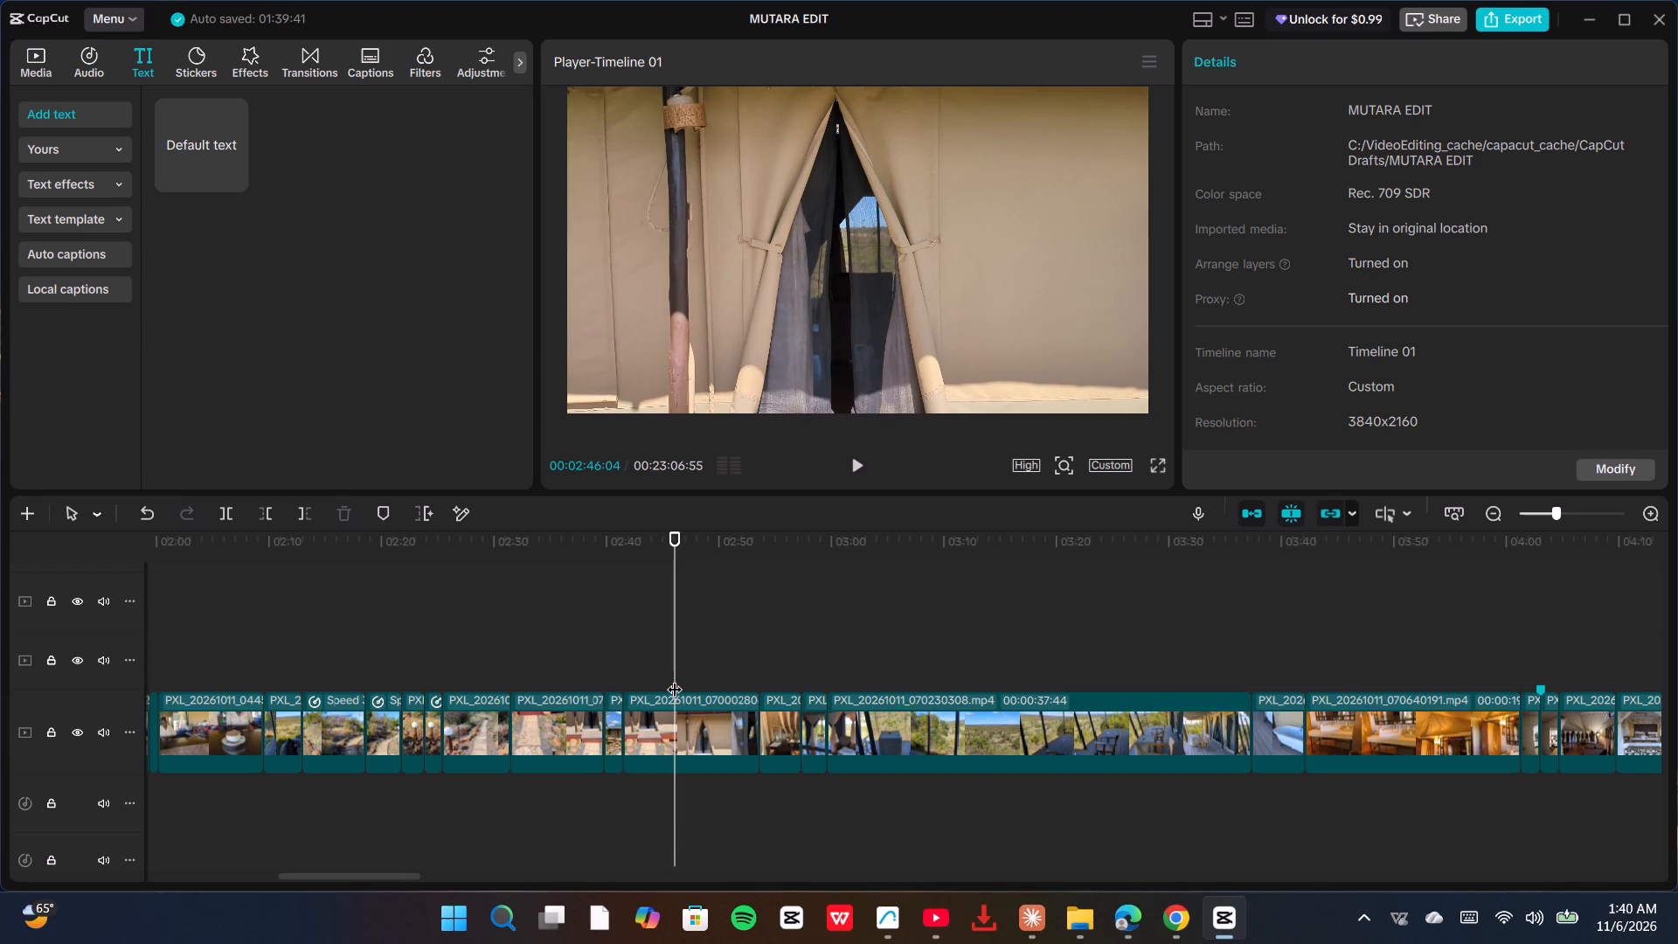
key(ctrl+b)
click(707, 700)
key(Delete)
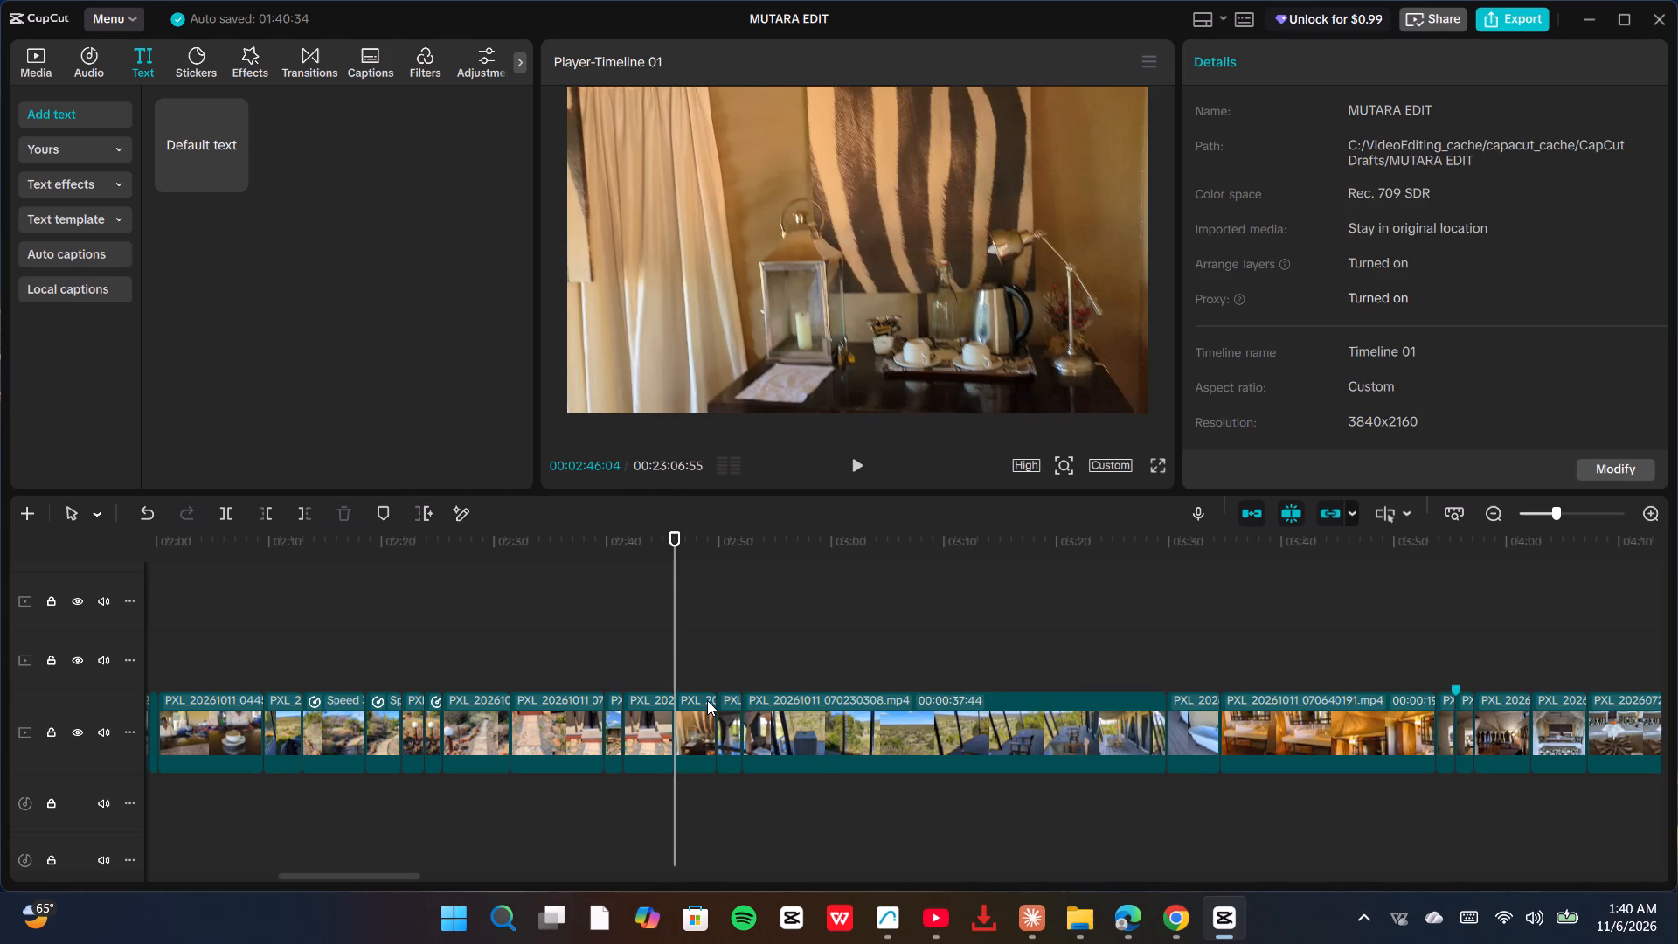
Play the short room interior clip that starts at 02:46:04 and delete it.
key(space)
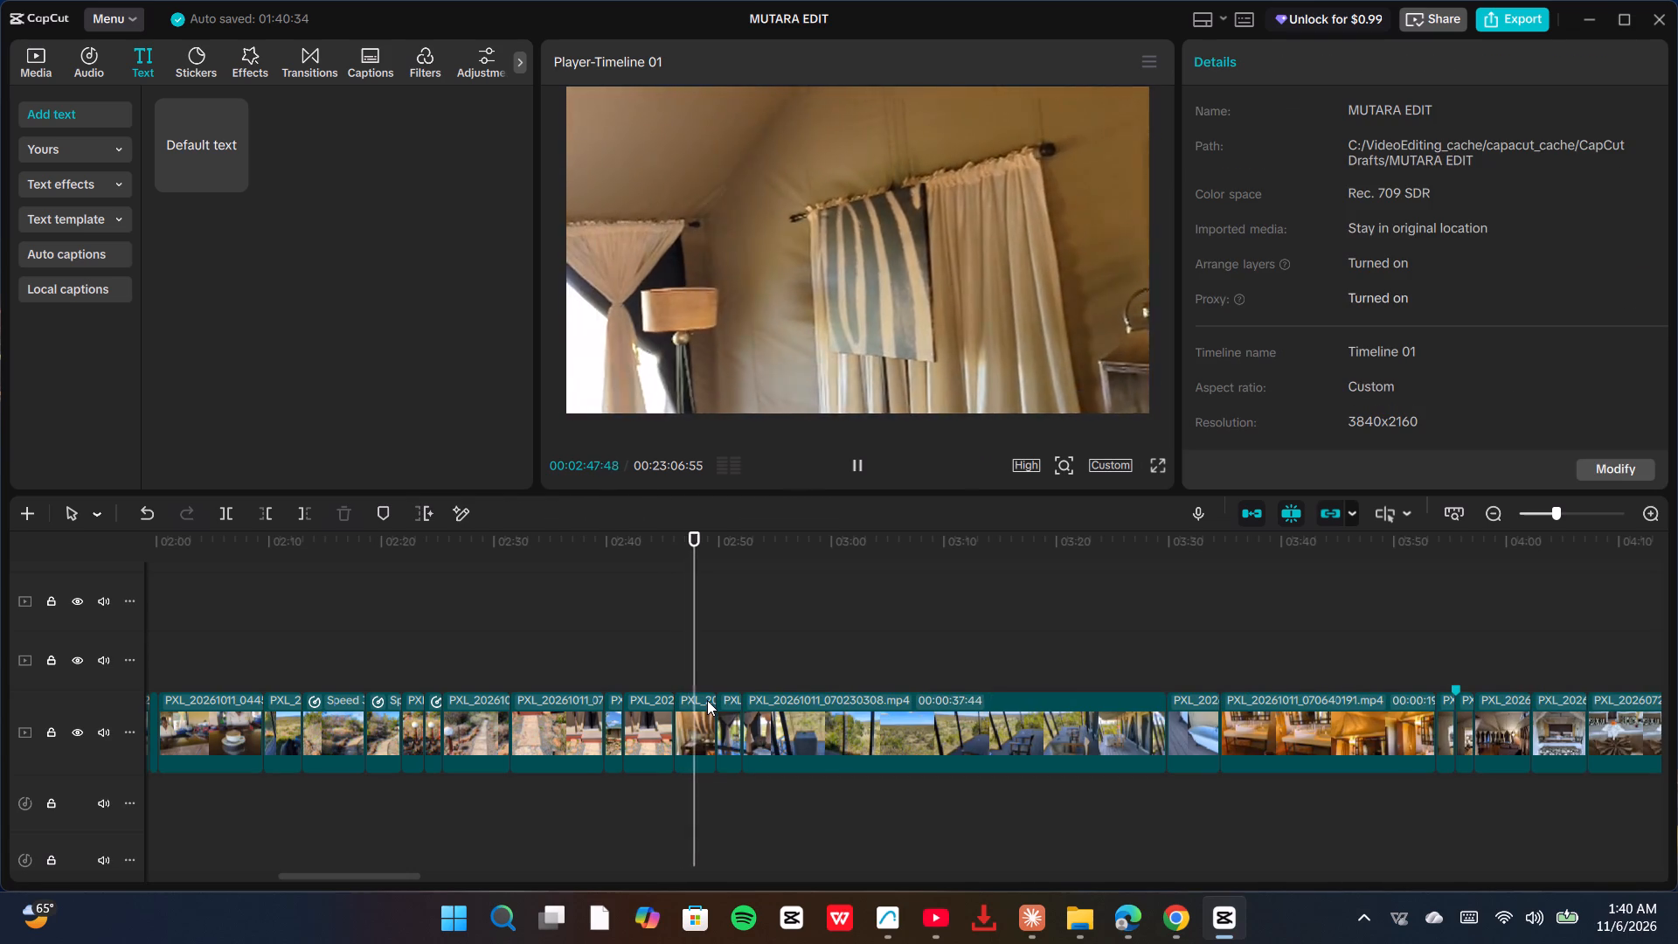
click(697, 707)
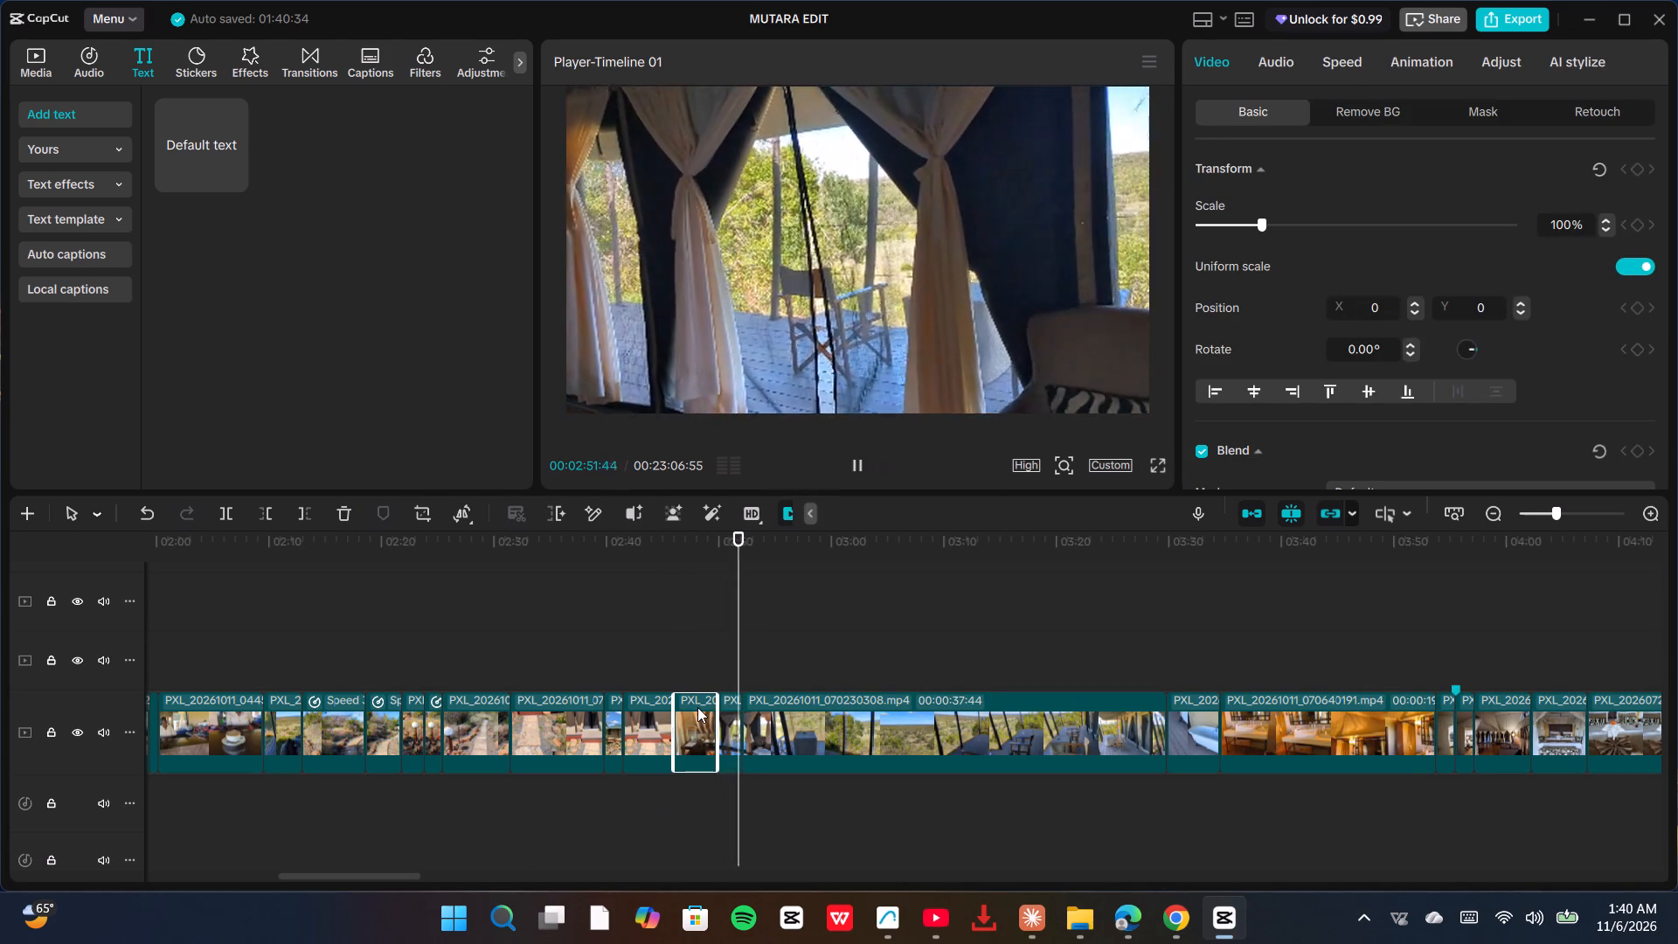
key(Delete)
Play the timeline from about 04:33 to review the bed photos and overlay images.
drag(1470, 565, 1503, 573)
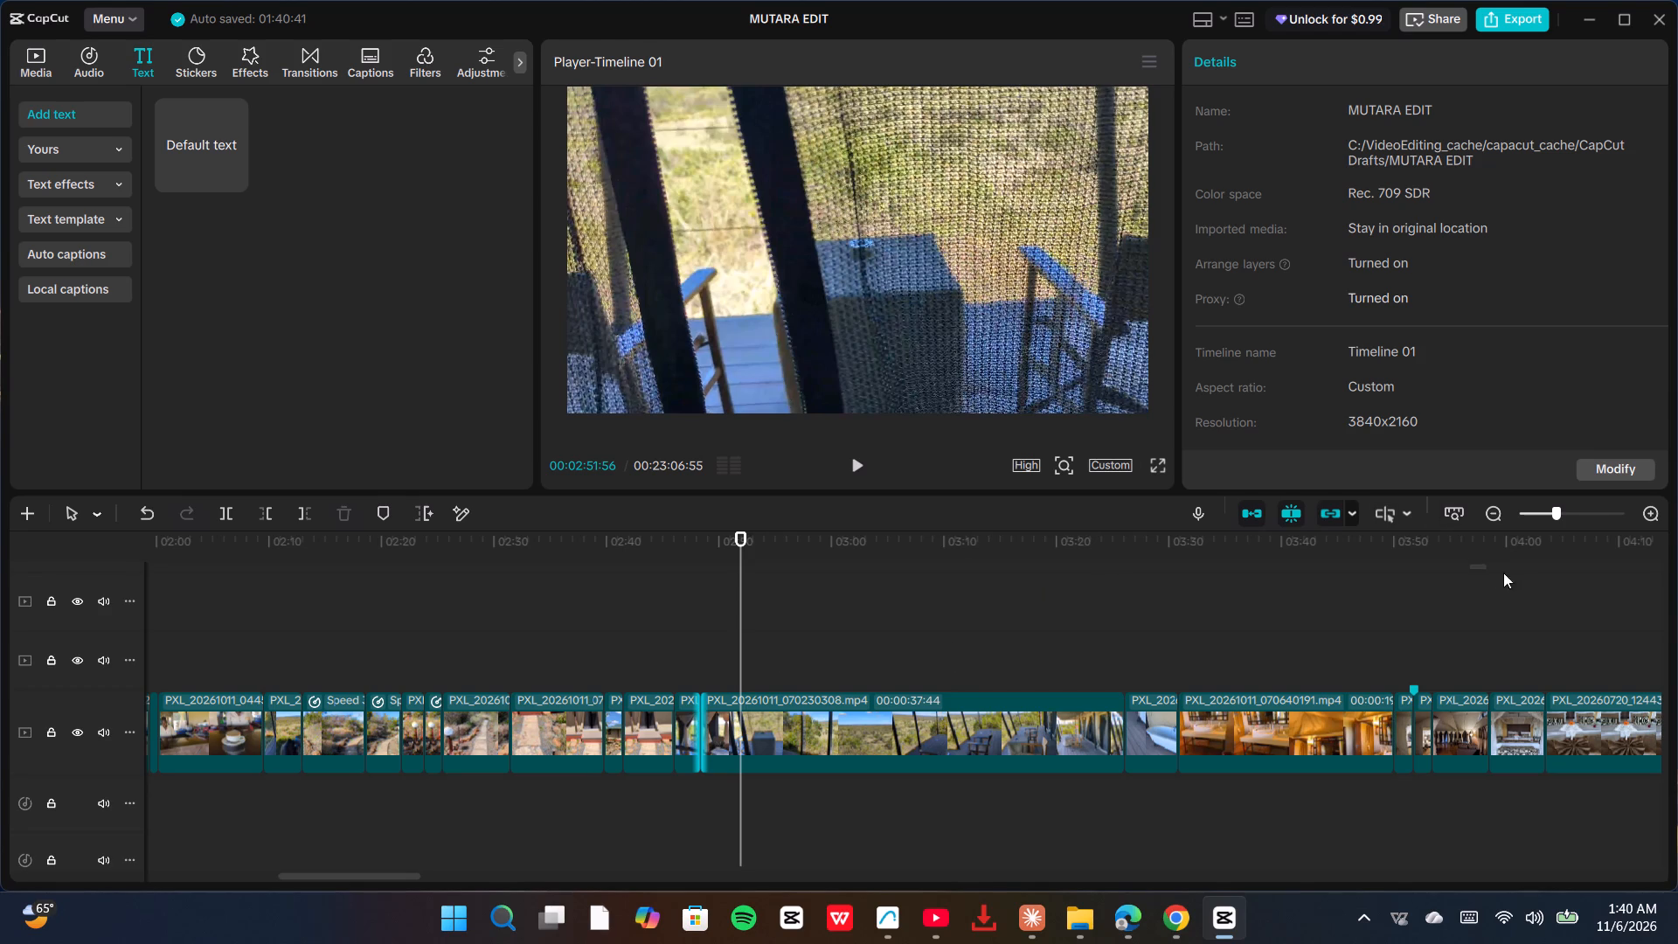
drag(1503, 573, 1677, 602)
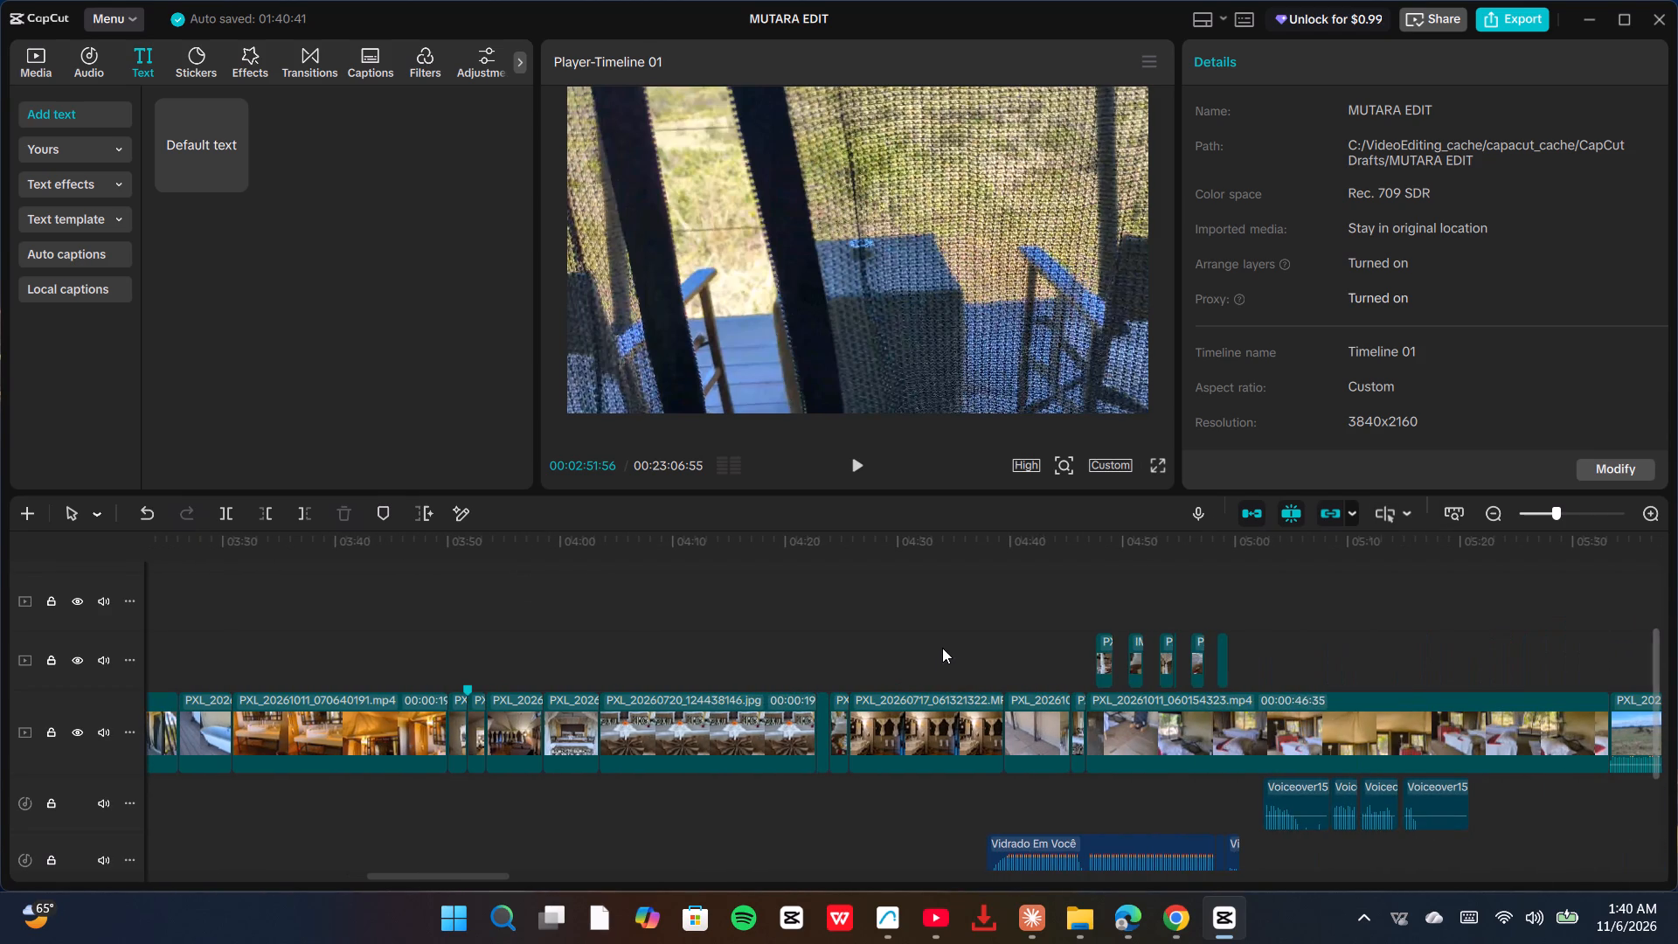
click(942, 648)
click(842, 465)
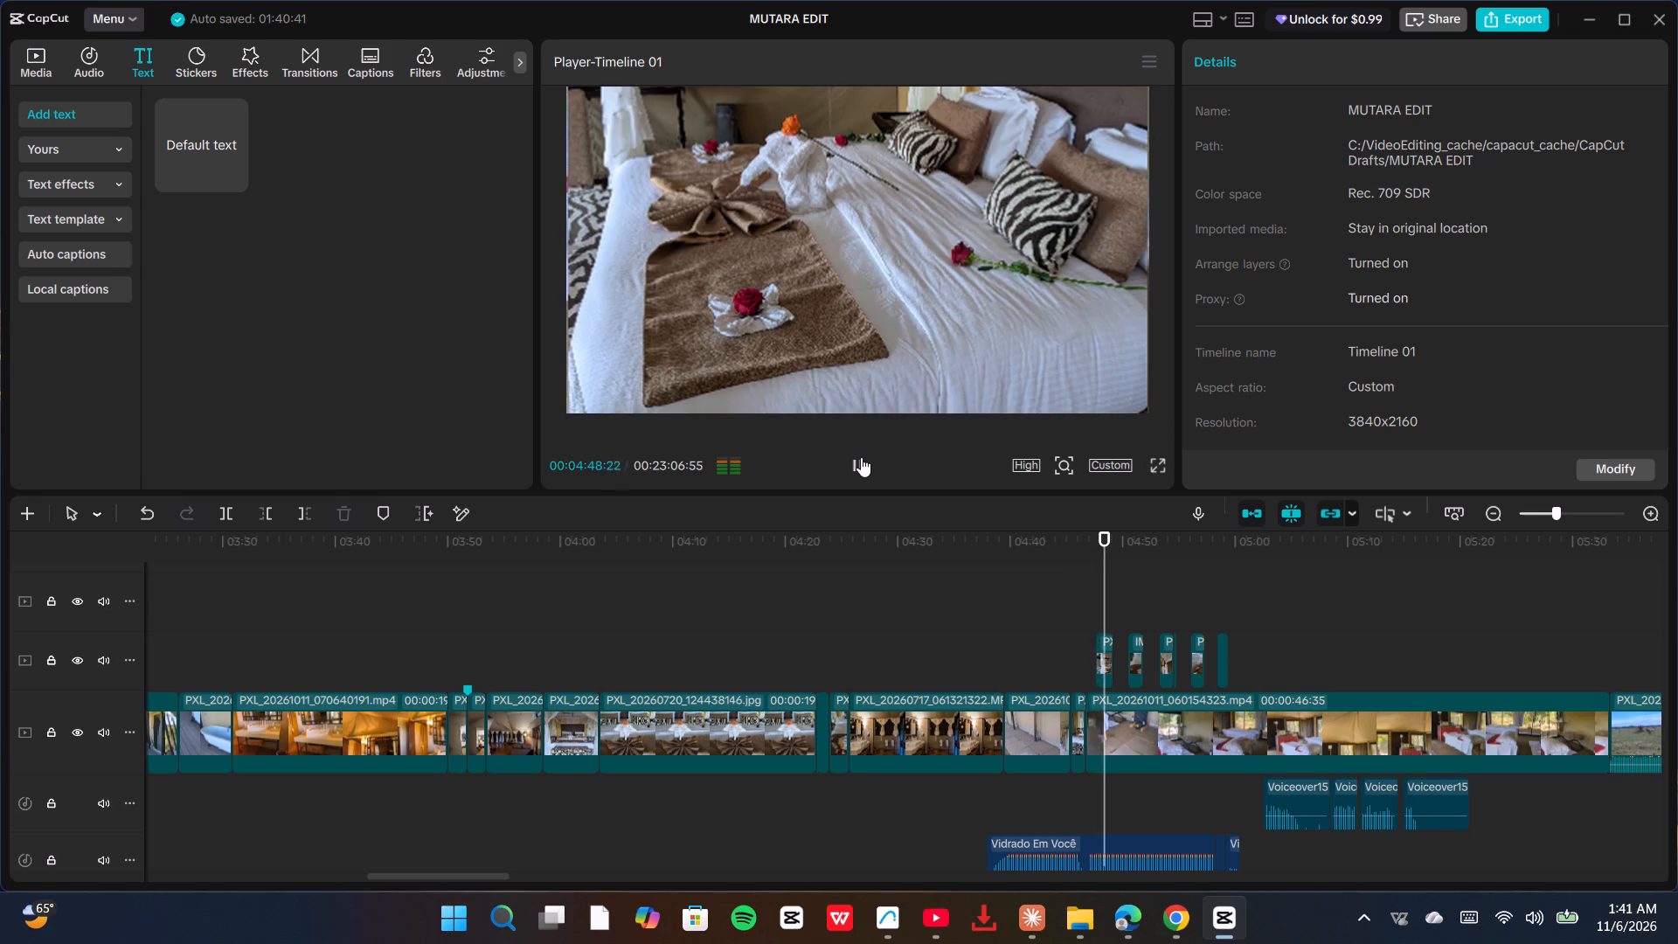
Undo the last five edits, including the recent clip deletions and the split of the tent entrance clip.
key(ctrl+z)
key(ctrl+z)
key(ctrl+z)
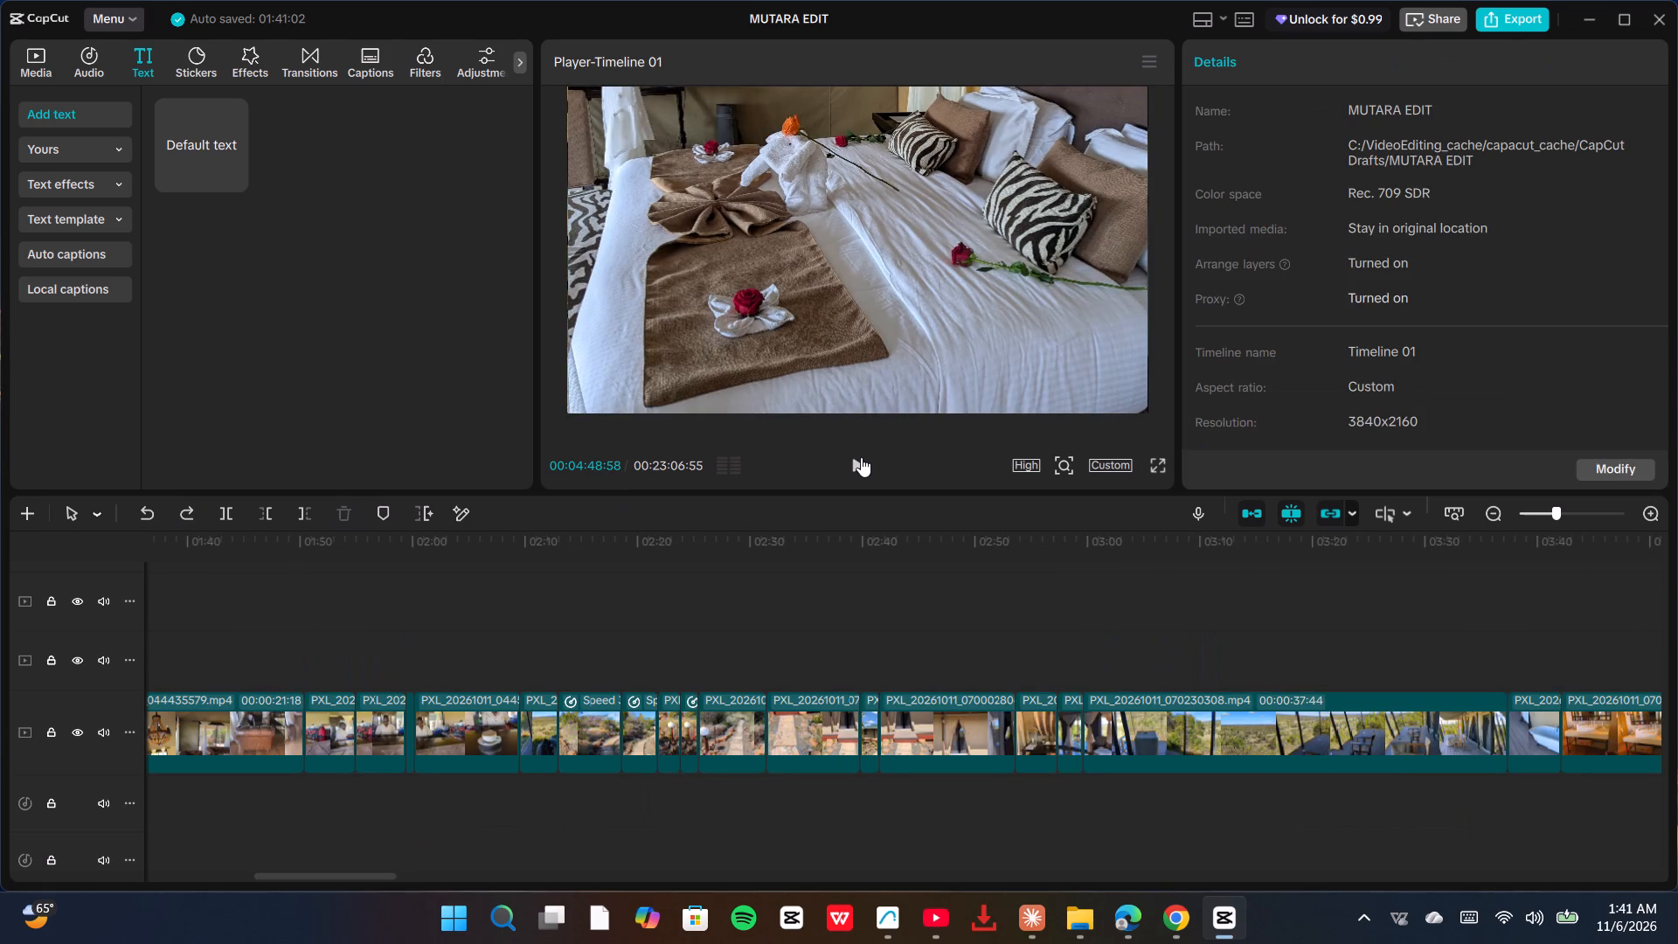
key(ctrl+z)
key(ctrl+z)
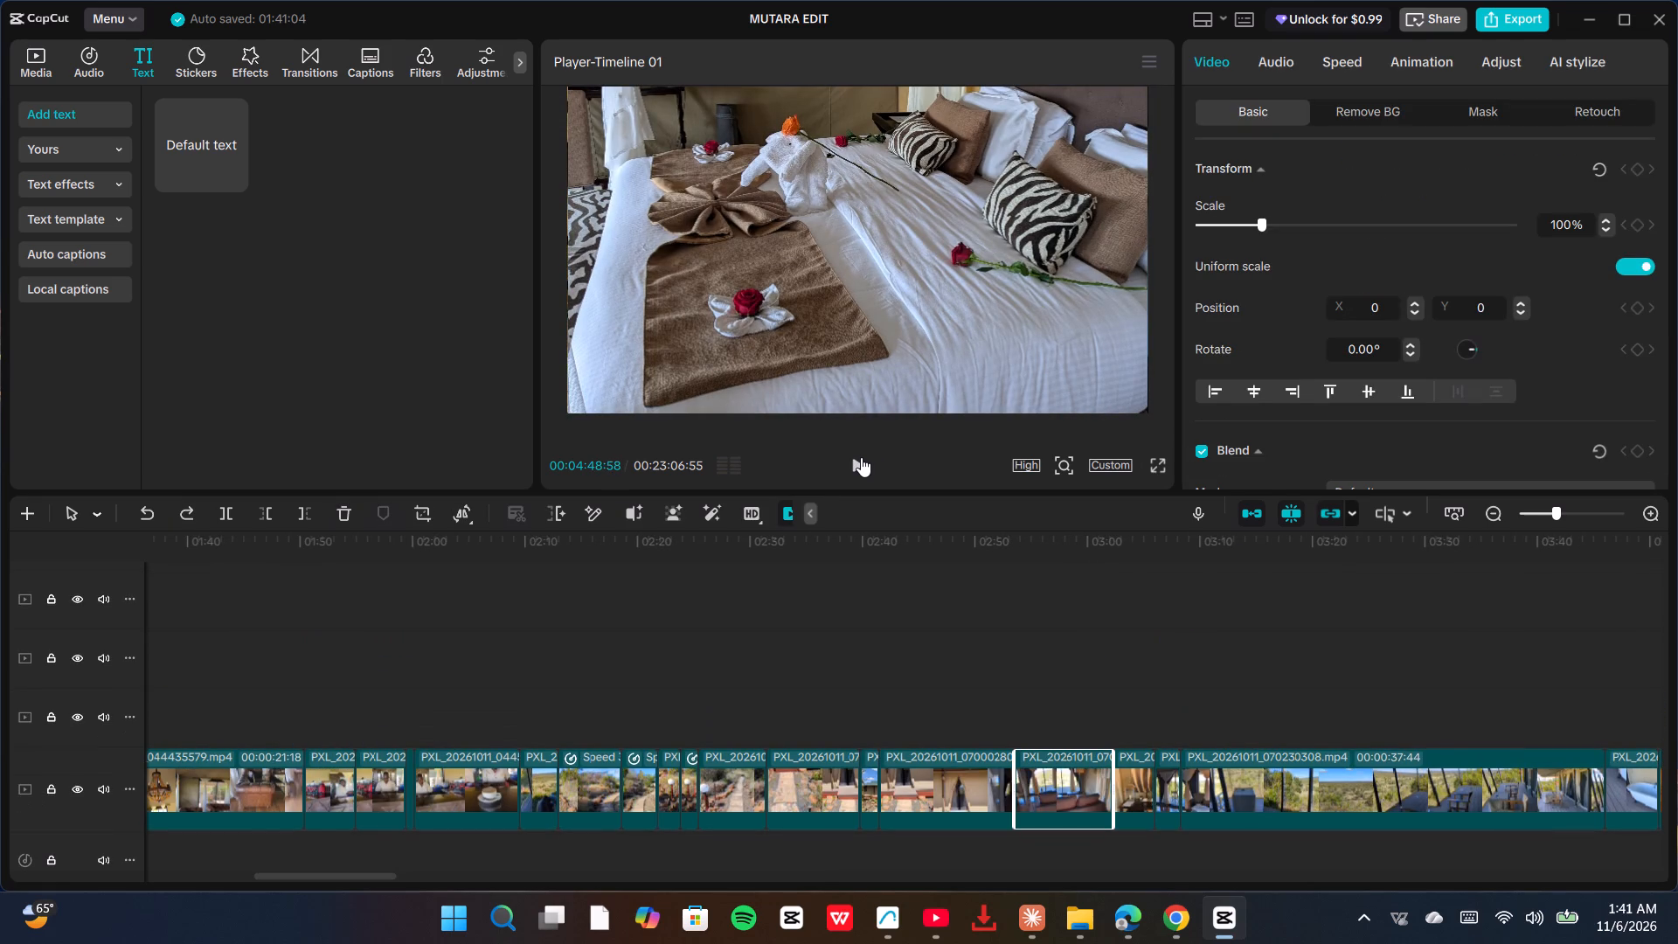
Play the timeline from 04:40:07 to review the room photos and overlay images.
drag(1397, 698, 1677, 648)
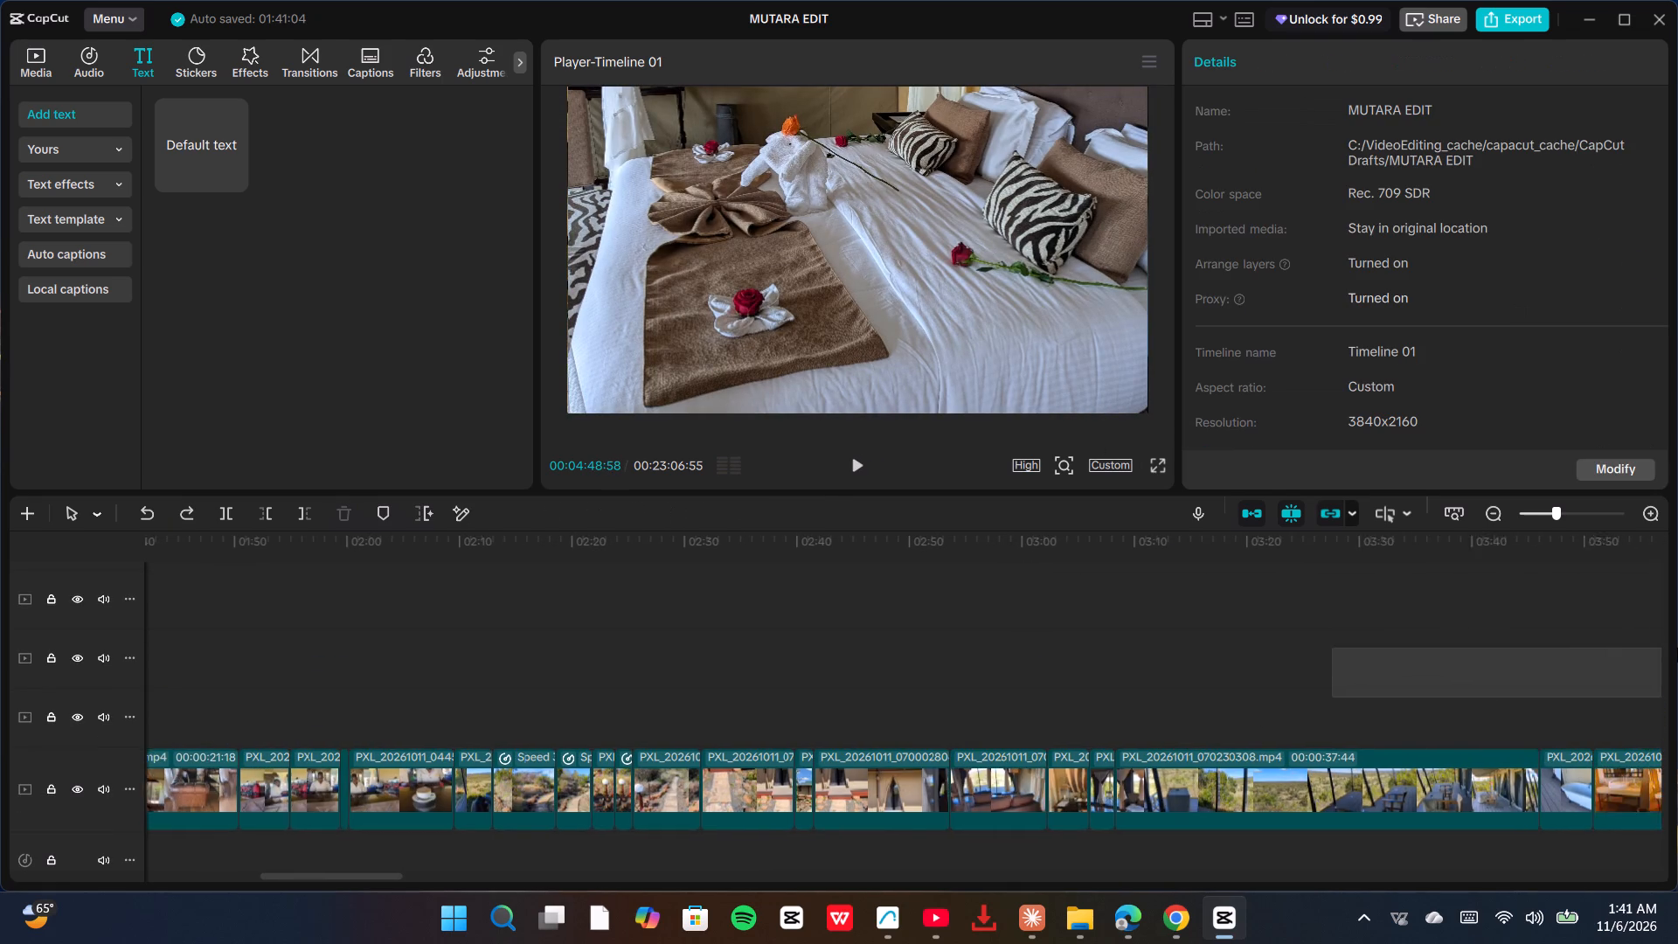
drag(1677, 648, 1677, 654)
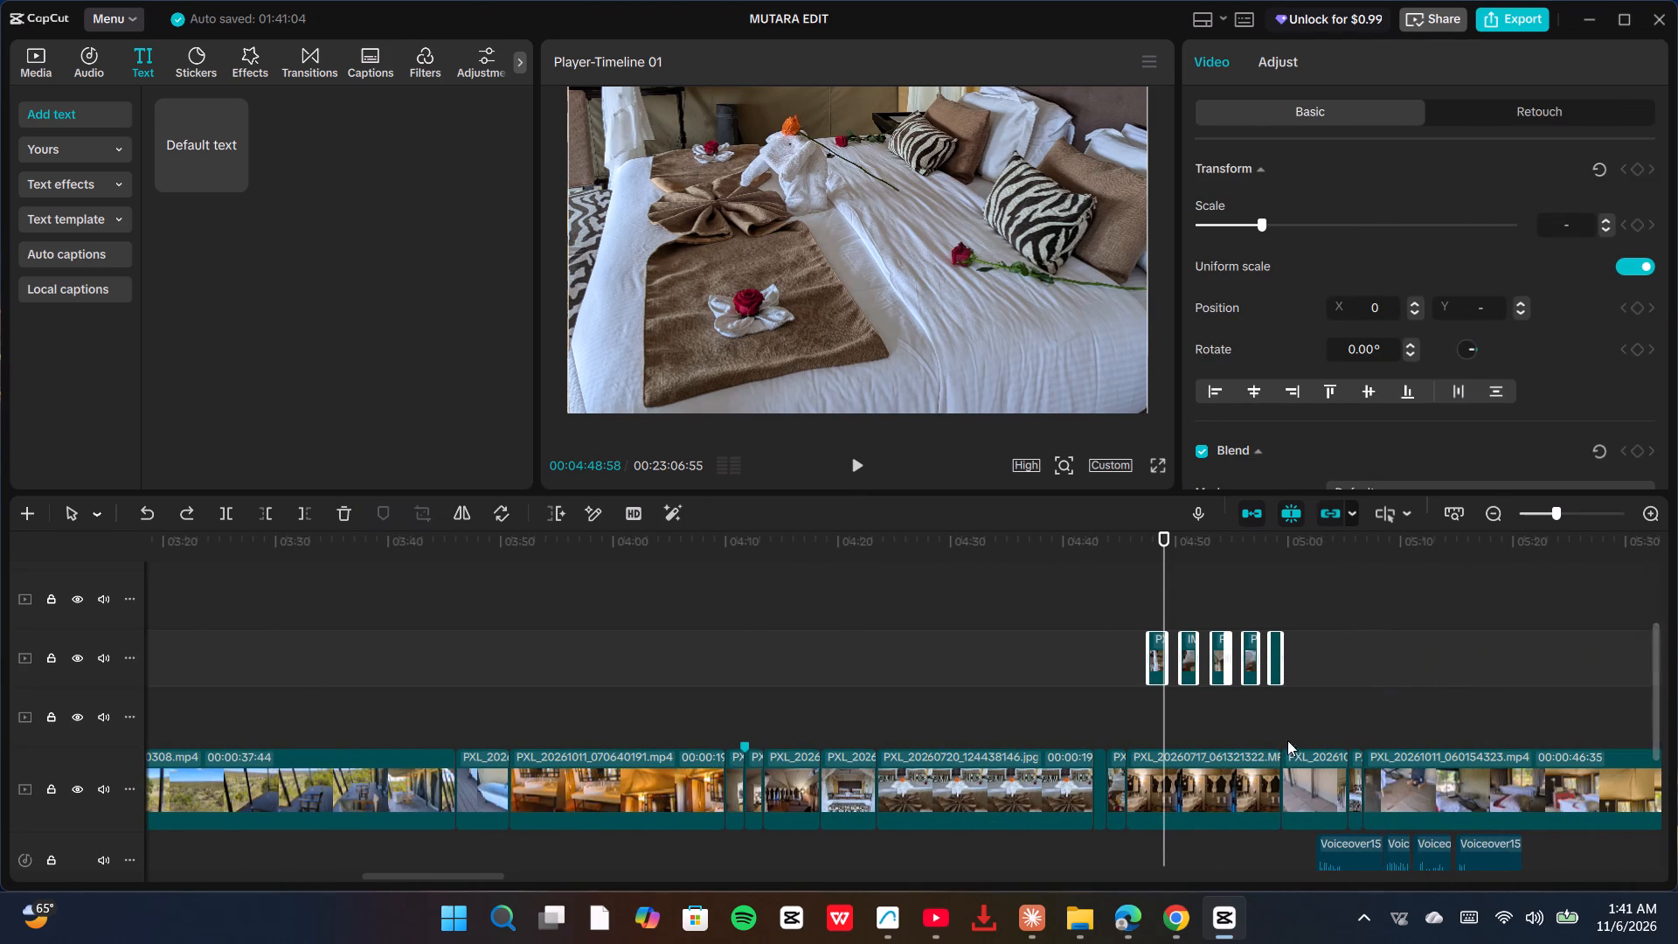
click(1064, 699)
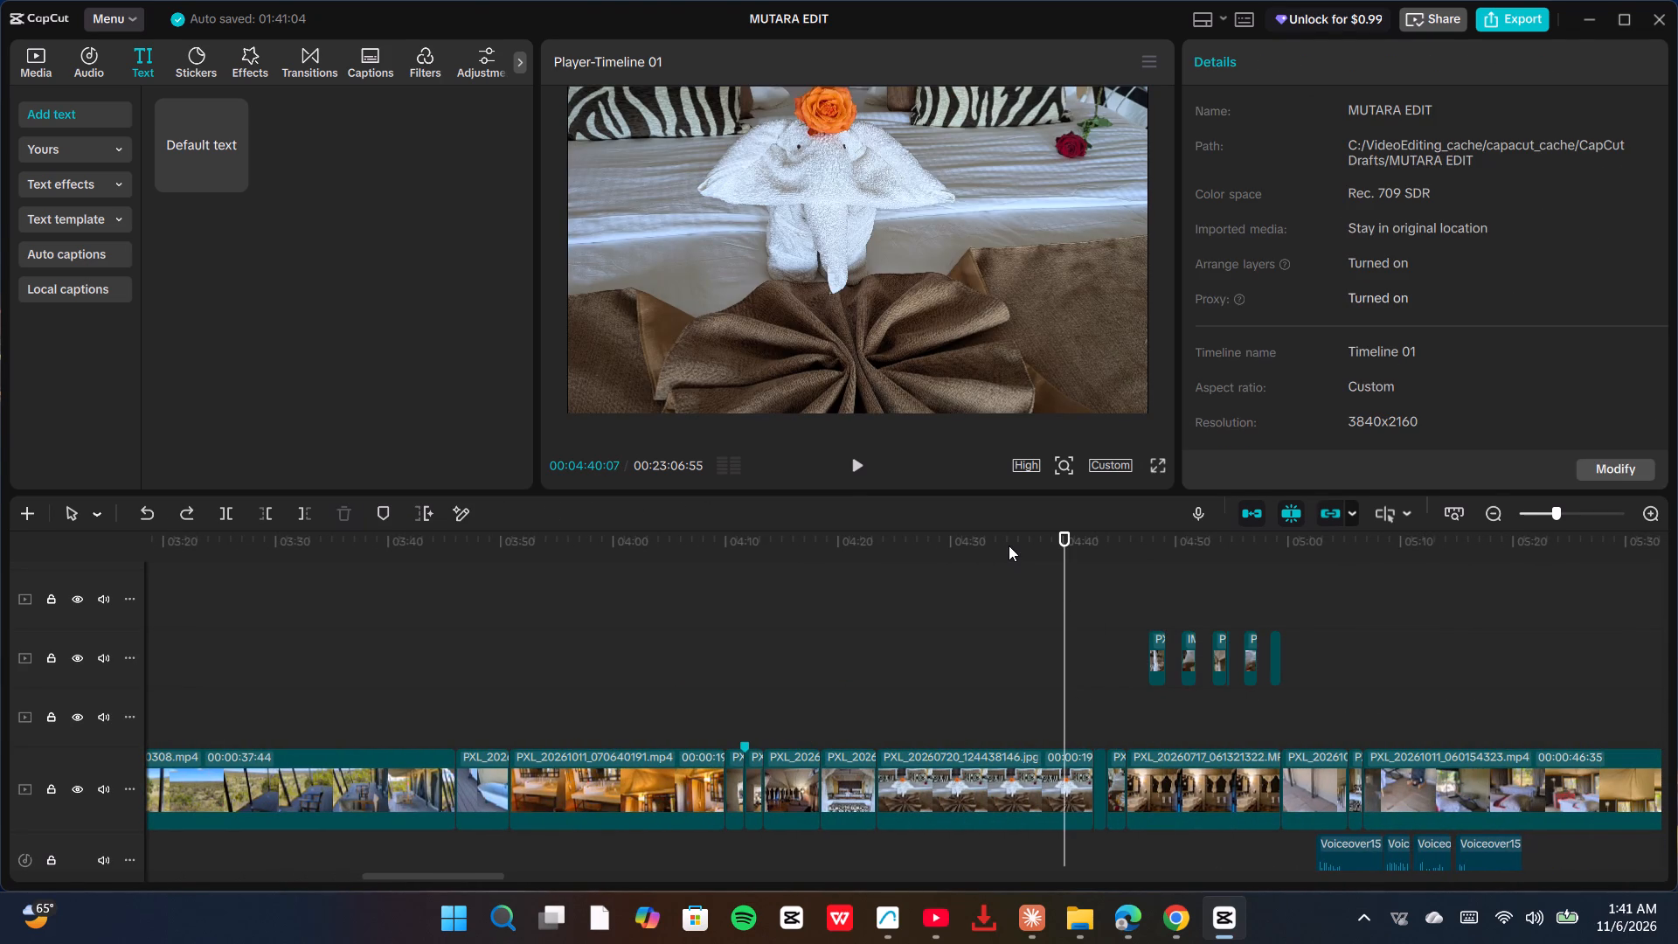
key(space)
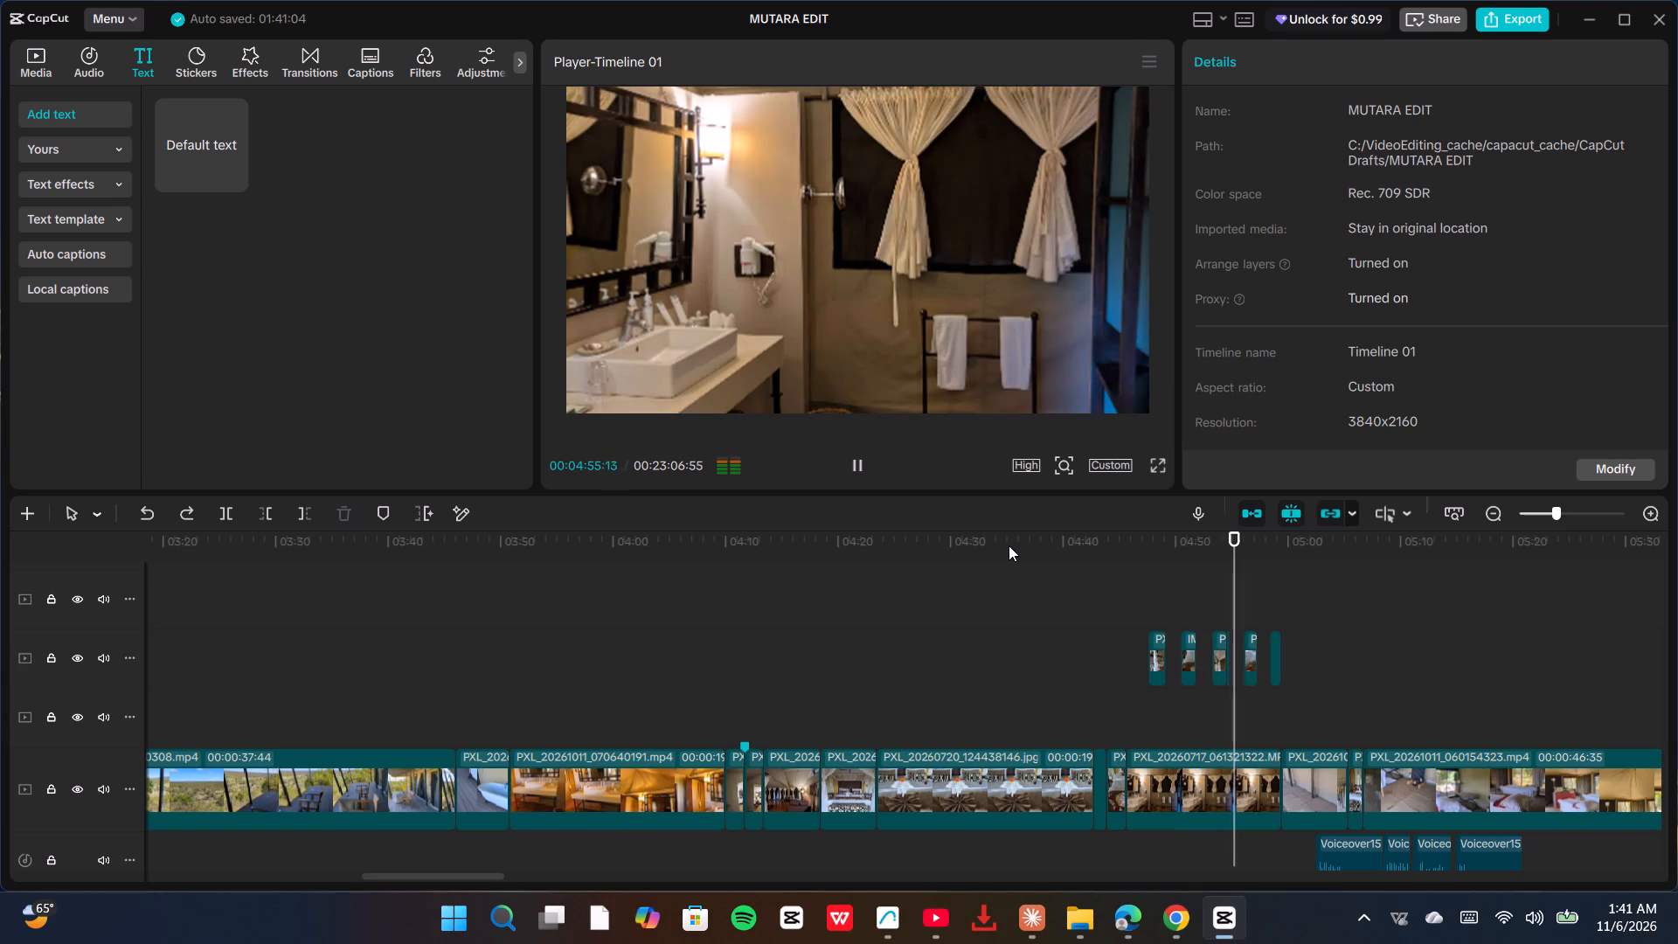
Copy the PXL_20260720_124438146.jpg photo clip on the main track.
right_click(972, 753)
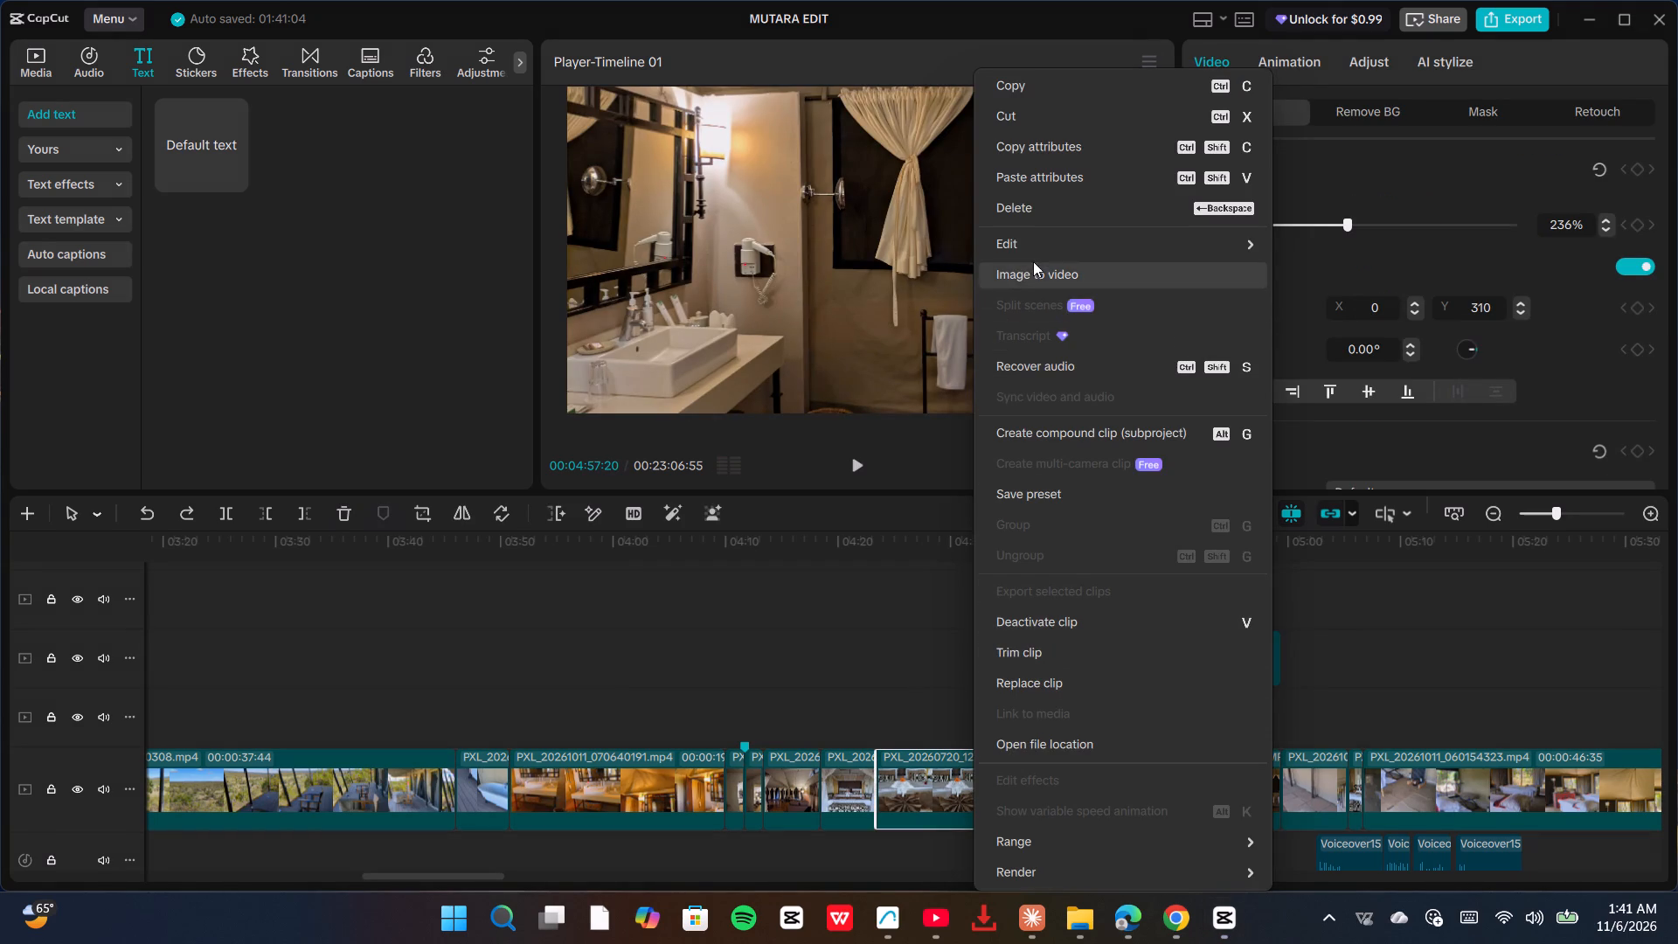
click(1054, 87)
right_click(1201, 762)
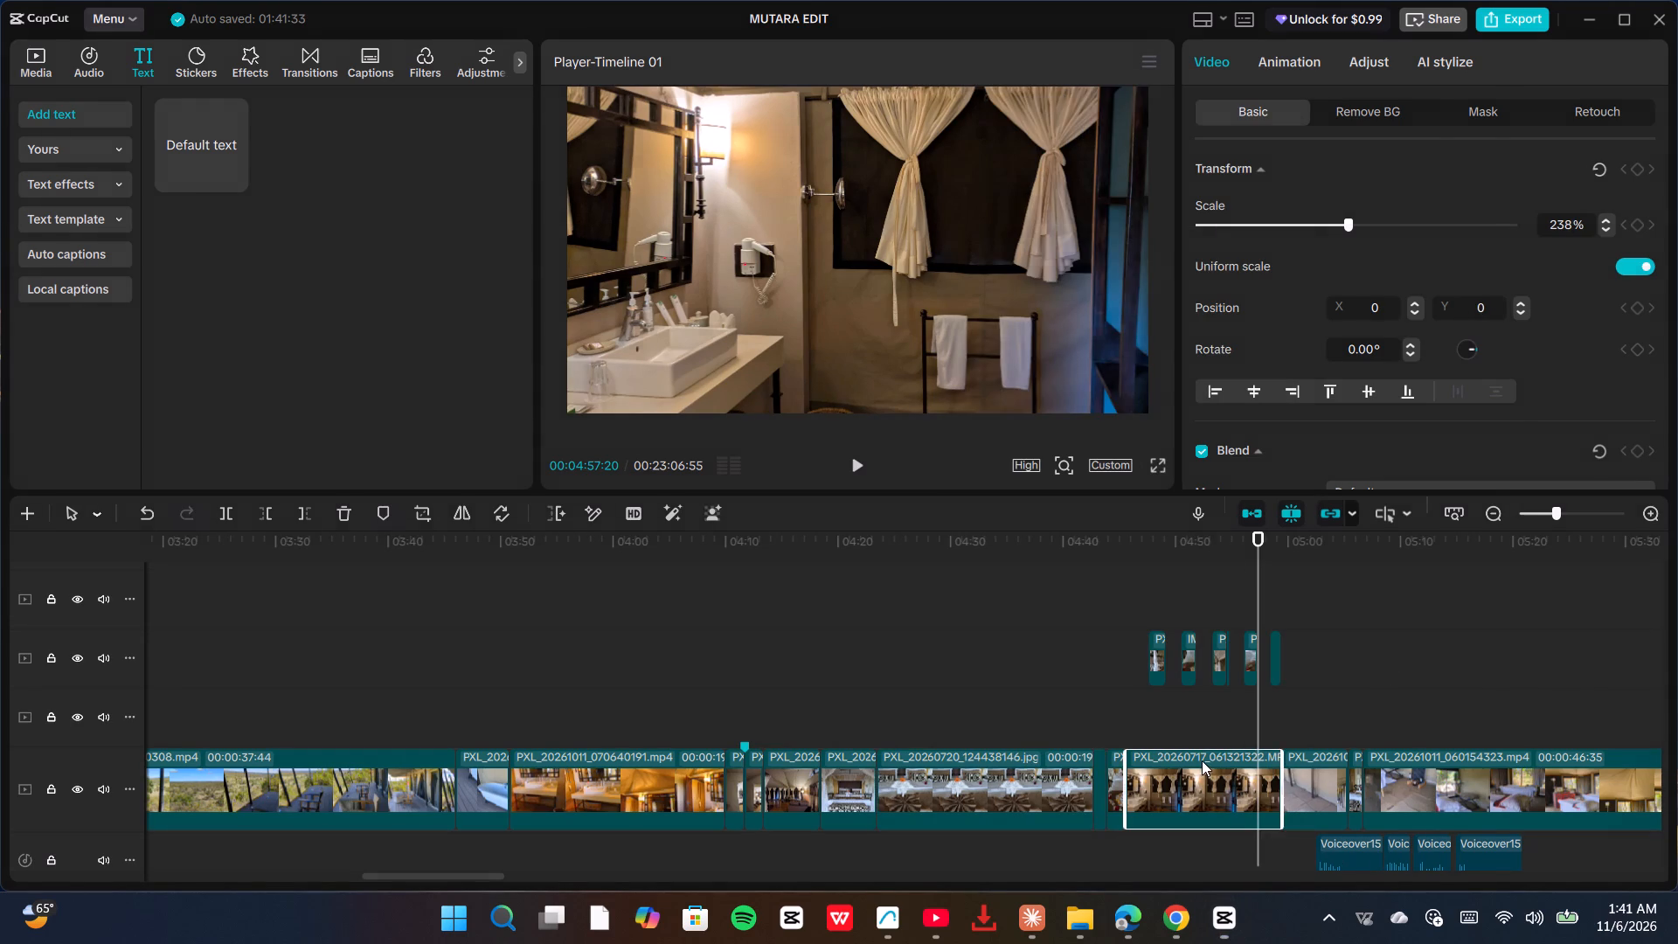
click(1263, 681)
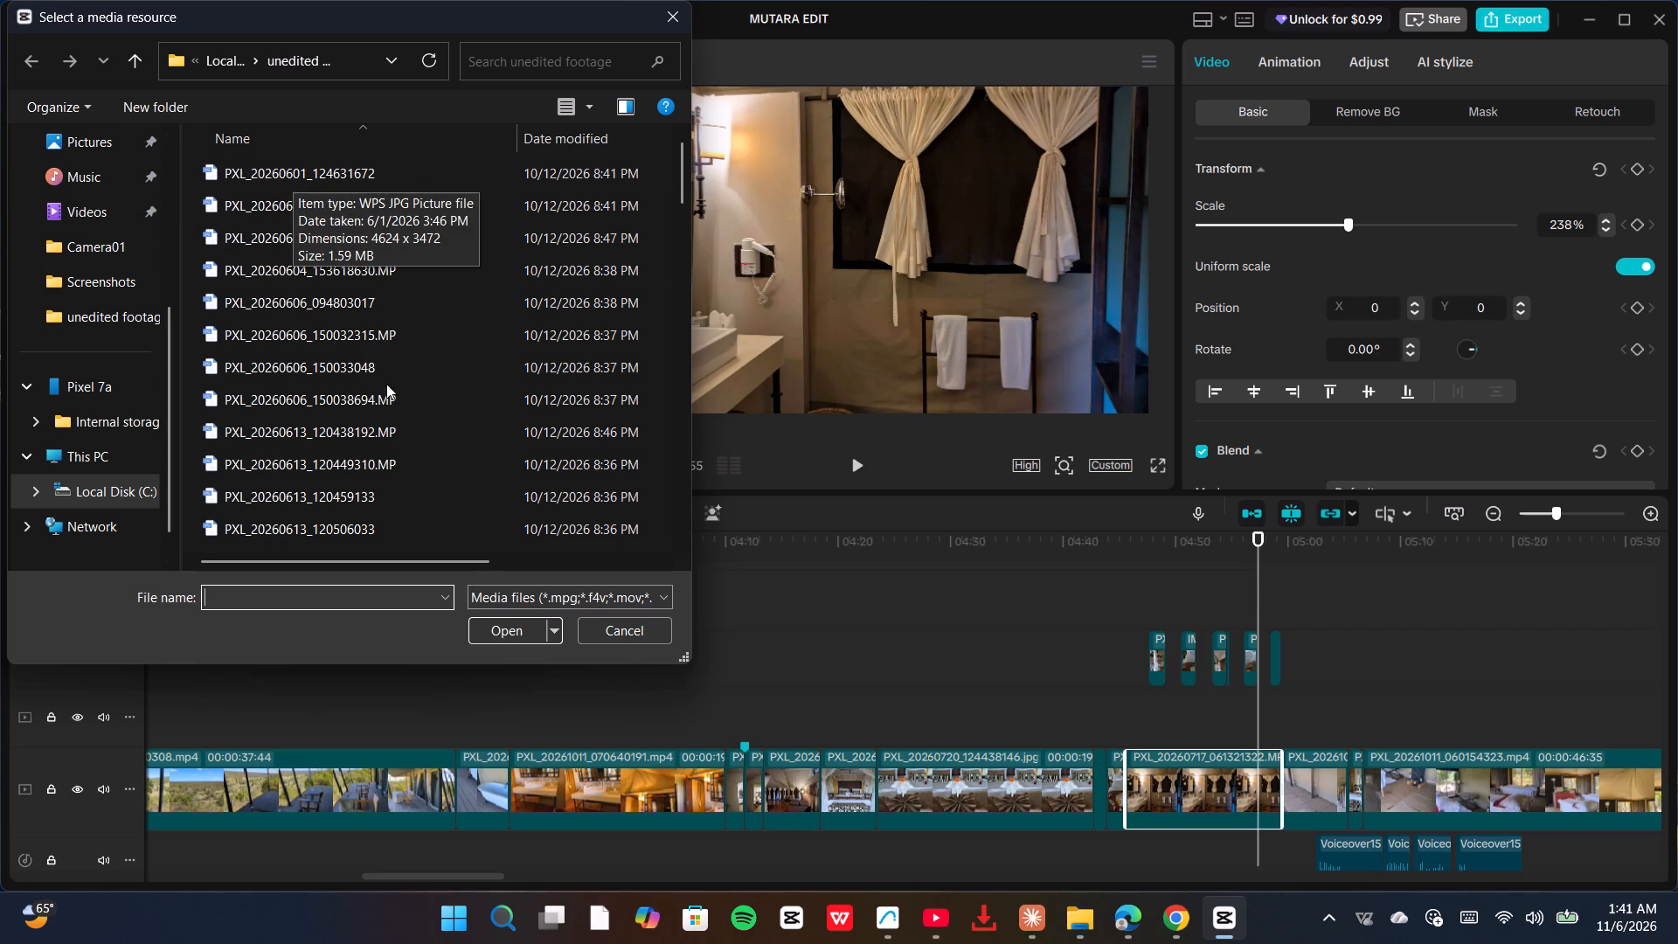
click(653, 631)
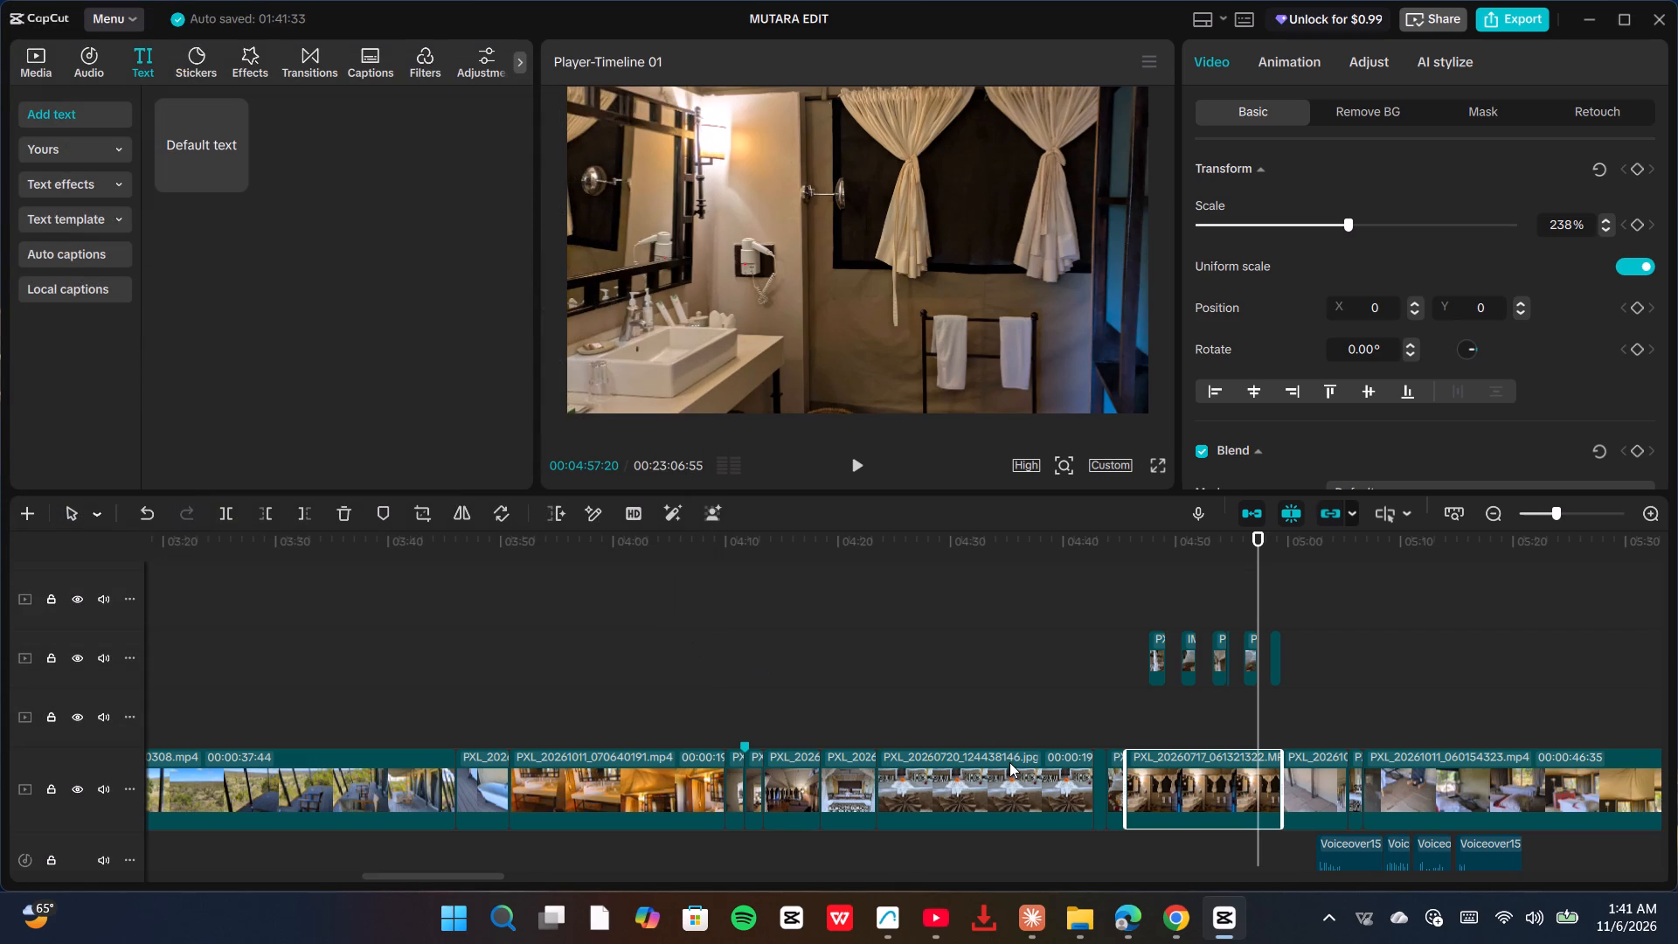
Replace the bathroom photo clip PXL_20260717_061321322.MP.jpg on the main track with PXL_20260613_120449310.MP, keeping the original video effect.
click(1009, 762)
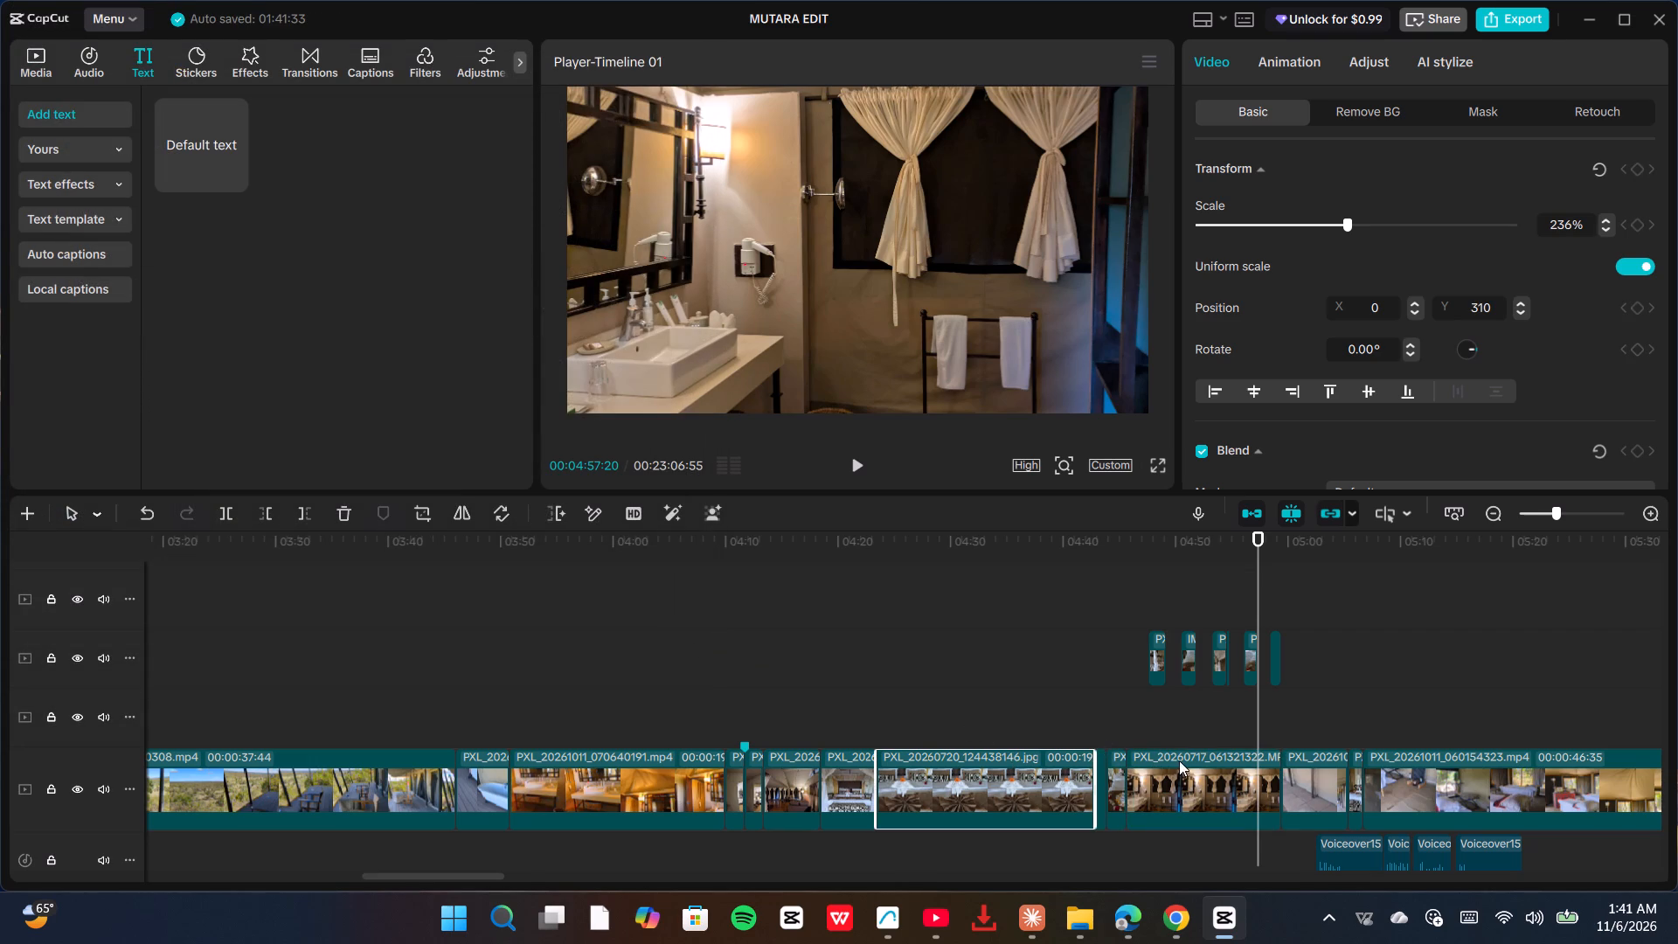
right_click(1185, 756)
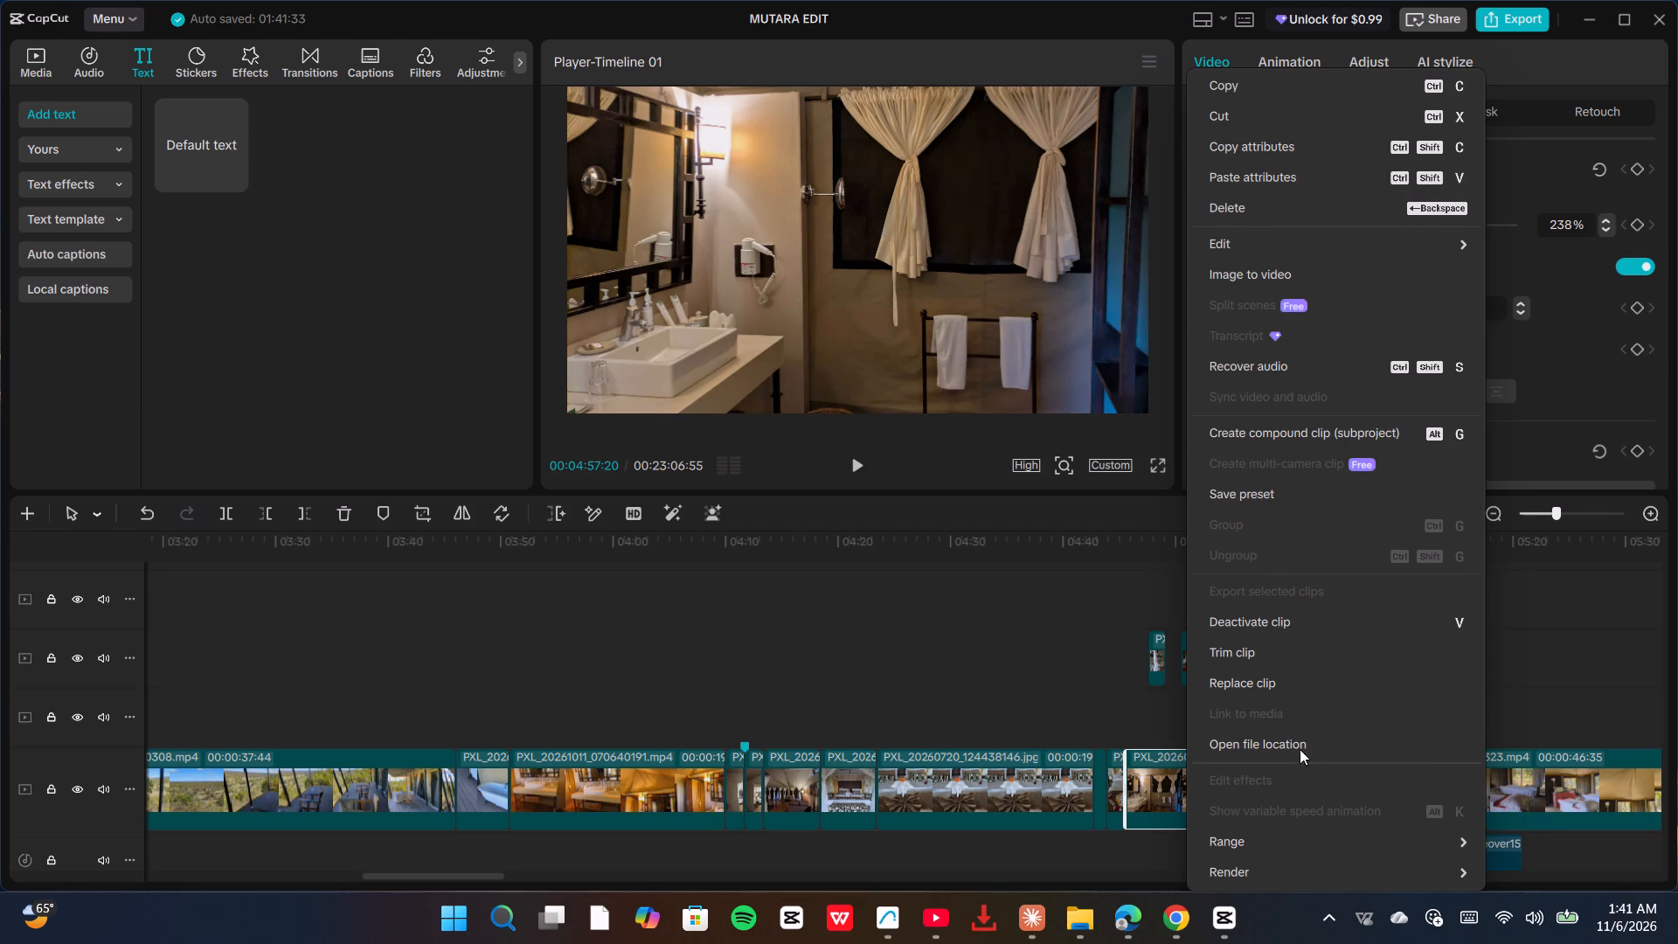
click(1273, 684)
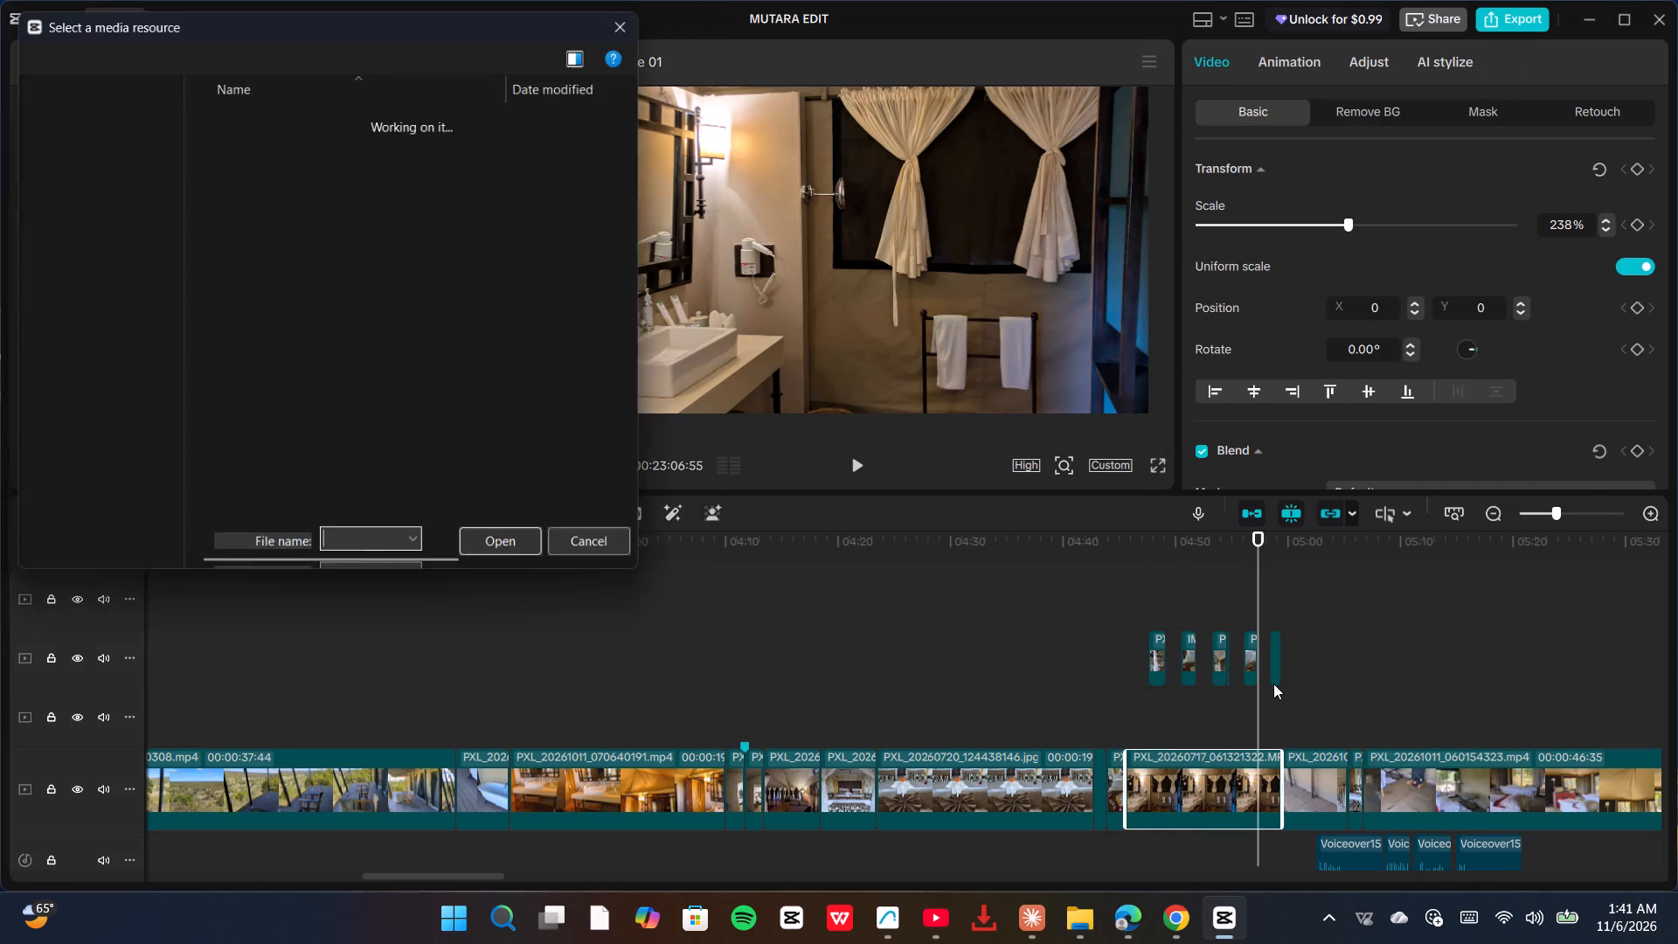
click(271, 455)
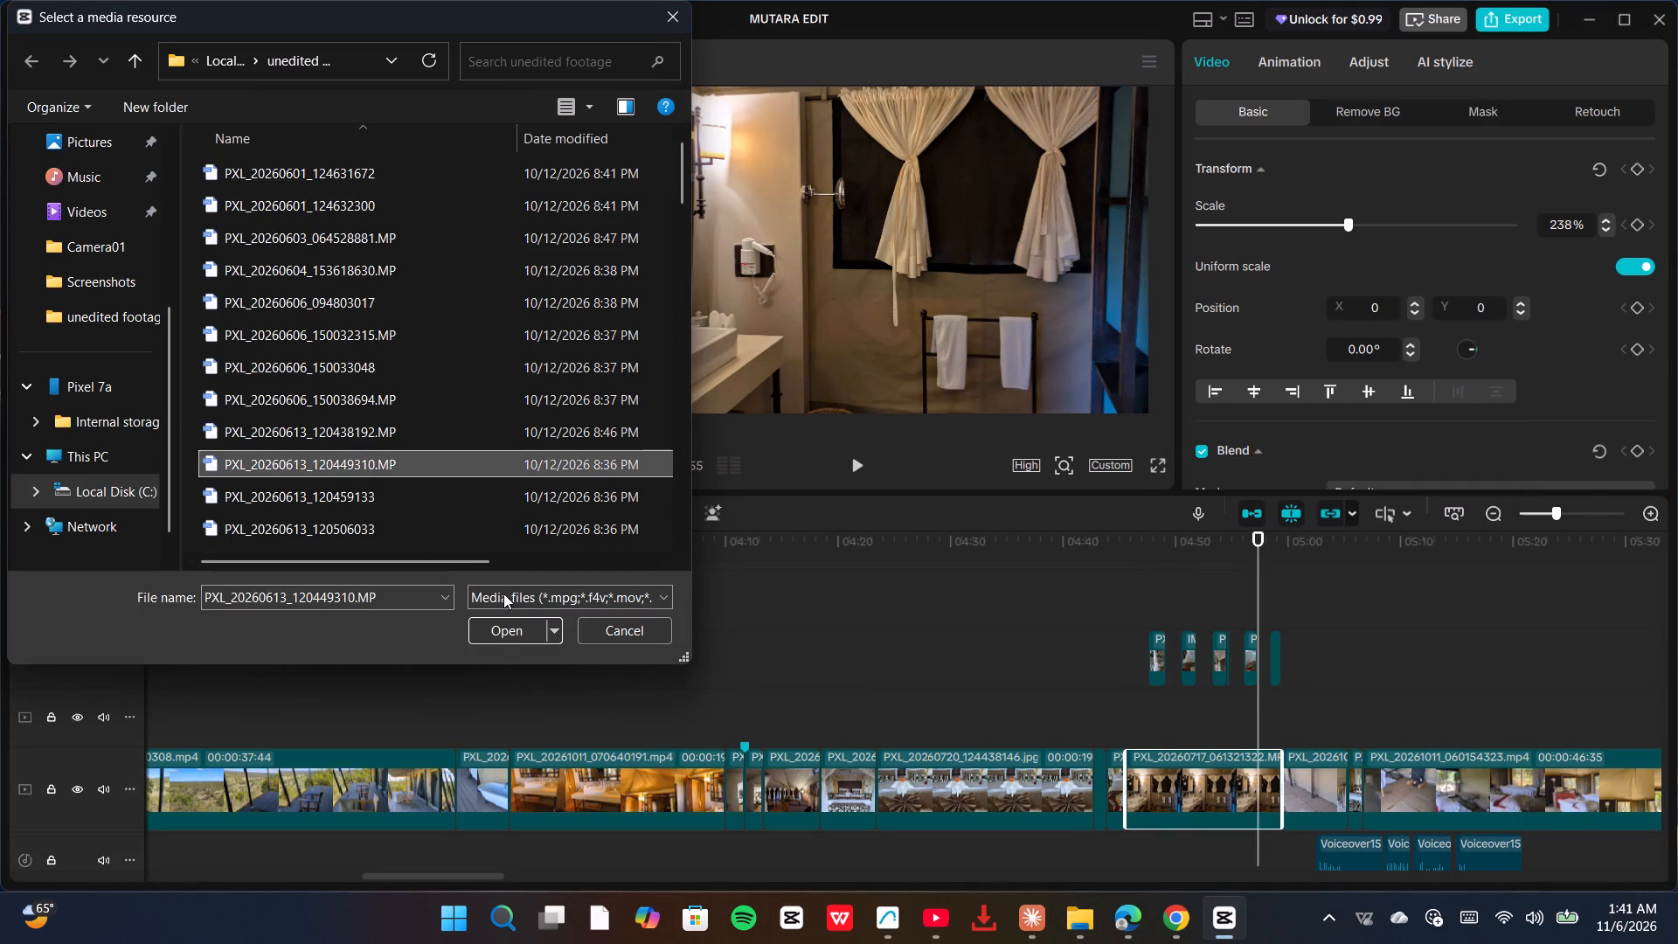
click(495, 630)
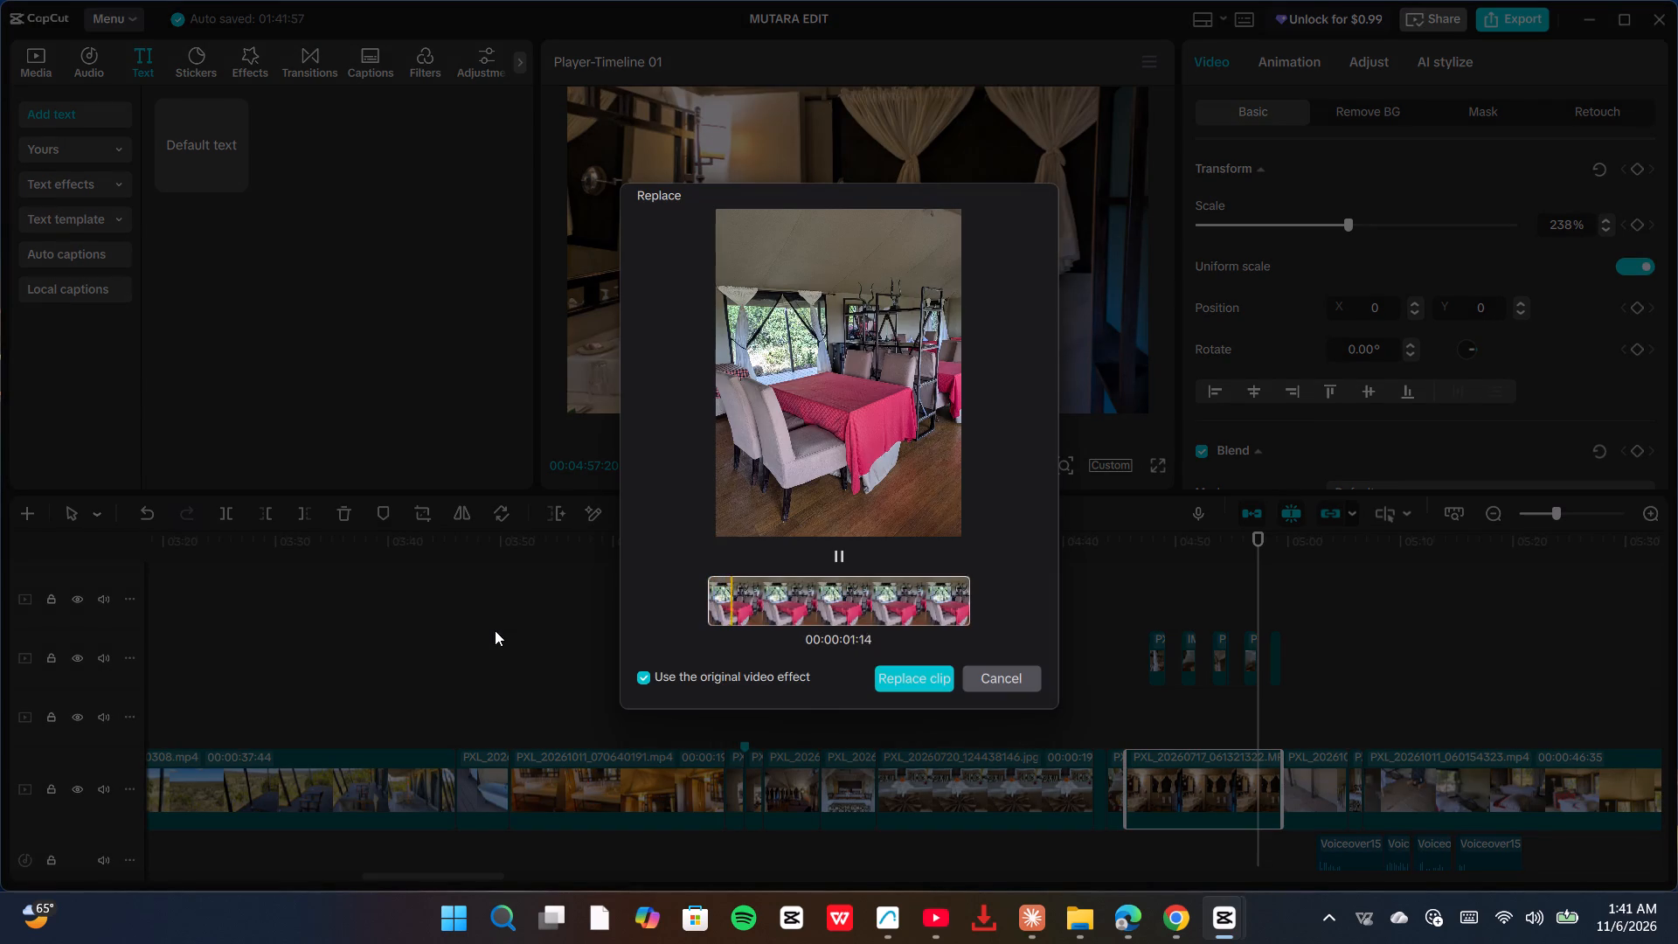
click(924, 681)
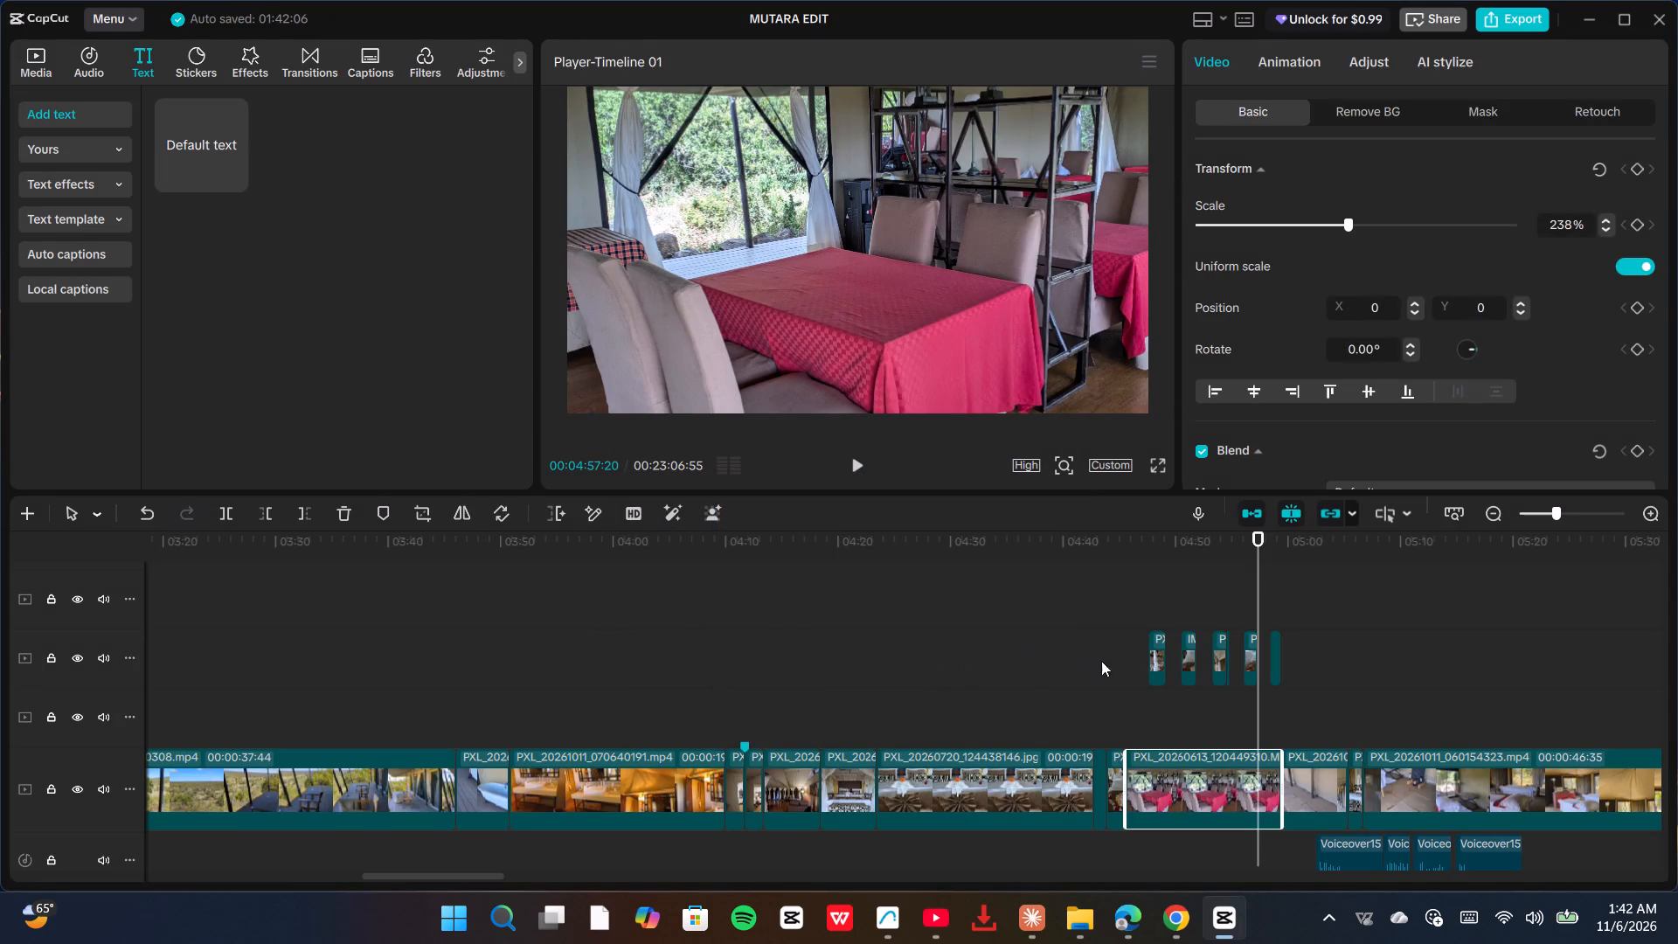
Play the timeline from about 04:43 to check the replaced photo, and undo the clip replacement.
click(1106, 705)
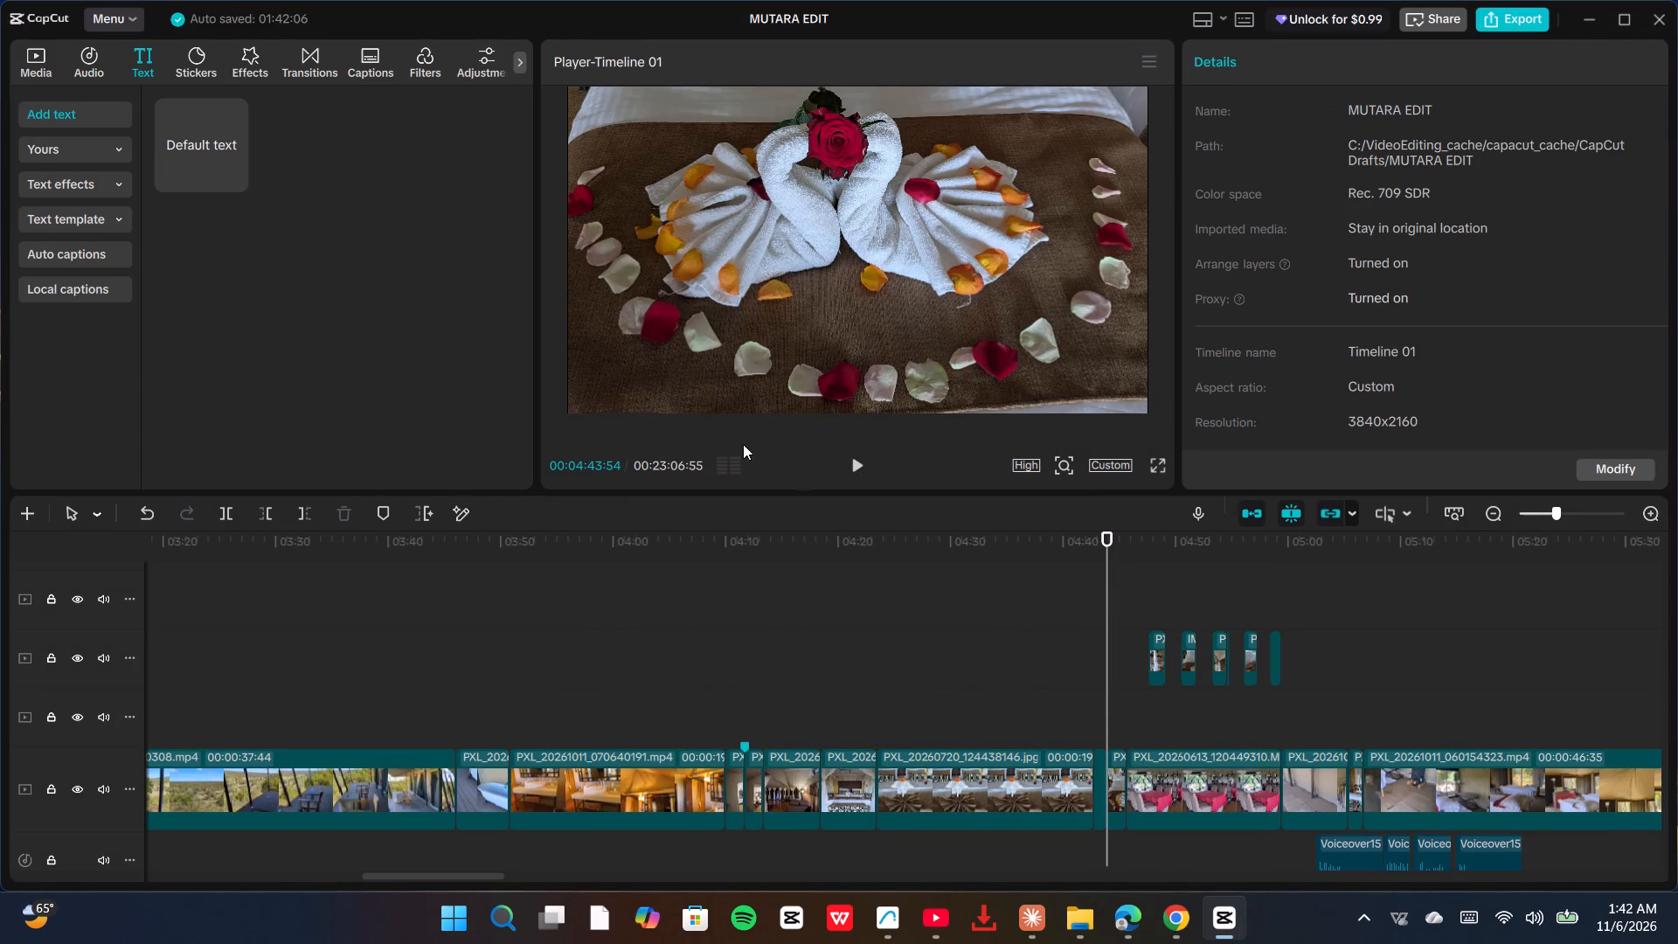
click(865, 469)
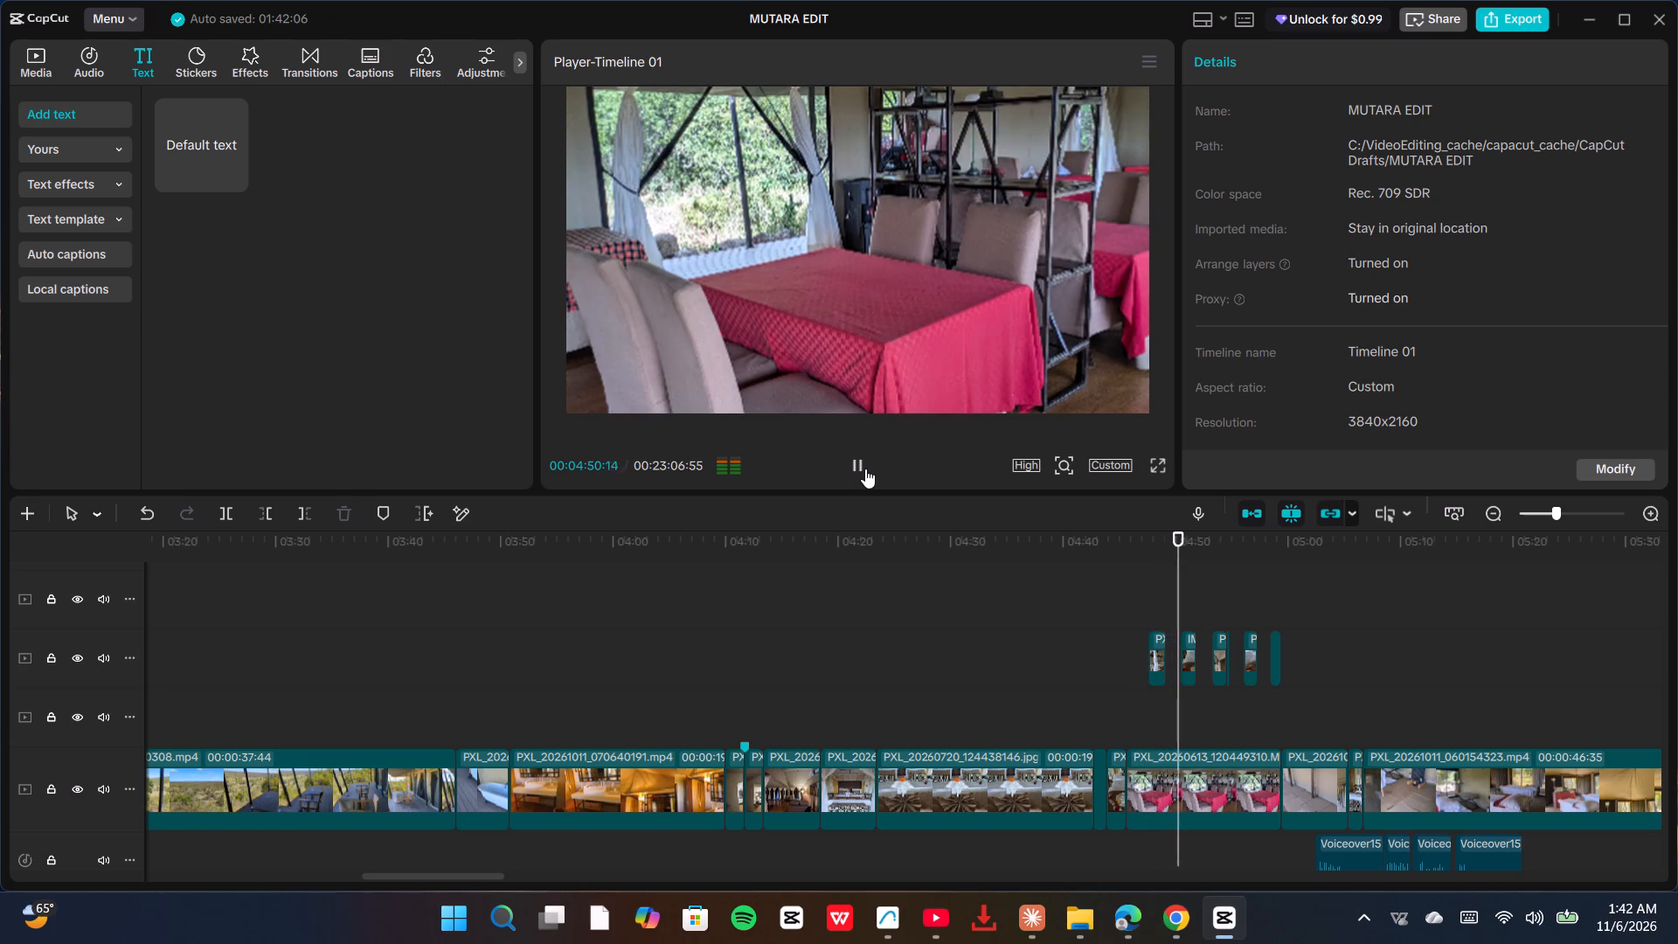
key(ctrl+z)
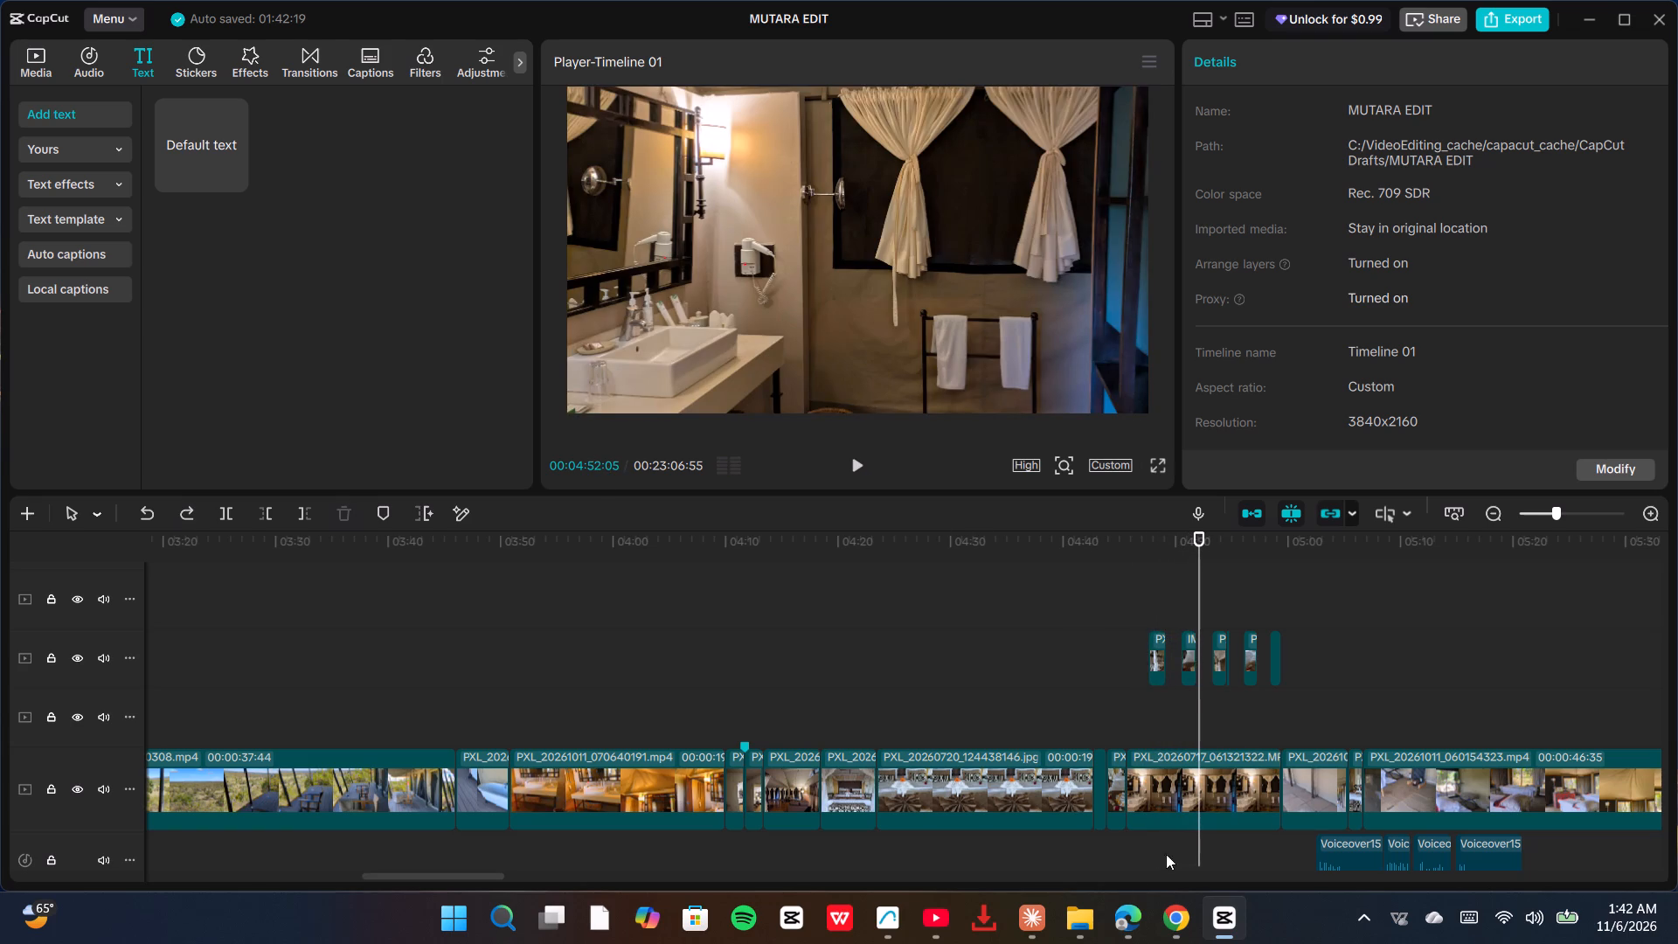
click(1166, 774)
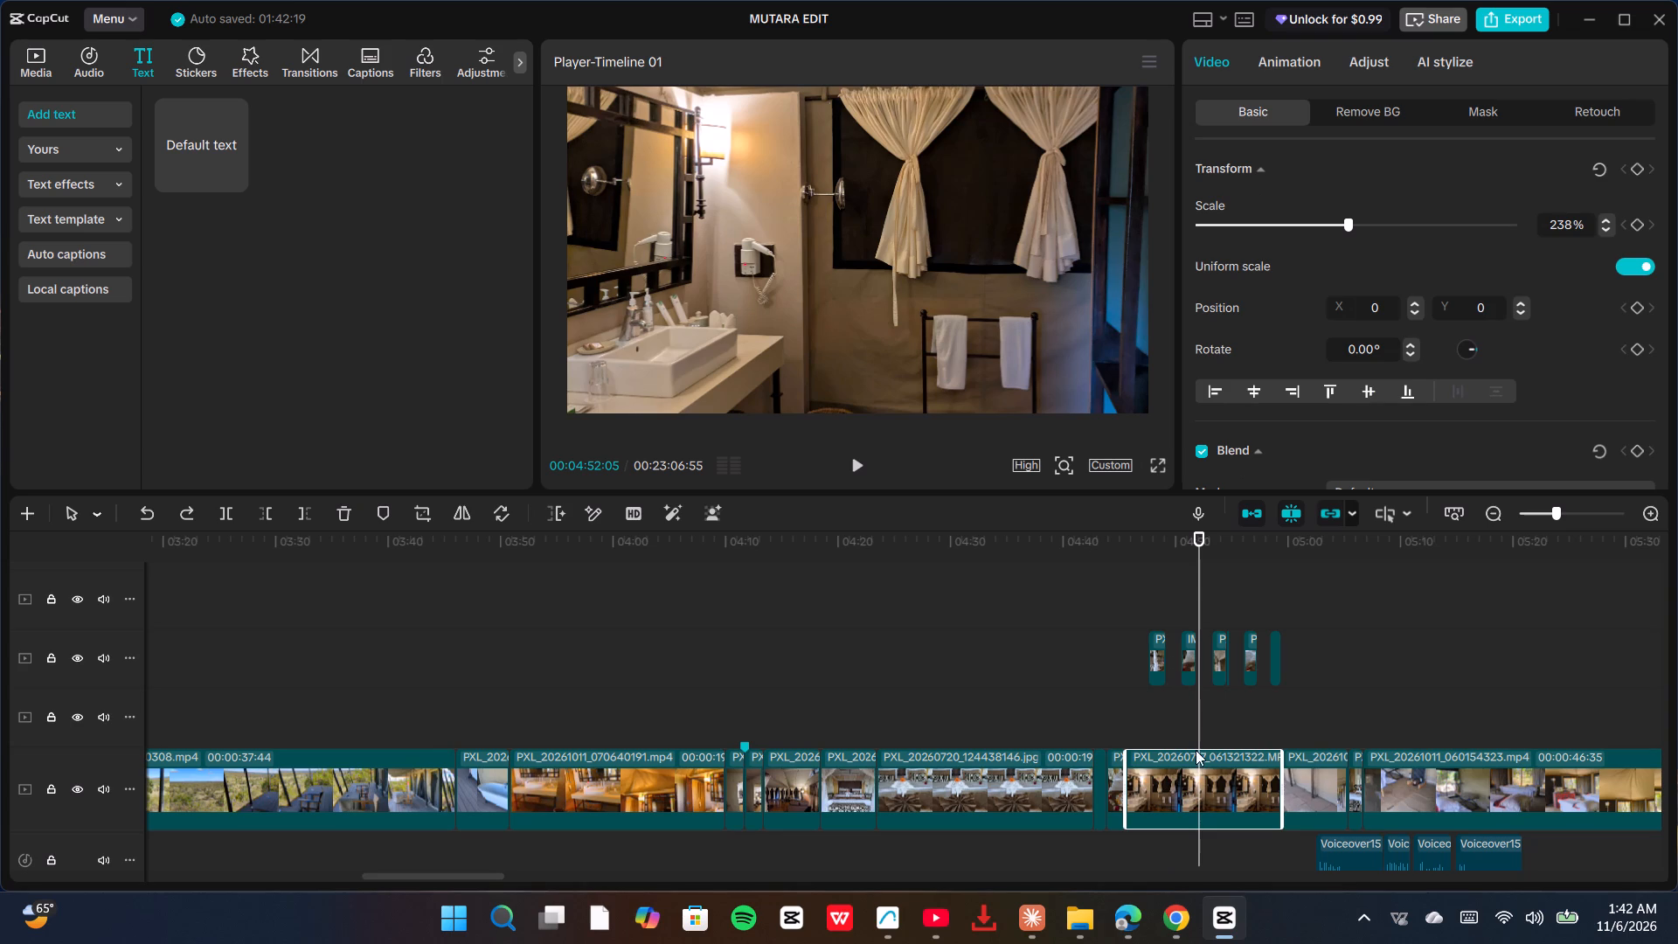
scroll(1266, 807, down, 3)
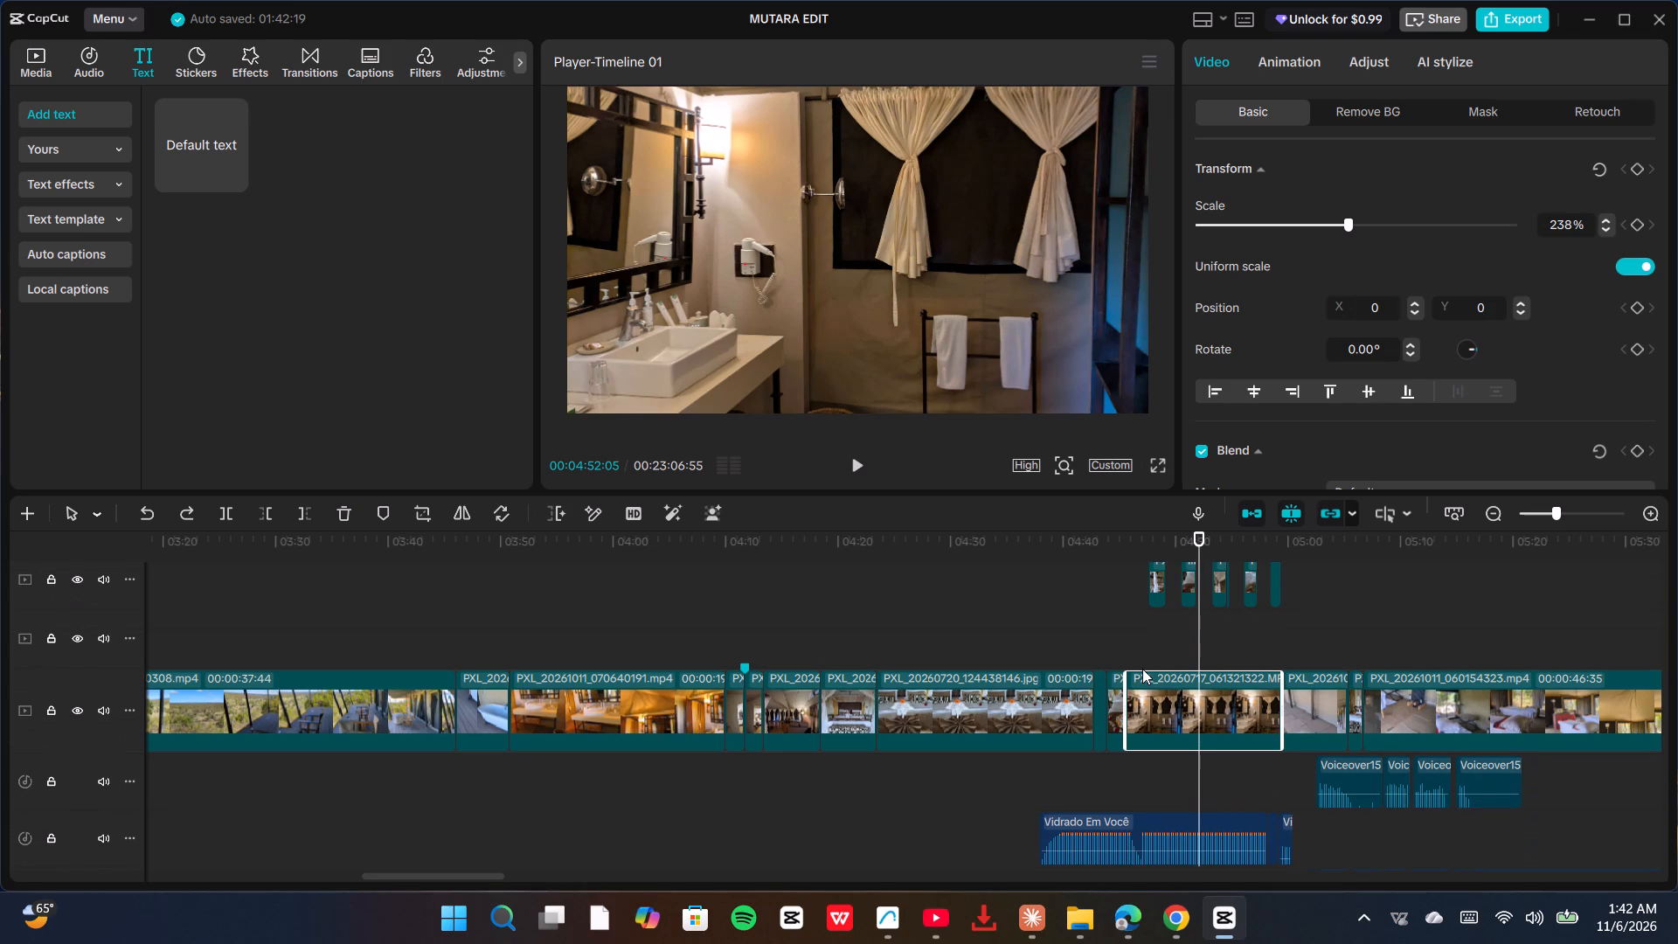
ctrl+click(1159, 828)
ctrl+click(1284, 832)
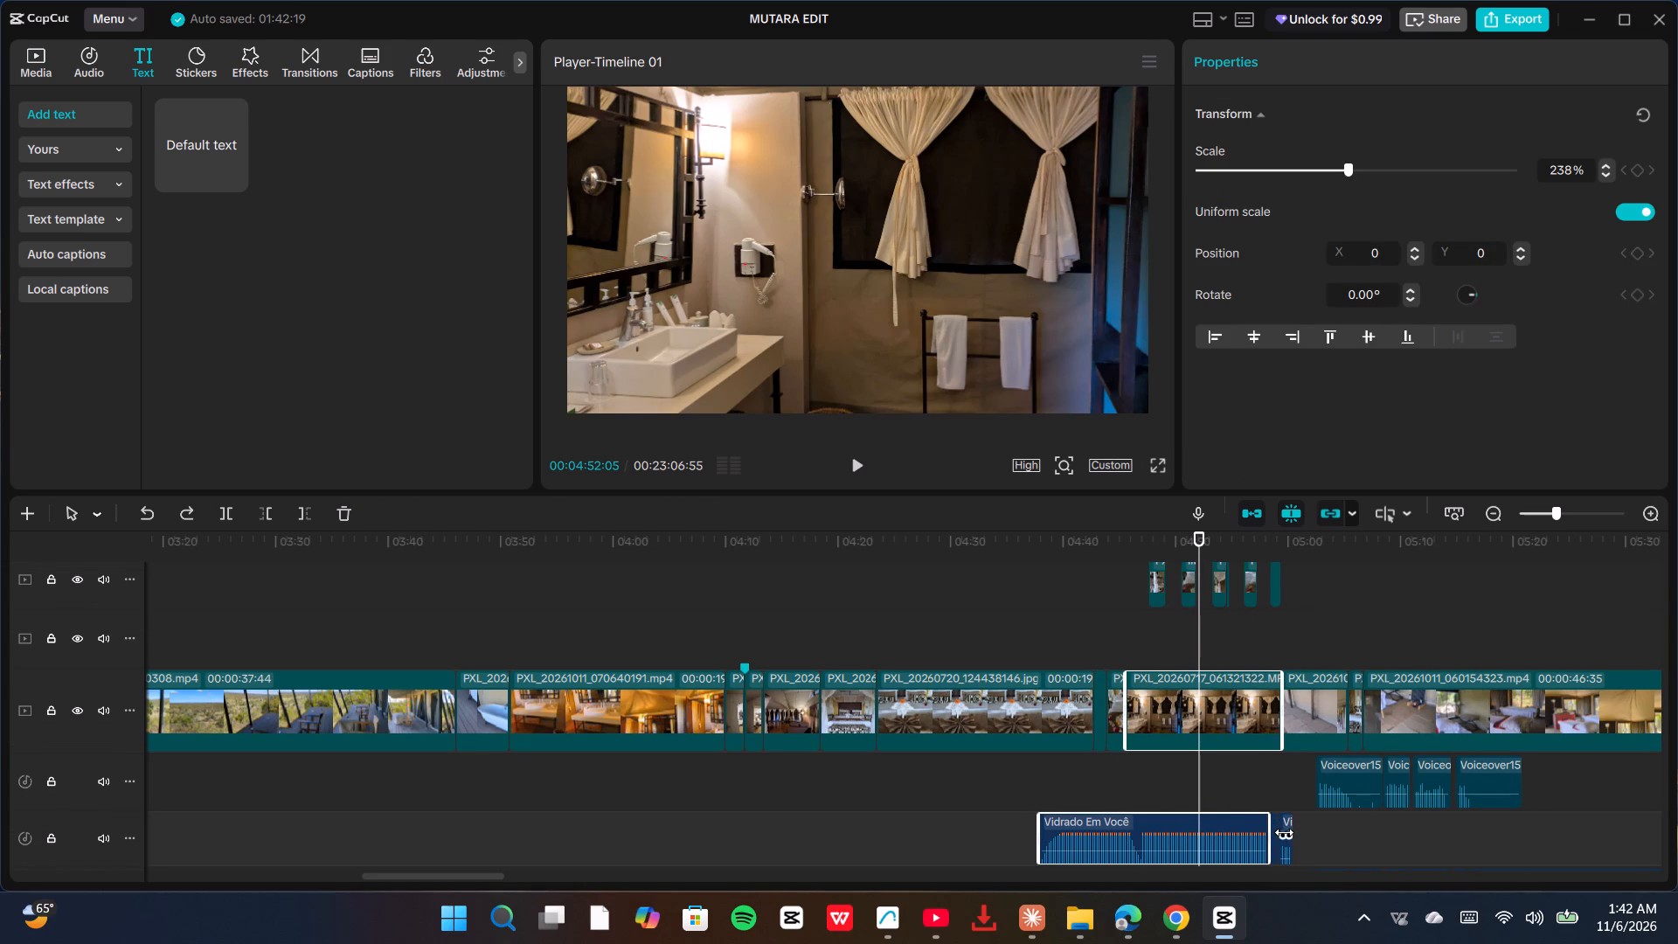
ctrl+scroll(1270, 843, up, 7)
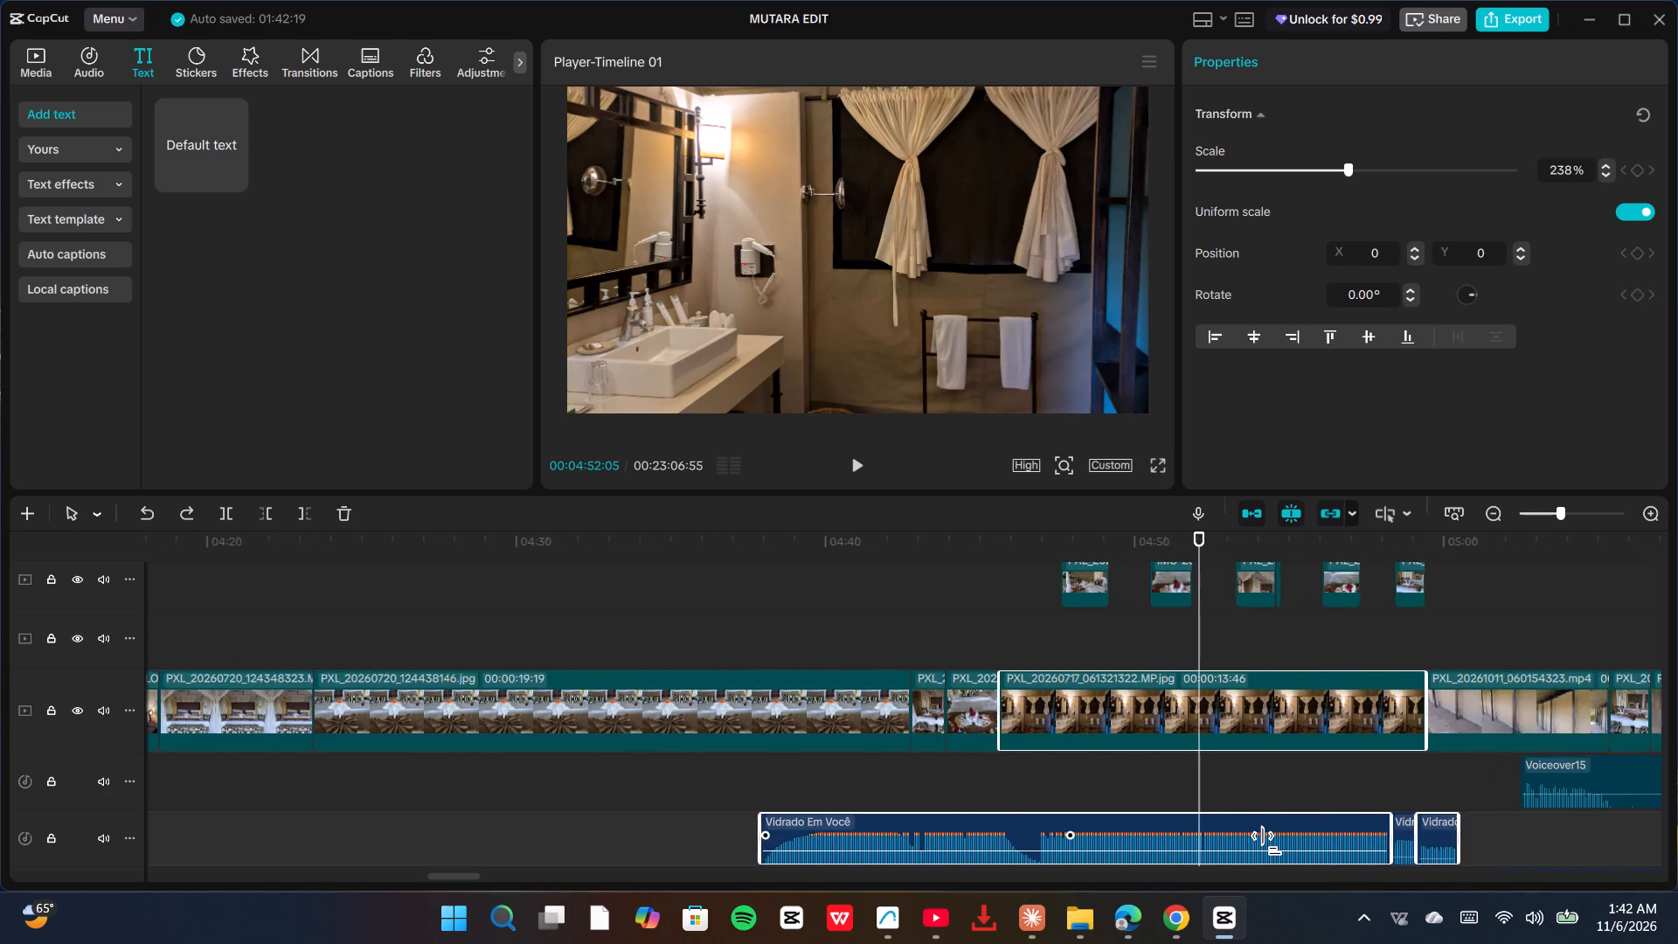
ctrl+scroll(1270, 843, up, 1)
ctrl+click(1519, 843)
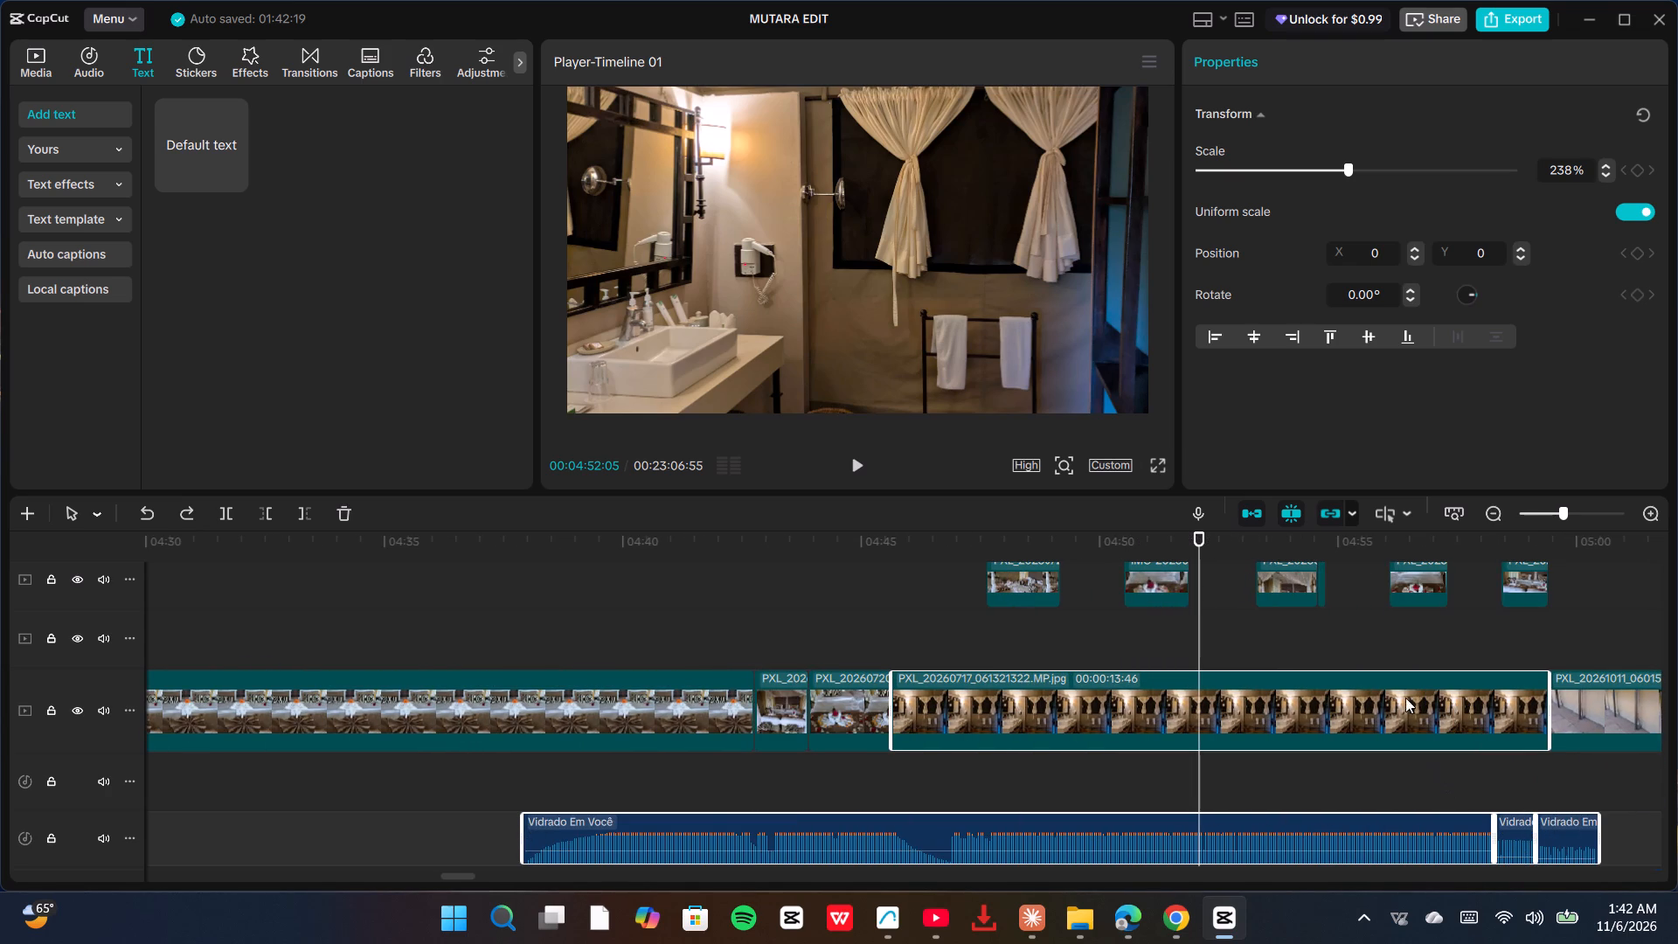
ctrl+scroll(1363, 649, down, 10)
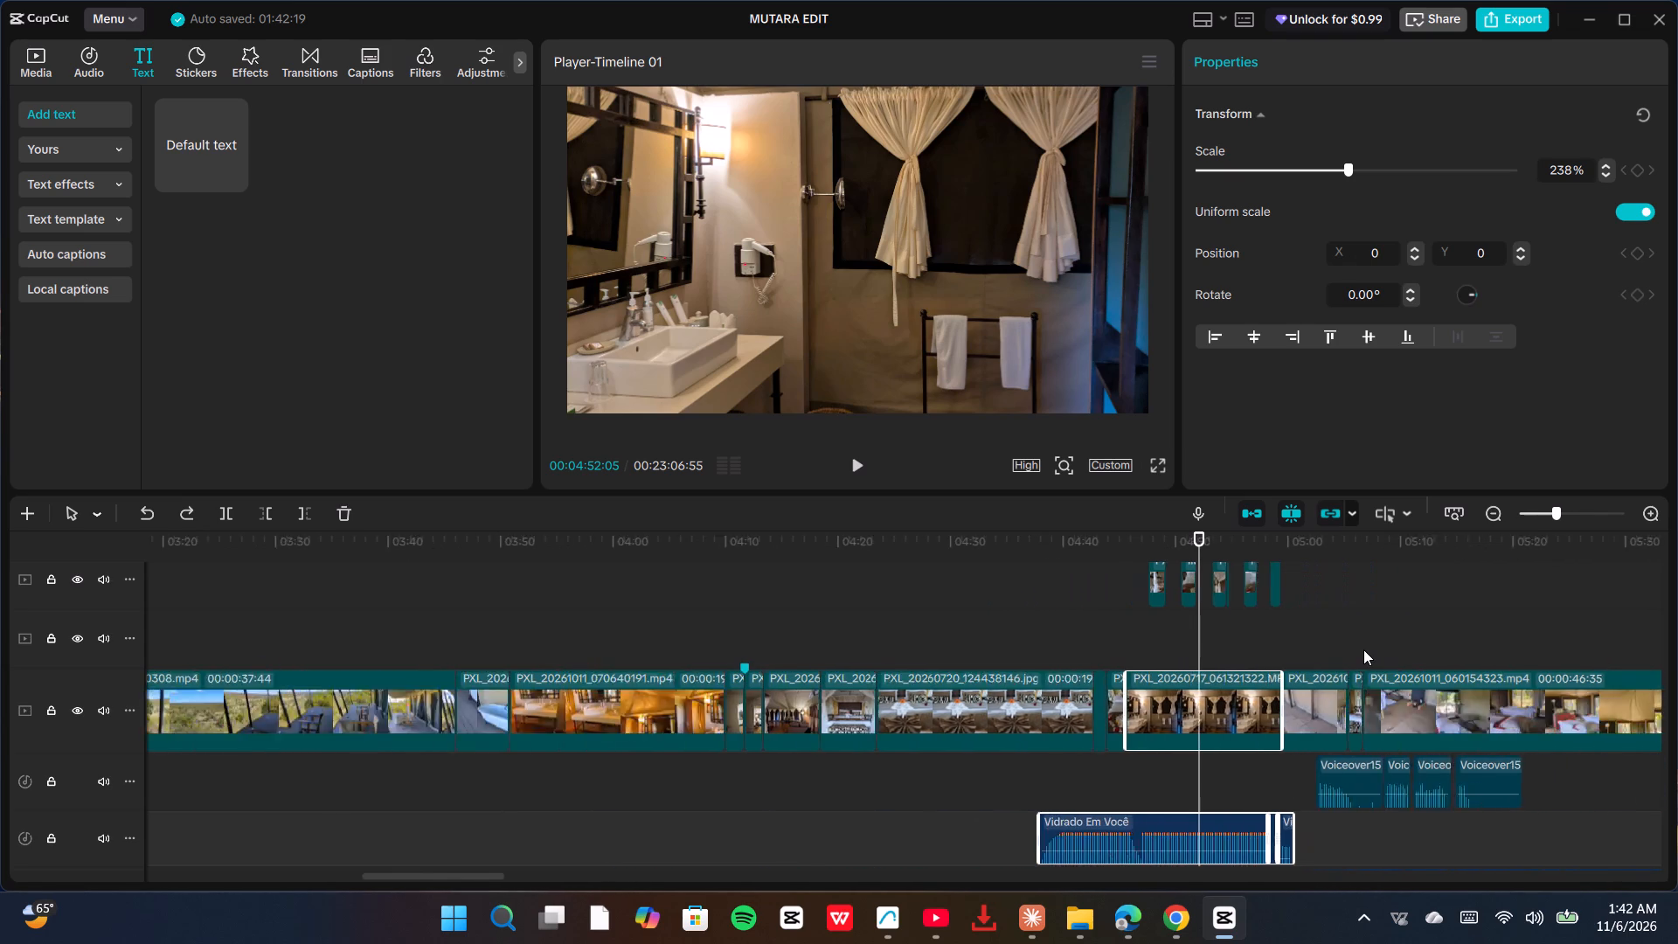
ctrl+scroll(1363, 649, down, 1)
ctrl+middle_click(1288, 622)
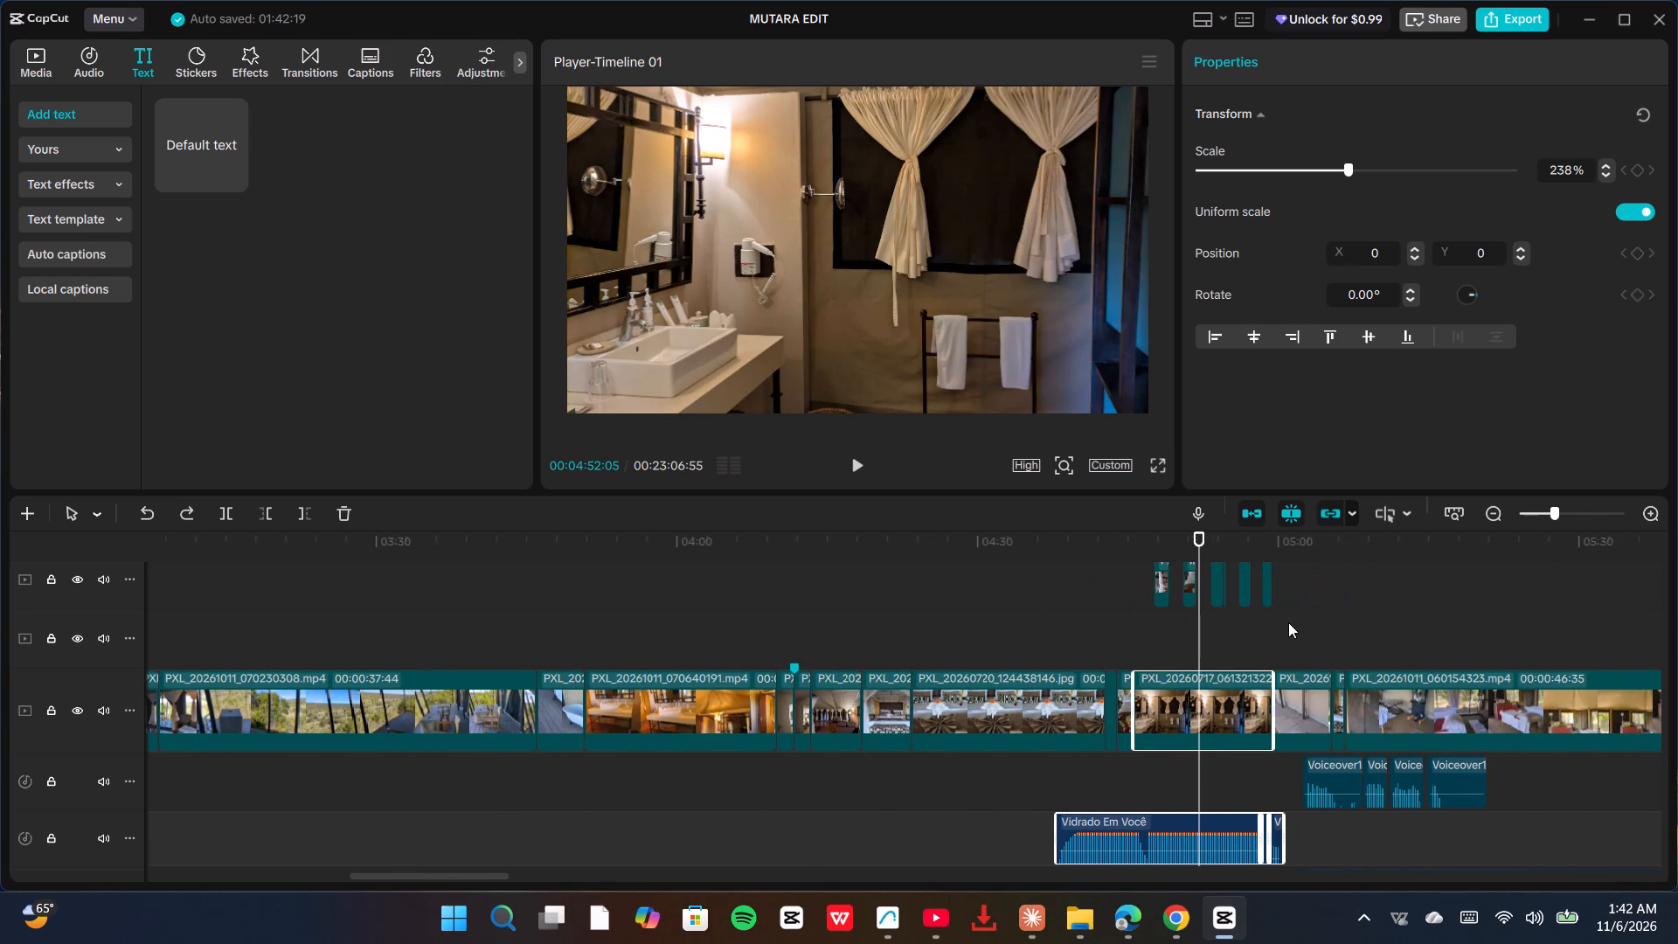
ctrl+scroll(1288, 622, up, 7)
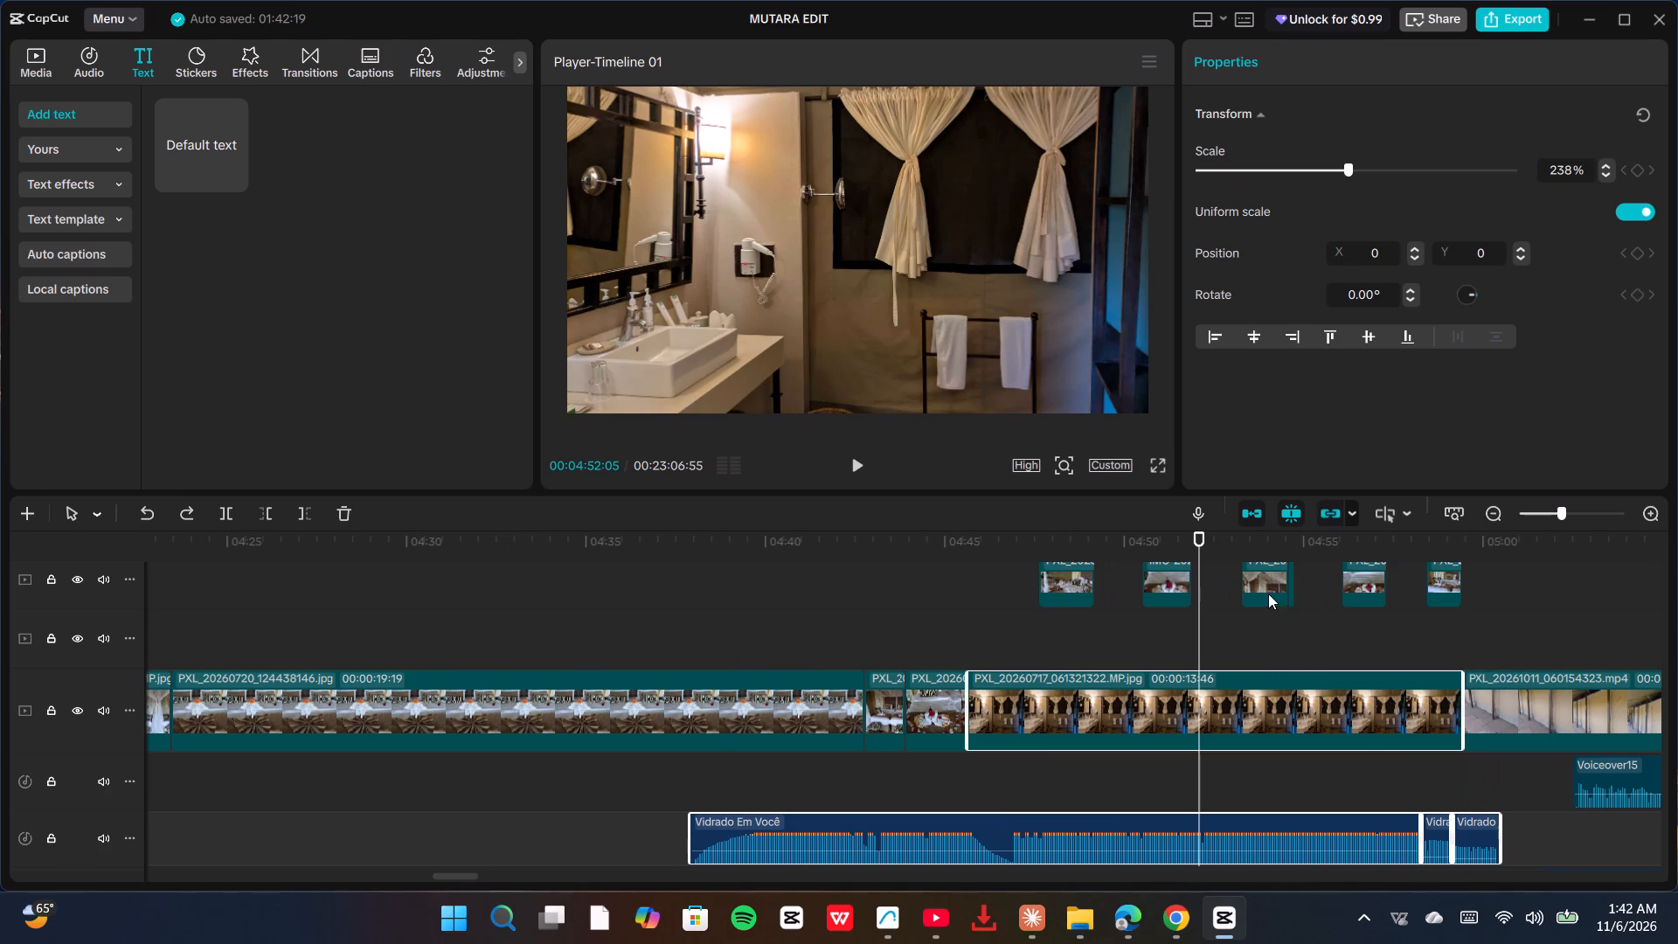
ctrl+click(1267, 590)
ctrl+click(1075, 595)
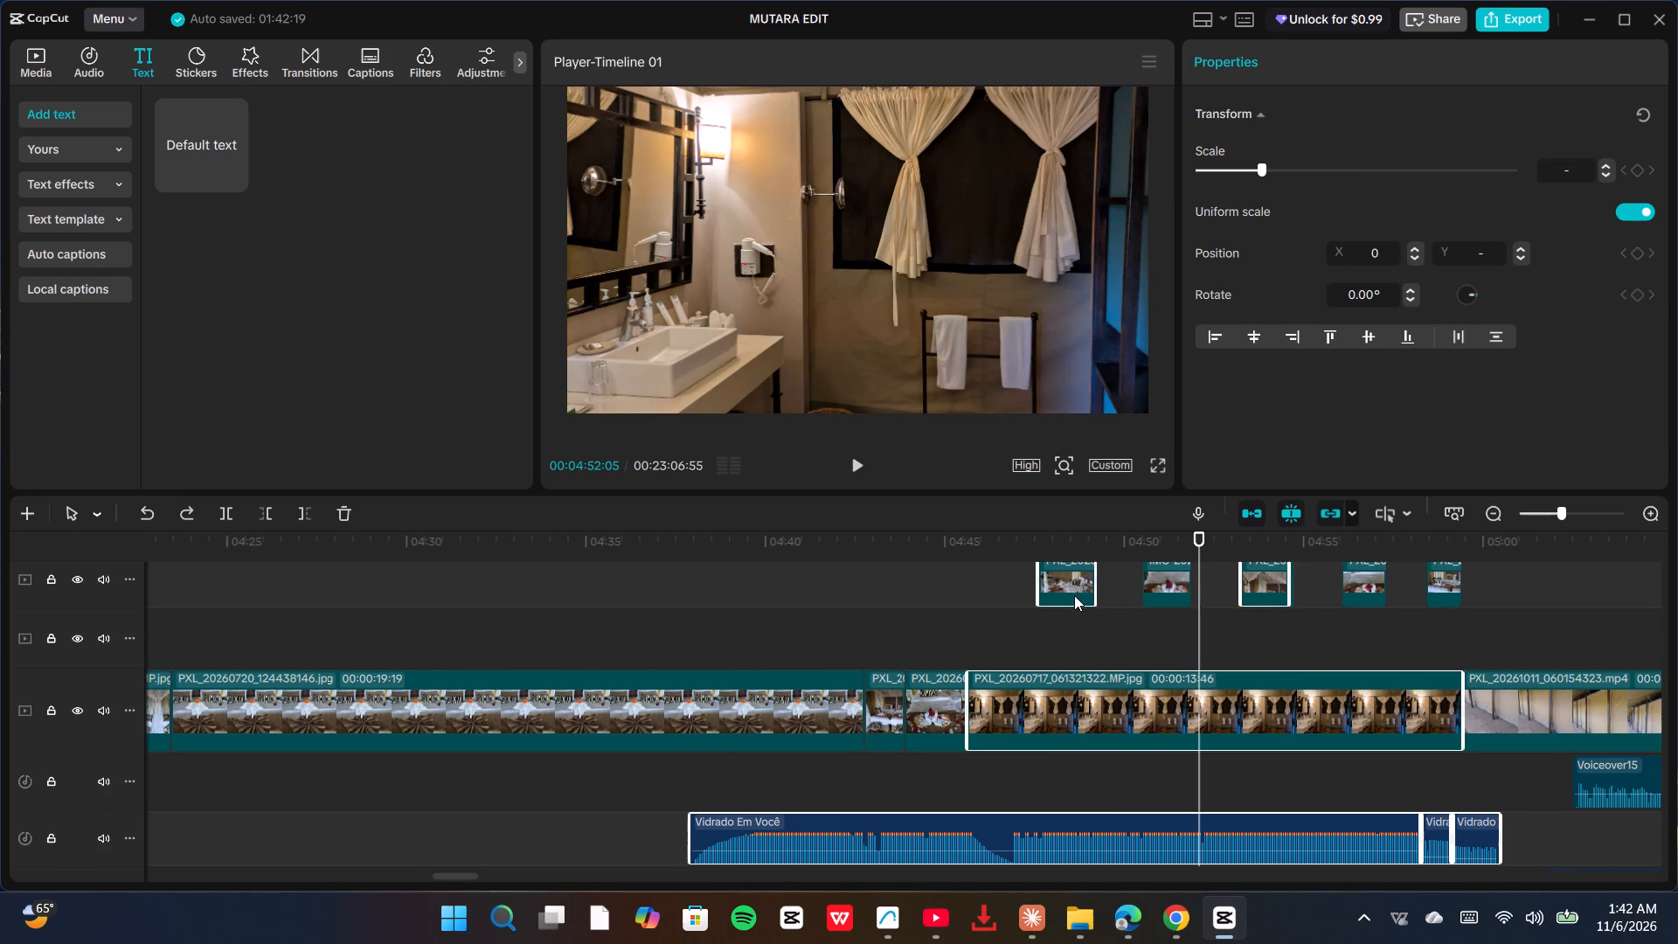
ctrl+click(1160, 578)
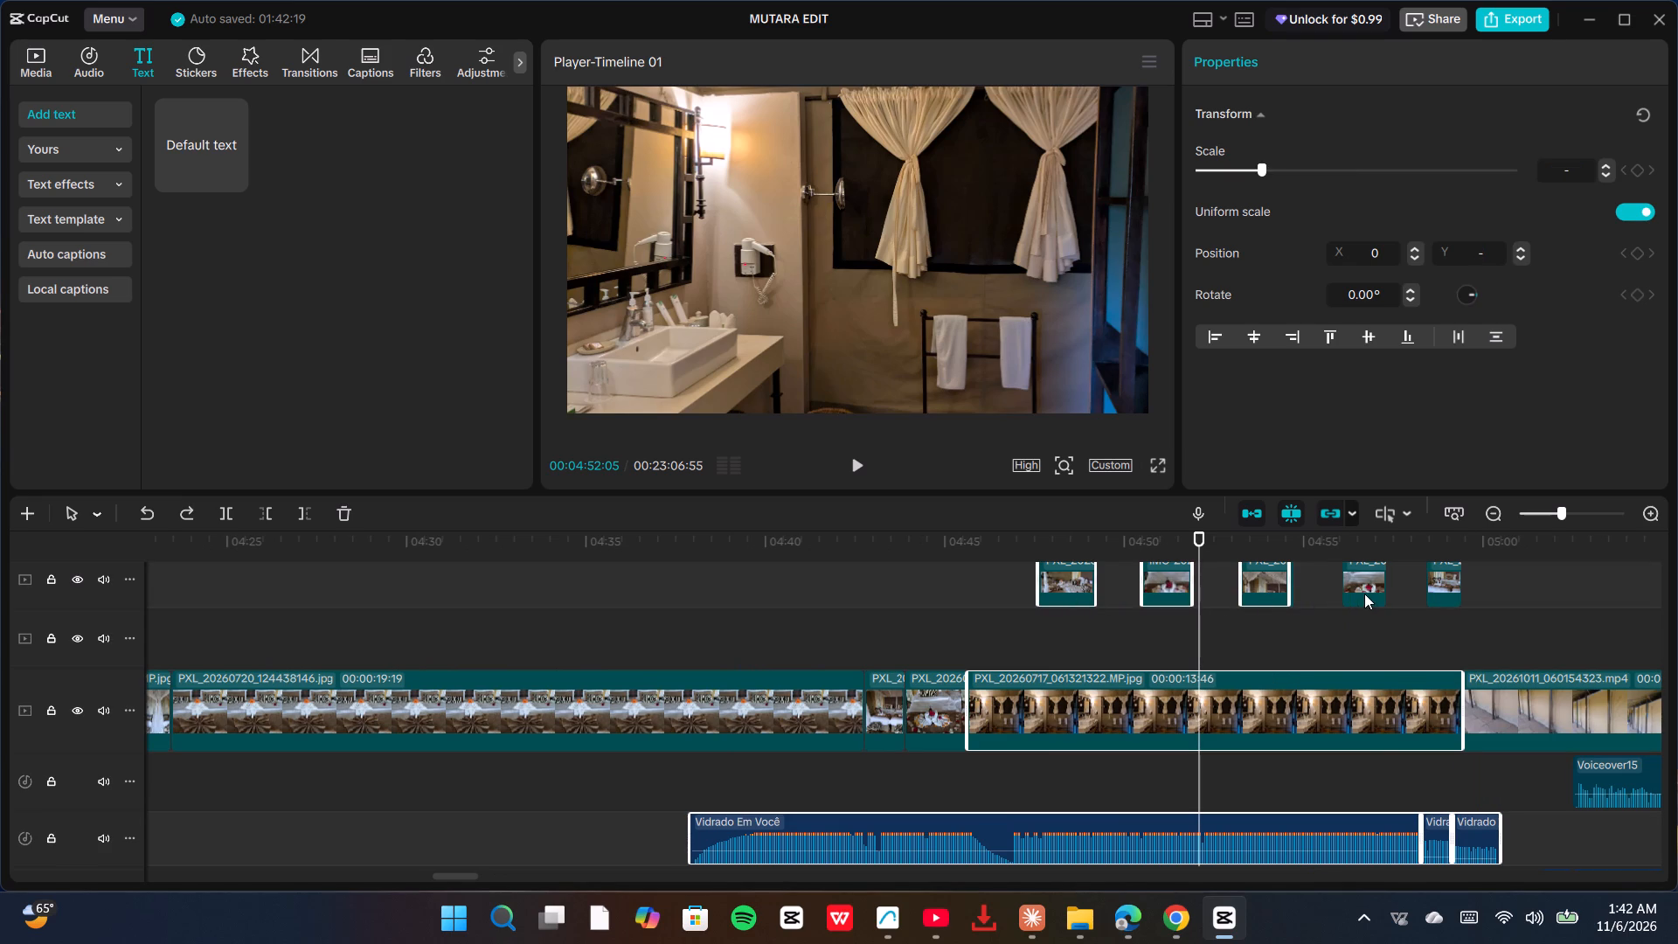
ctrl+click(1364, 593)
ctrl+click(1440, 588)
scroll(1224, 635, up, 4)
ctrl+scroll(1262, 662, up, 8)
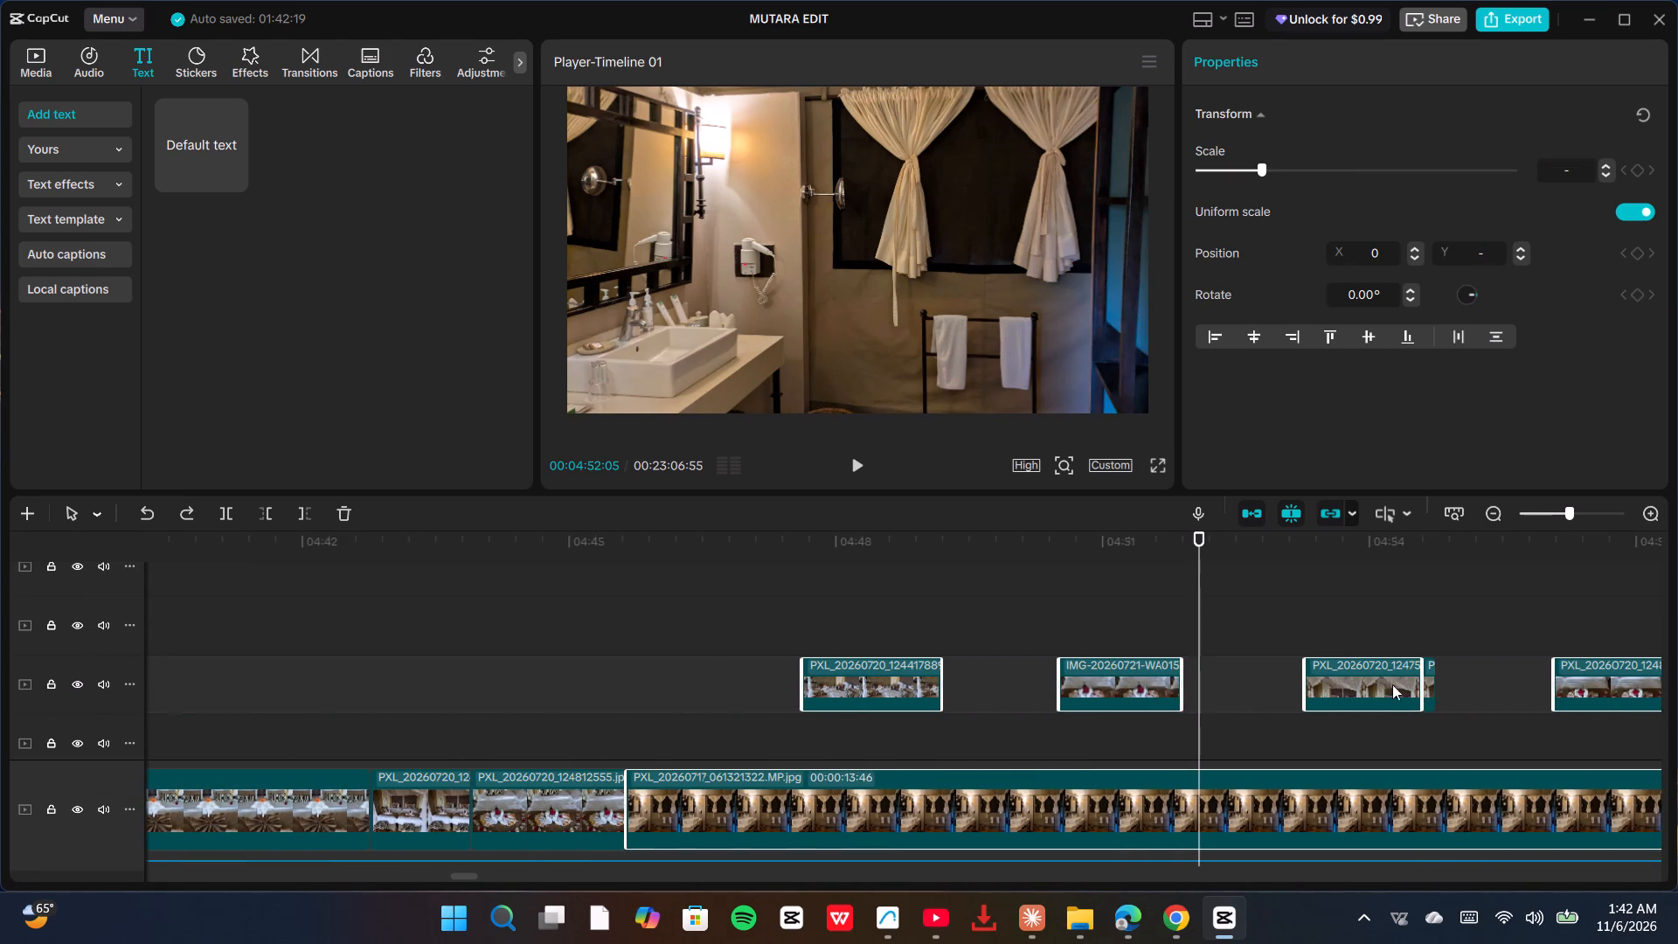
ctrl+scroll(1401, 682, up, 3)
Move the bathroom photo from the main track to the track above, grouped with the overlay images above it and the three Vidrado Em Você music clips.
click(1492, 694)
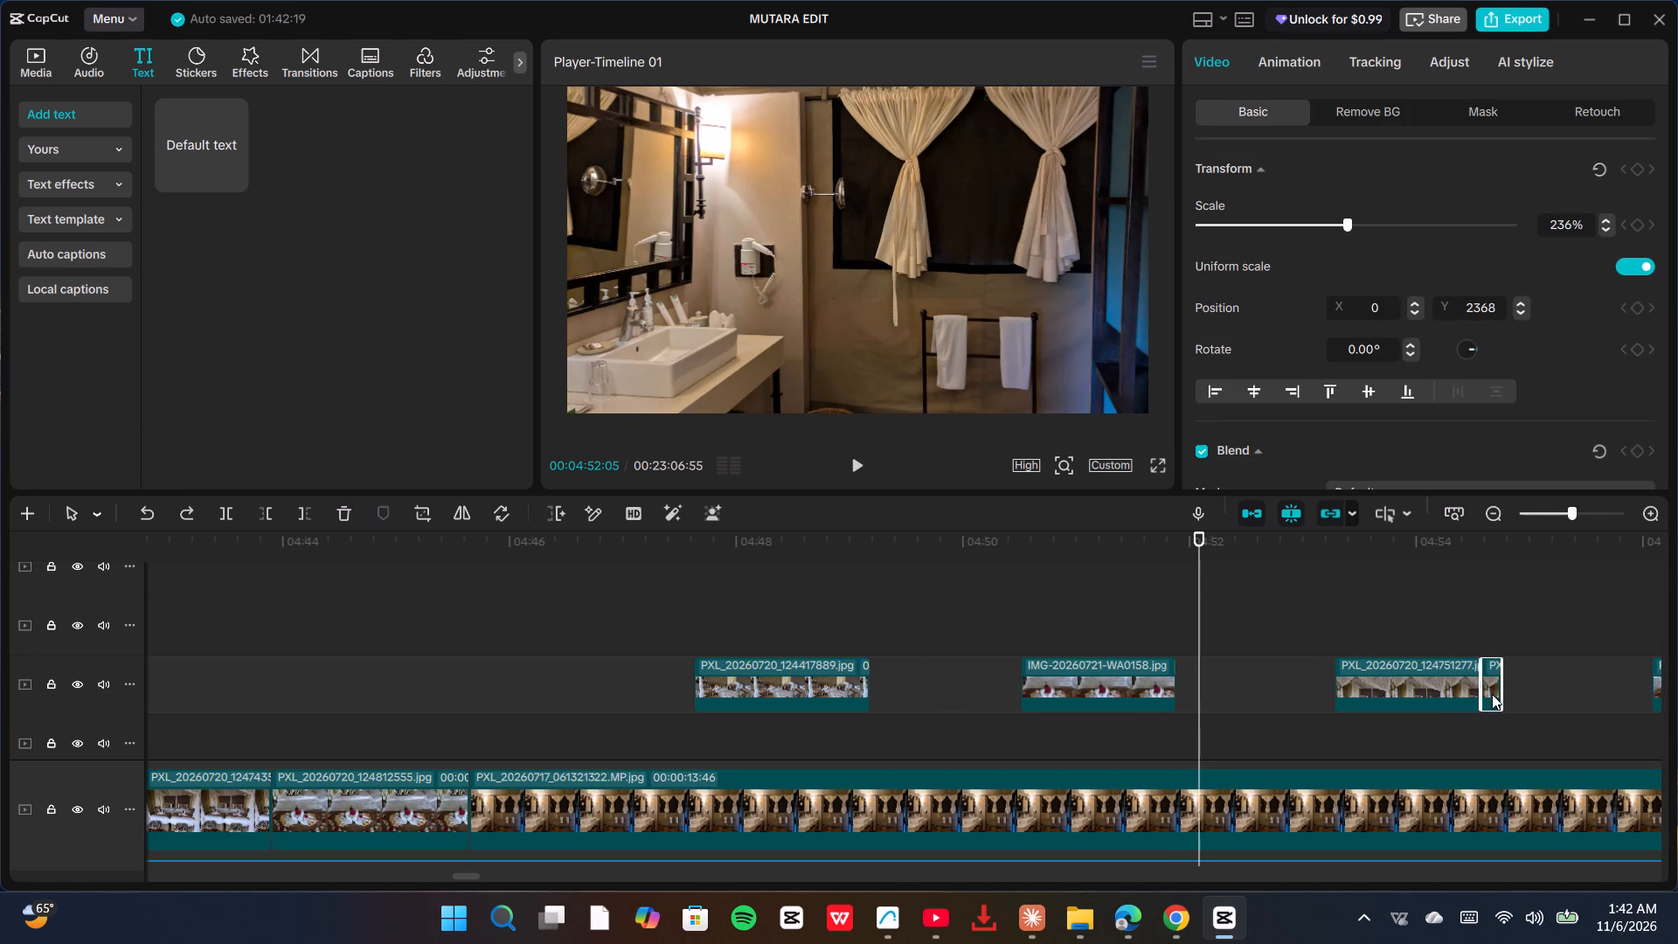
ctrl+click(811, 677)
ctrl+click(1092, 677)
ctrl+click(1372, 677)
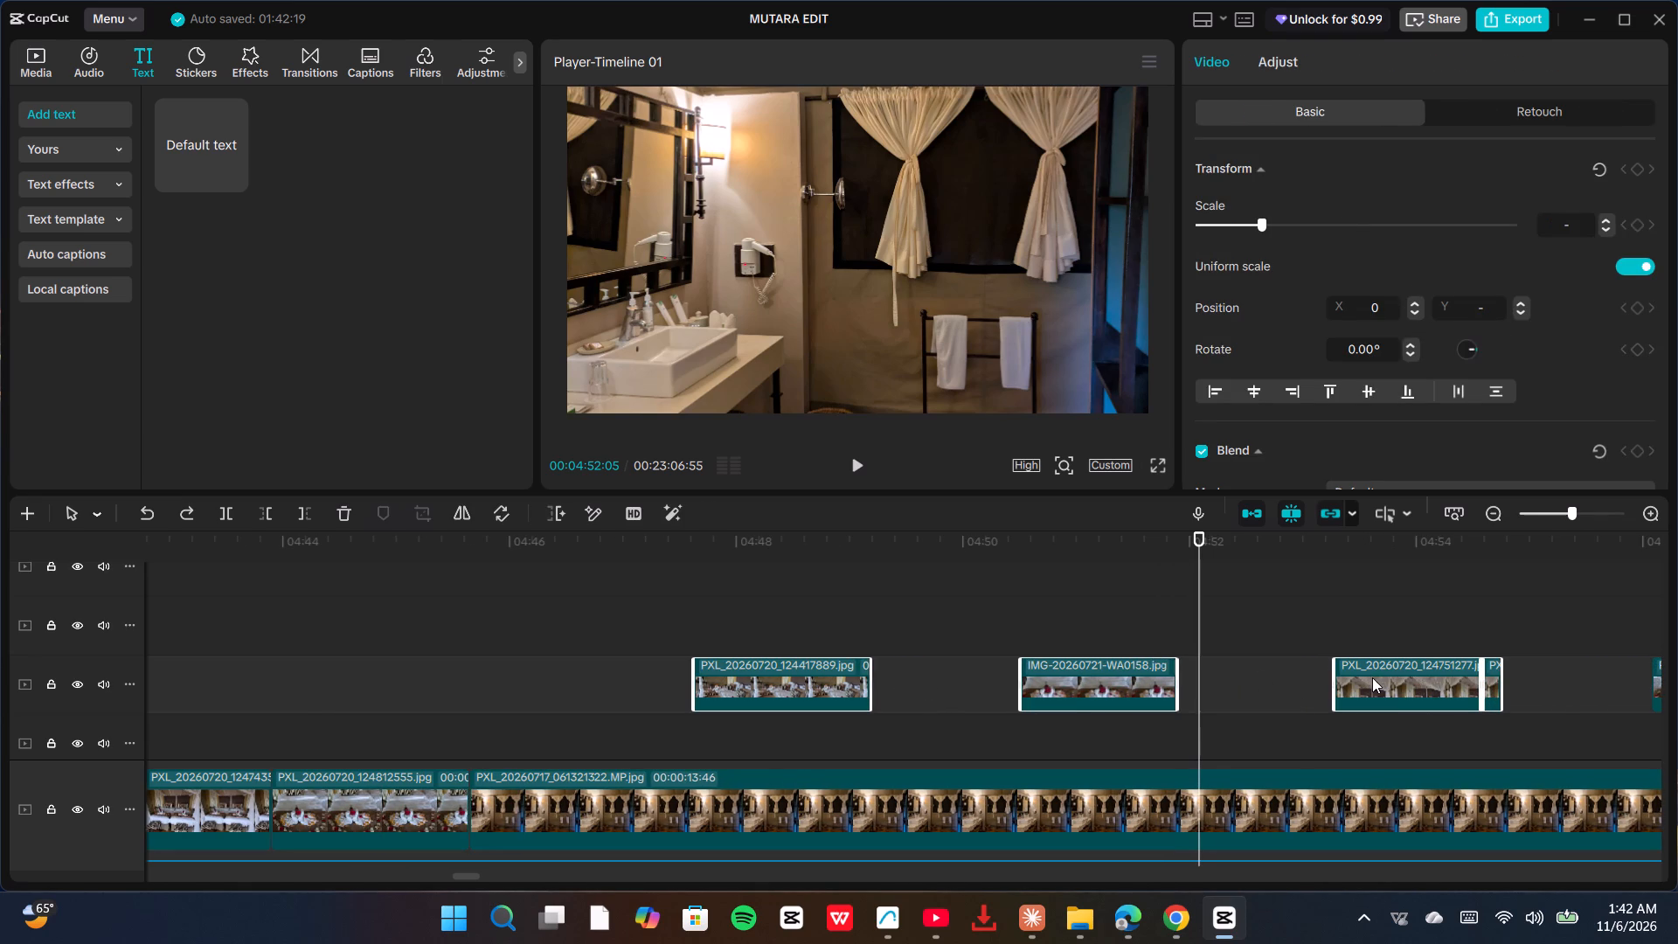
ctrl+scroll(1550, 665, down, 6)
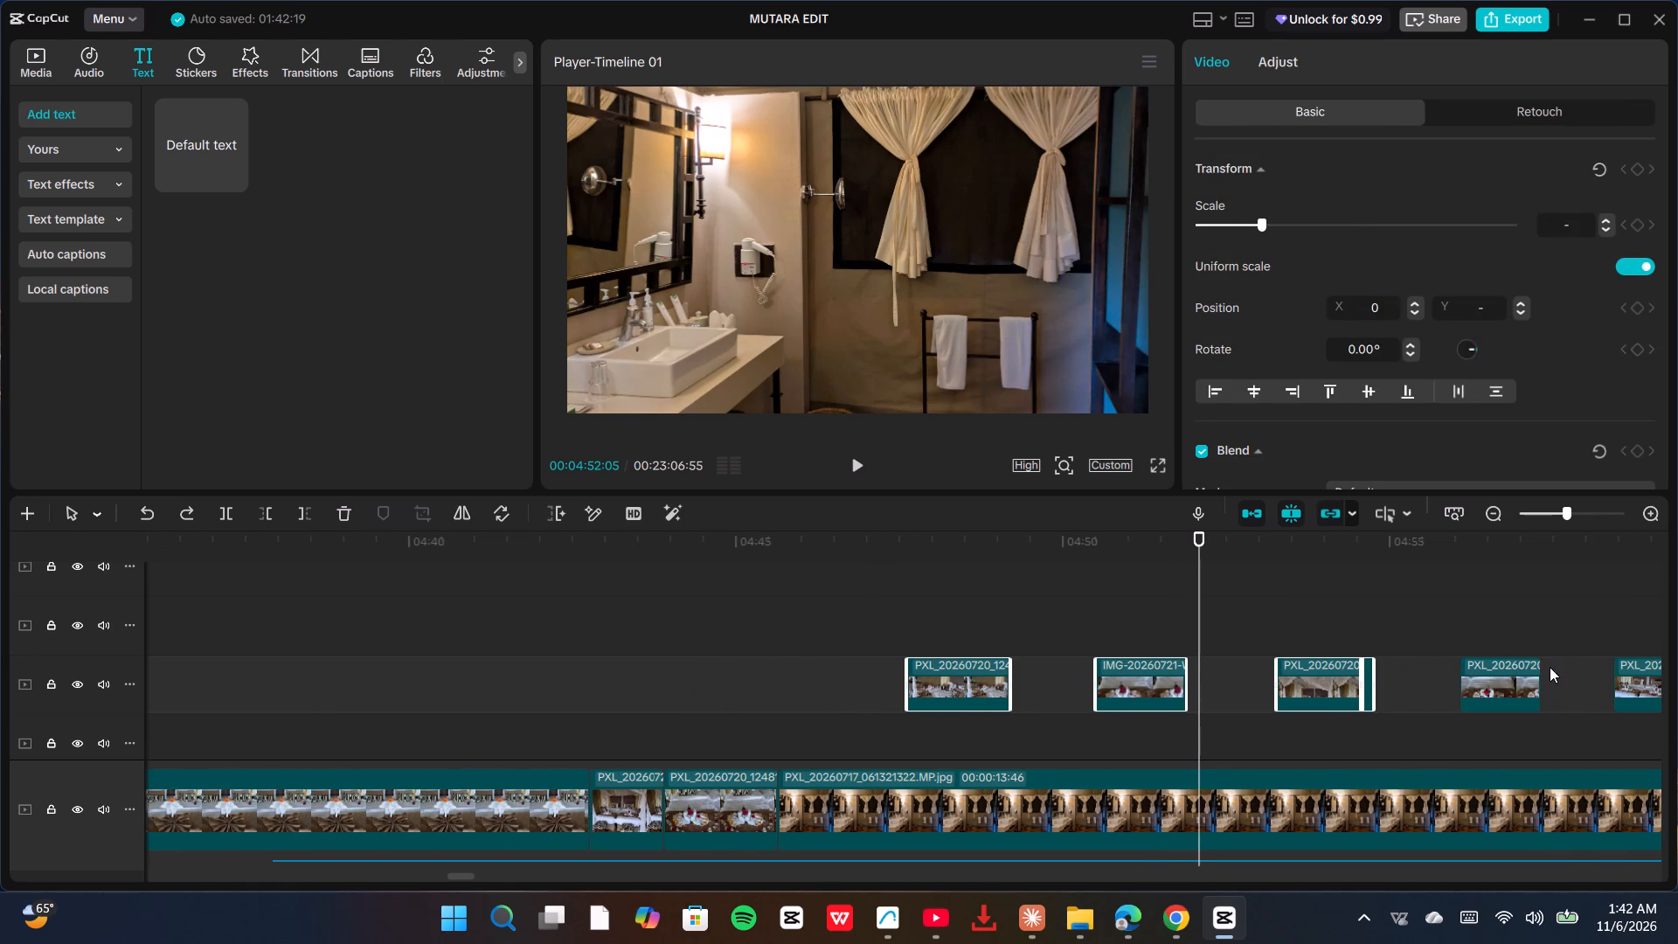
ctrl+click(1517, 684)
ctrl+click(1627, 678)
ctrl+scroll(1395, 654, down, 6)
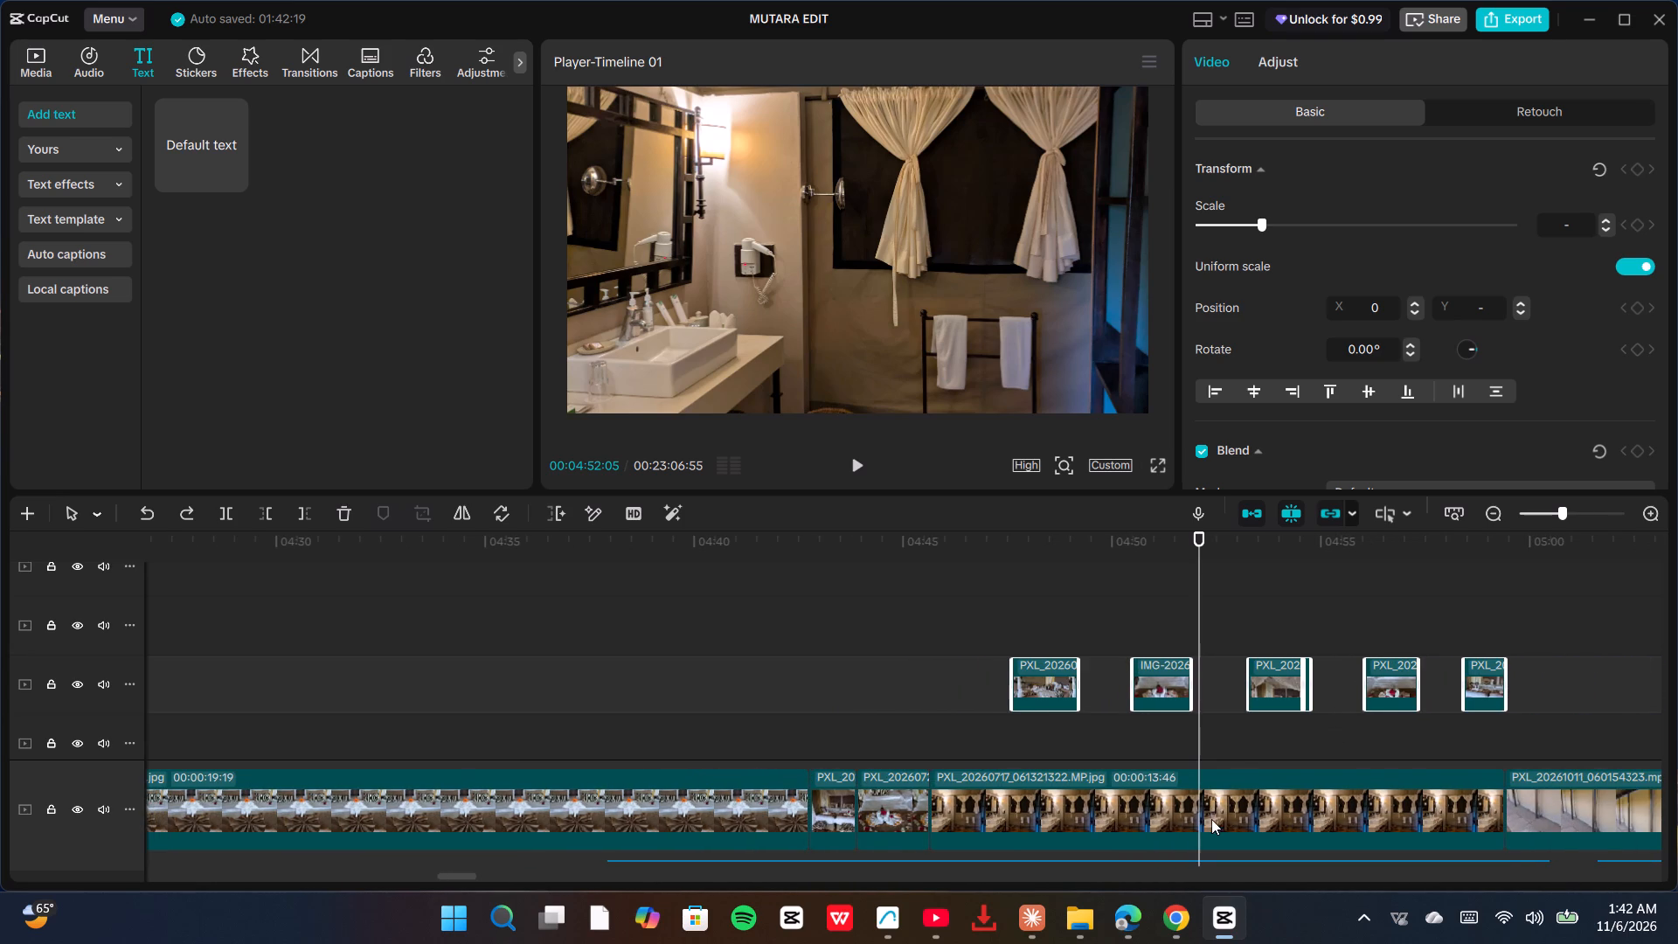
ctrl+click(1136, 804)
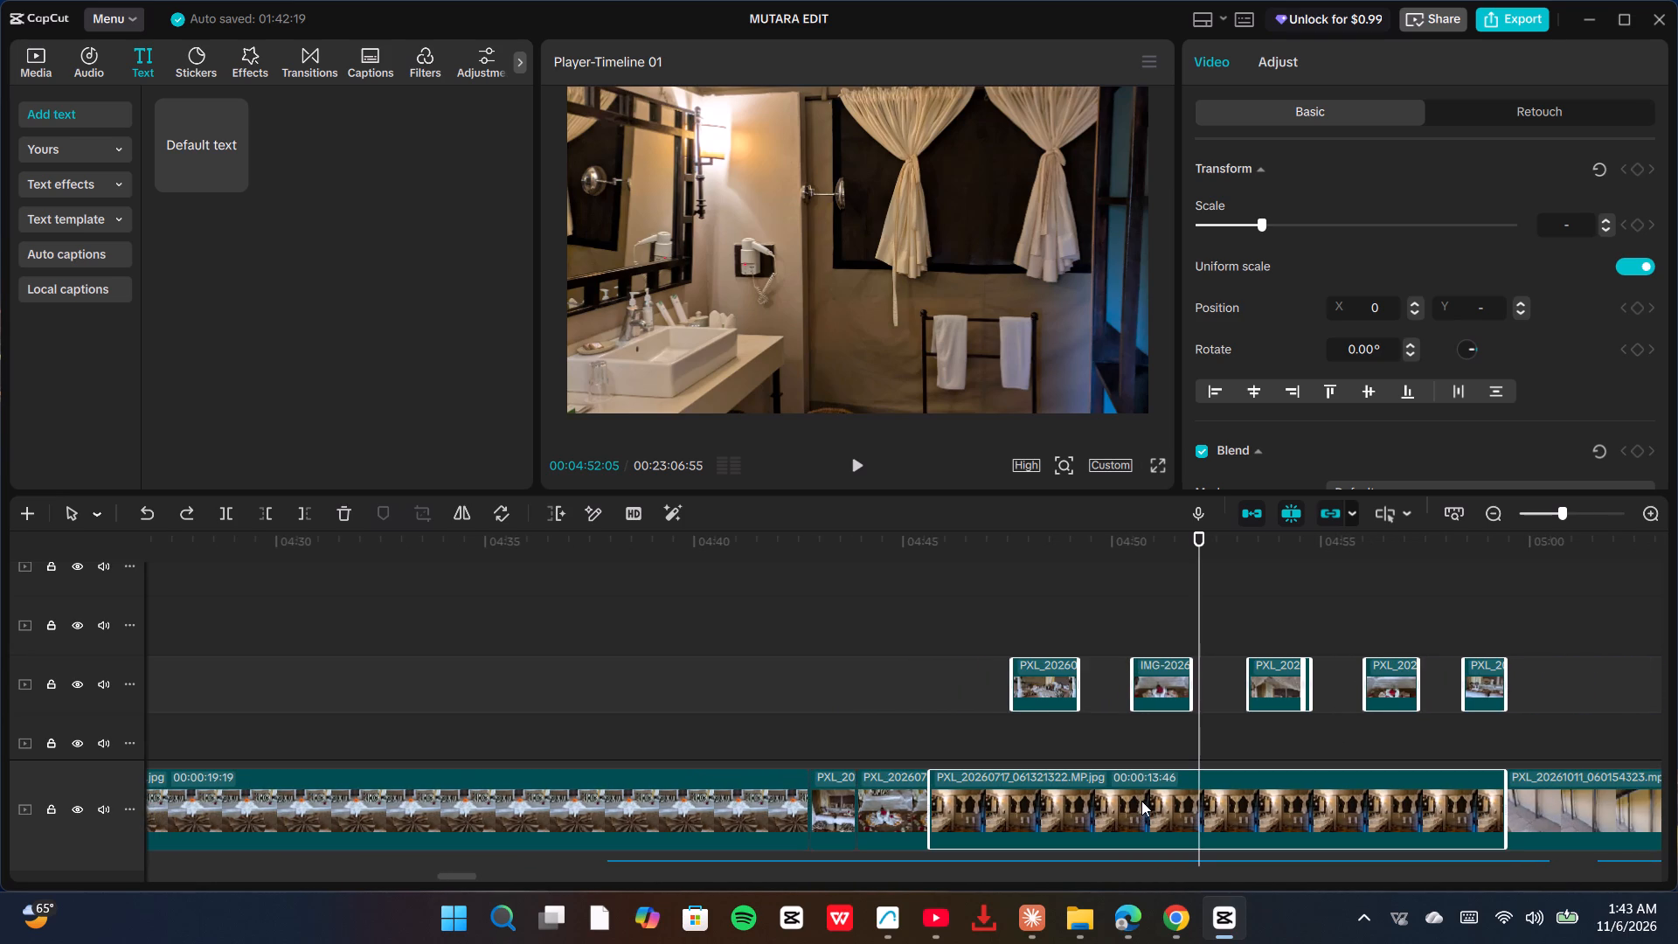
ctrl+scroll(1141, 801, down, 4)
scroll(1143, 801, down, 5)
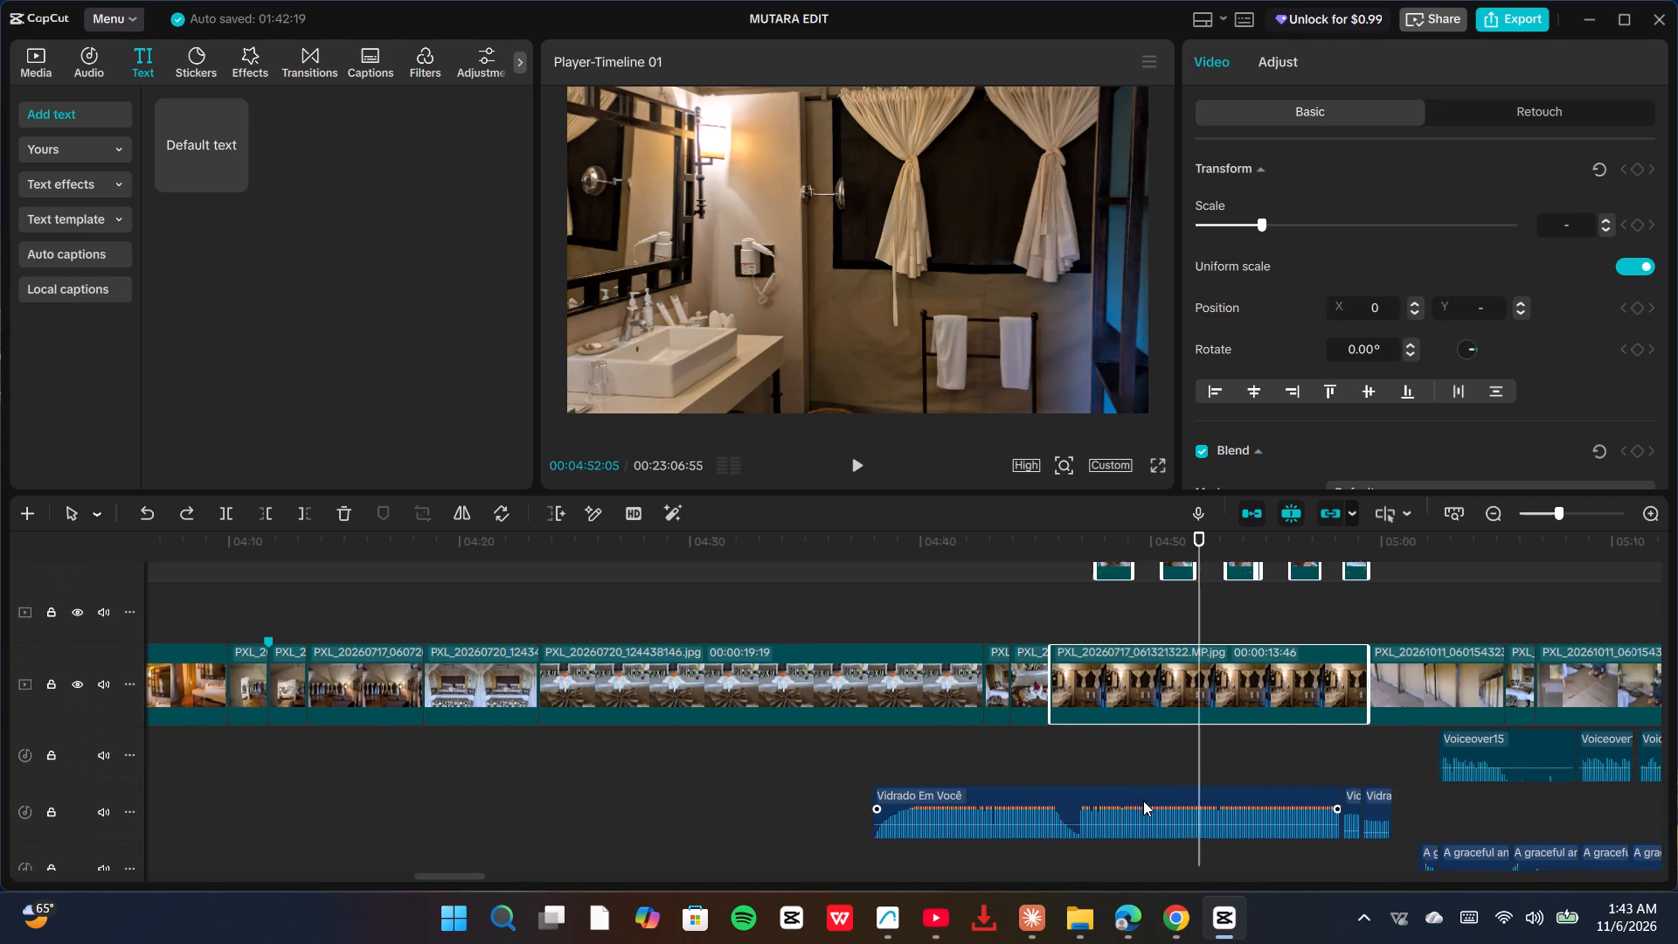
scroll(1143, 801, down, 1)
ctrl+click(1096, 791)
ctrl+scroll(1321, 768, up, 10)
ctrl+click(1623, 776)
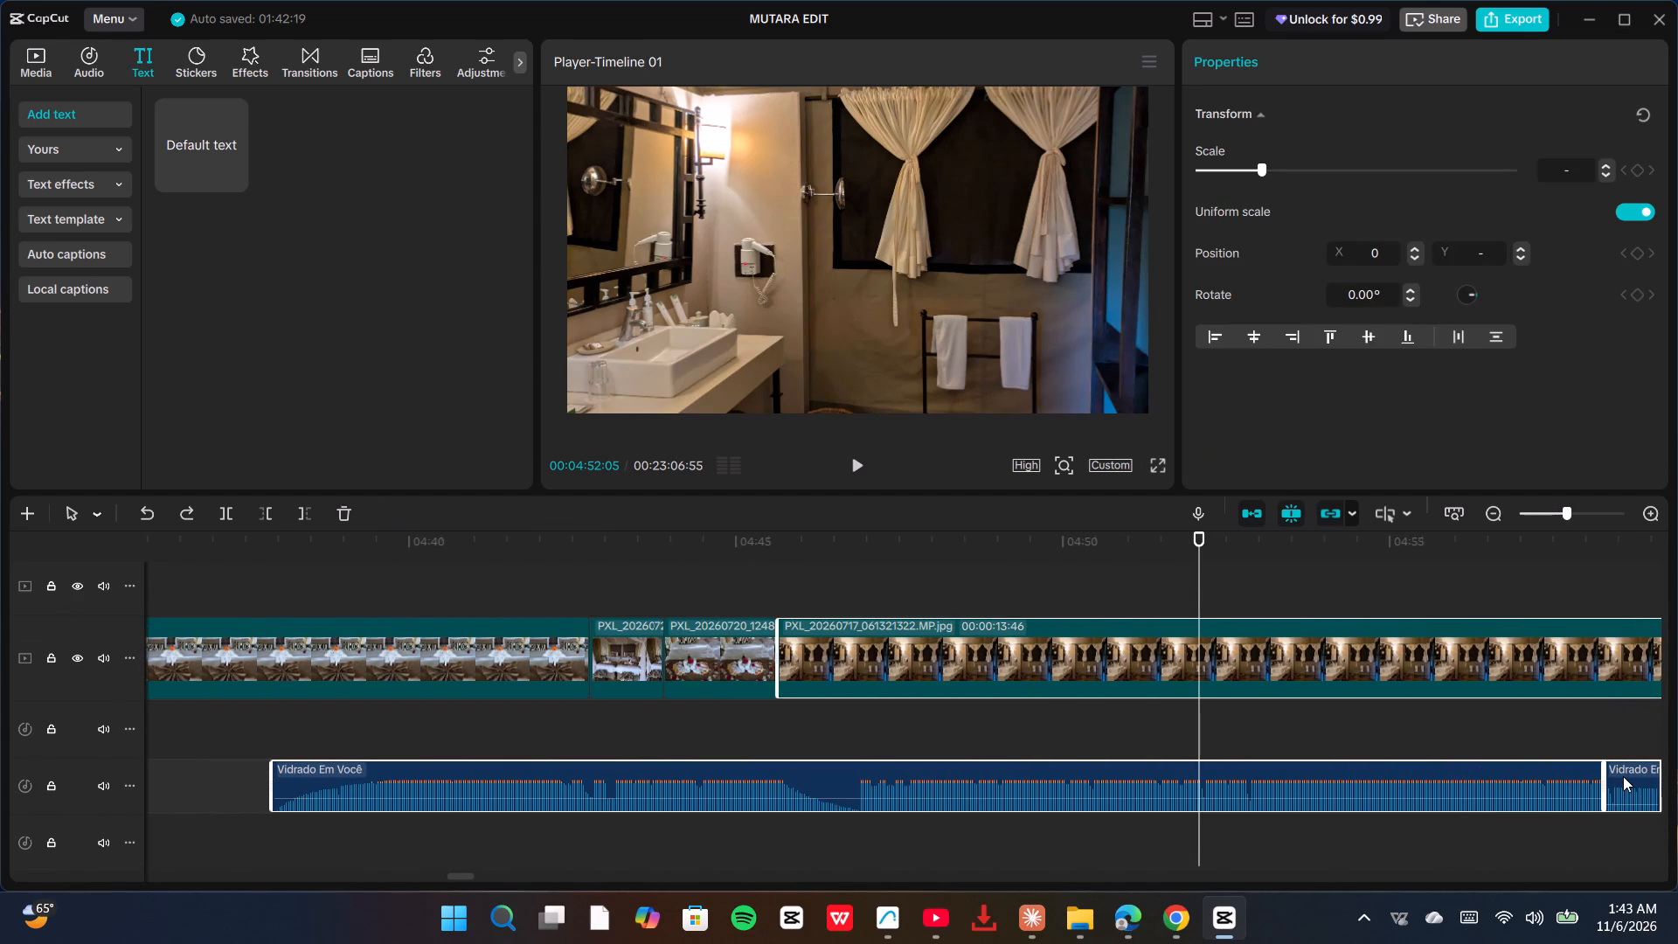
ctrl+scroll(1476, 739, down, 4)
ctrl+click(1520, 774)
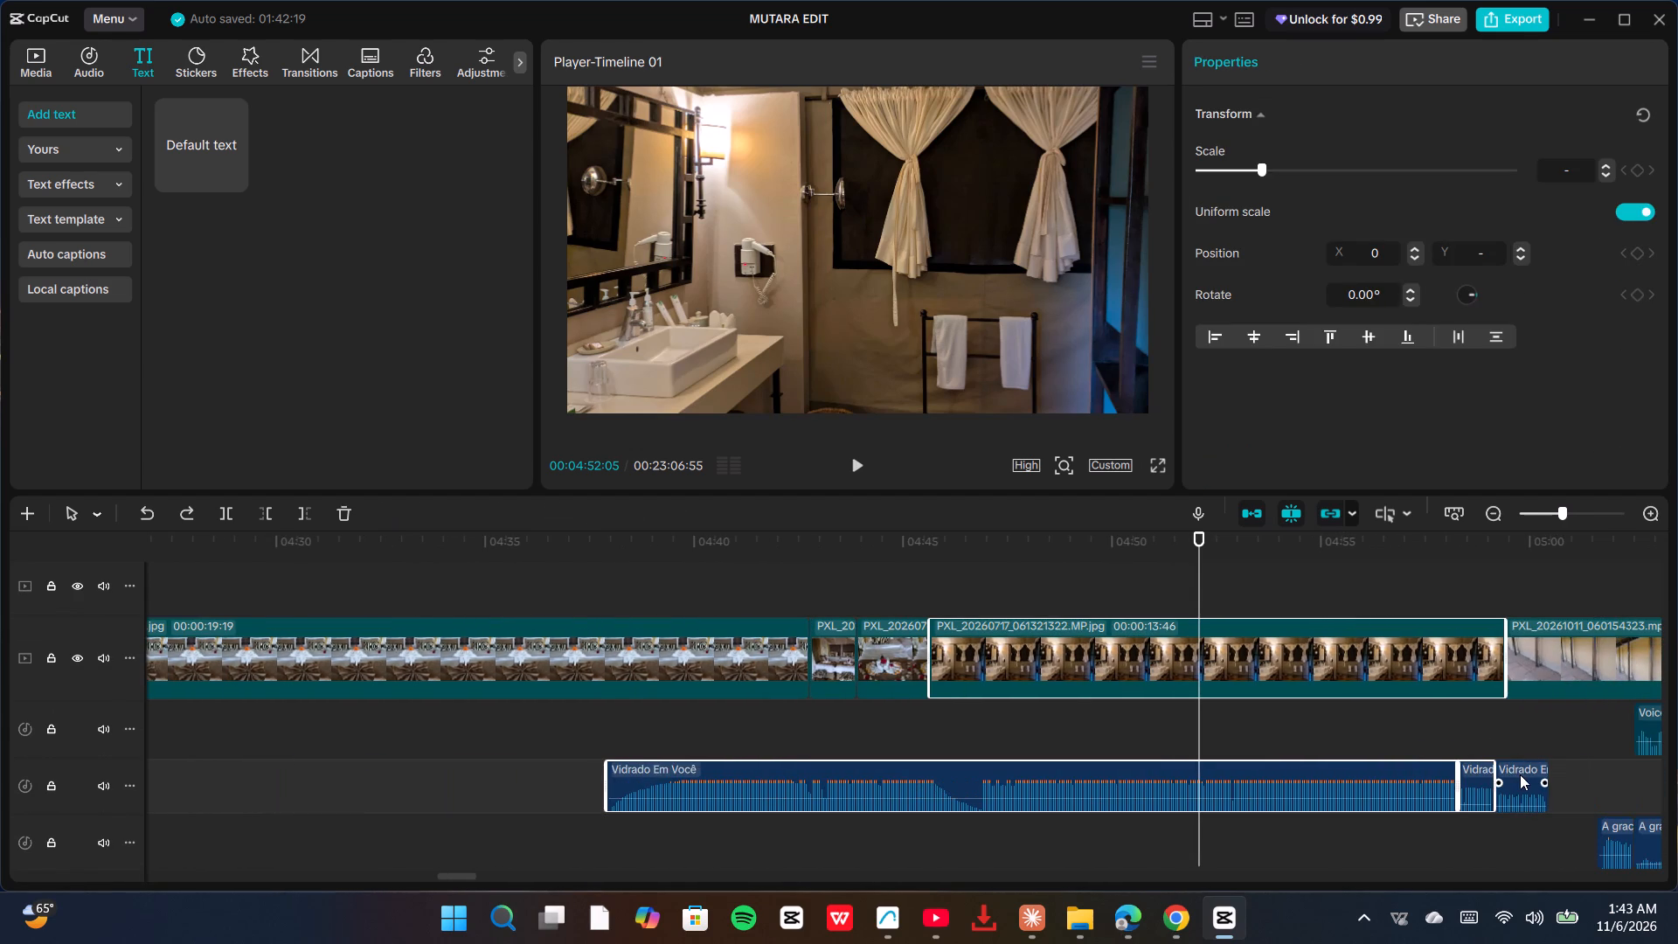
scroll(1154, 725, up, 3)
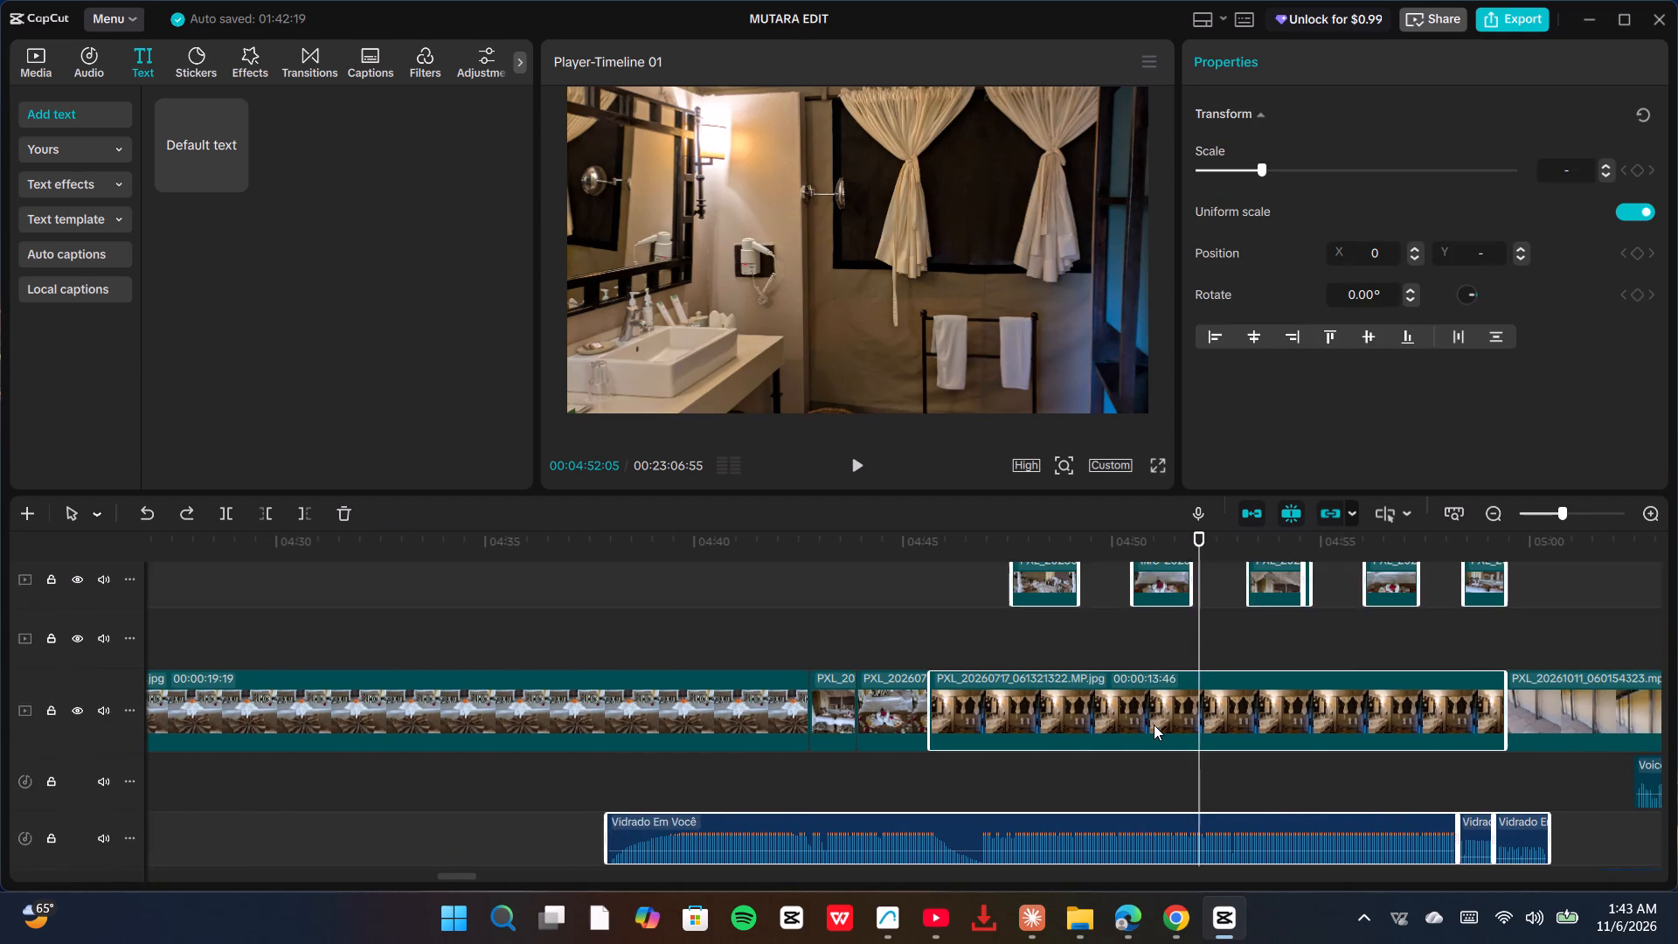
scroll(1154, 725, up, 2)
scroll(1112, 788, down, 4)
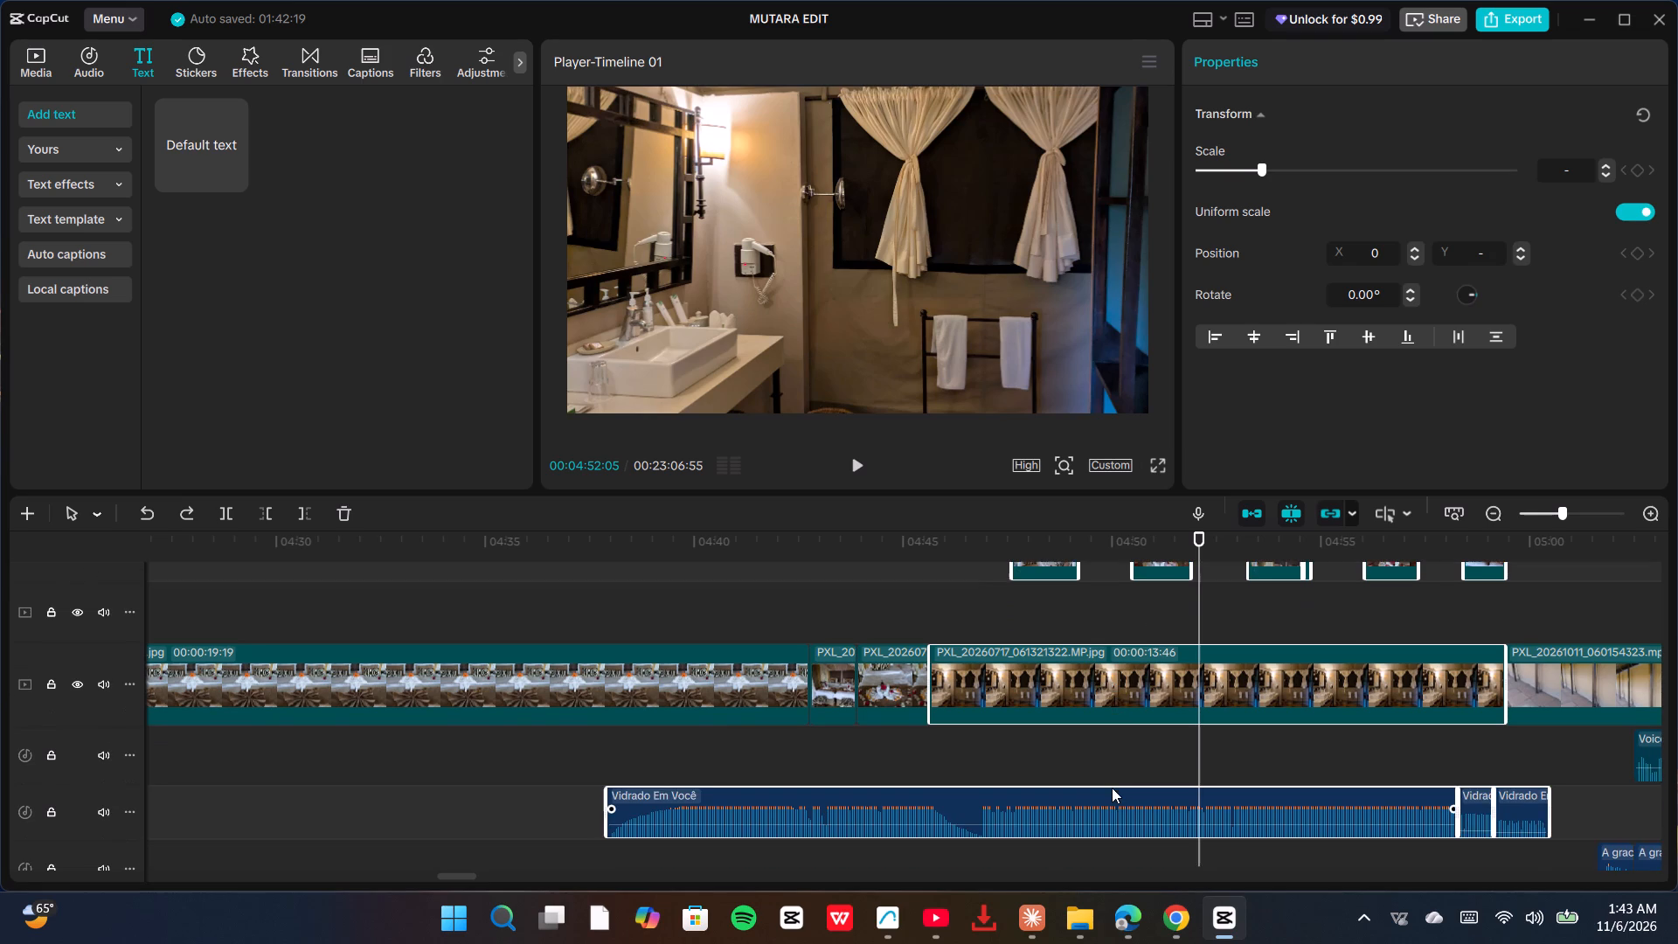
drag(1100, 796, 1099, 590)
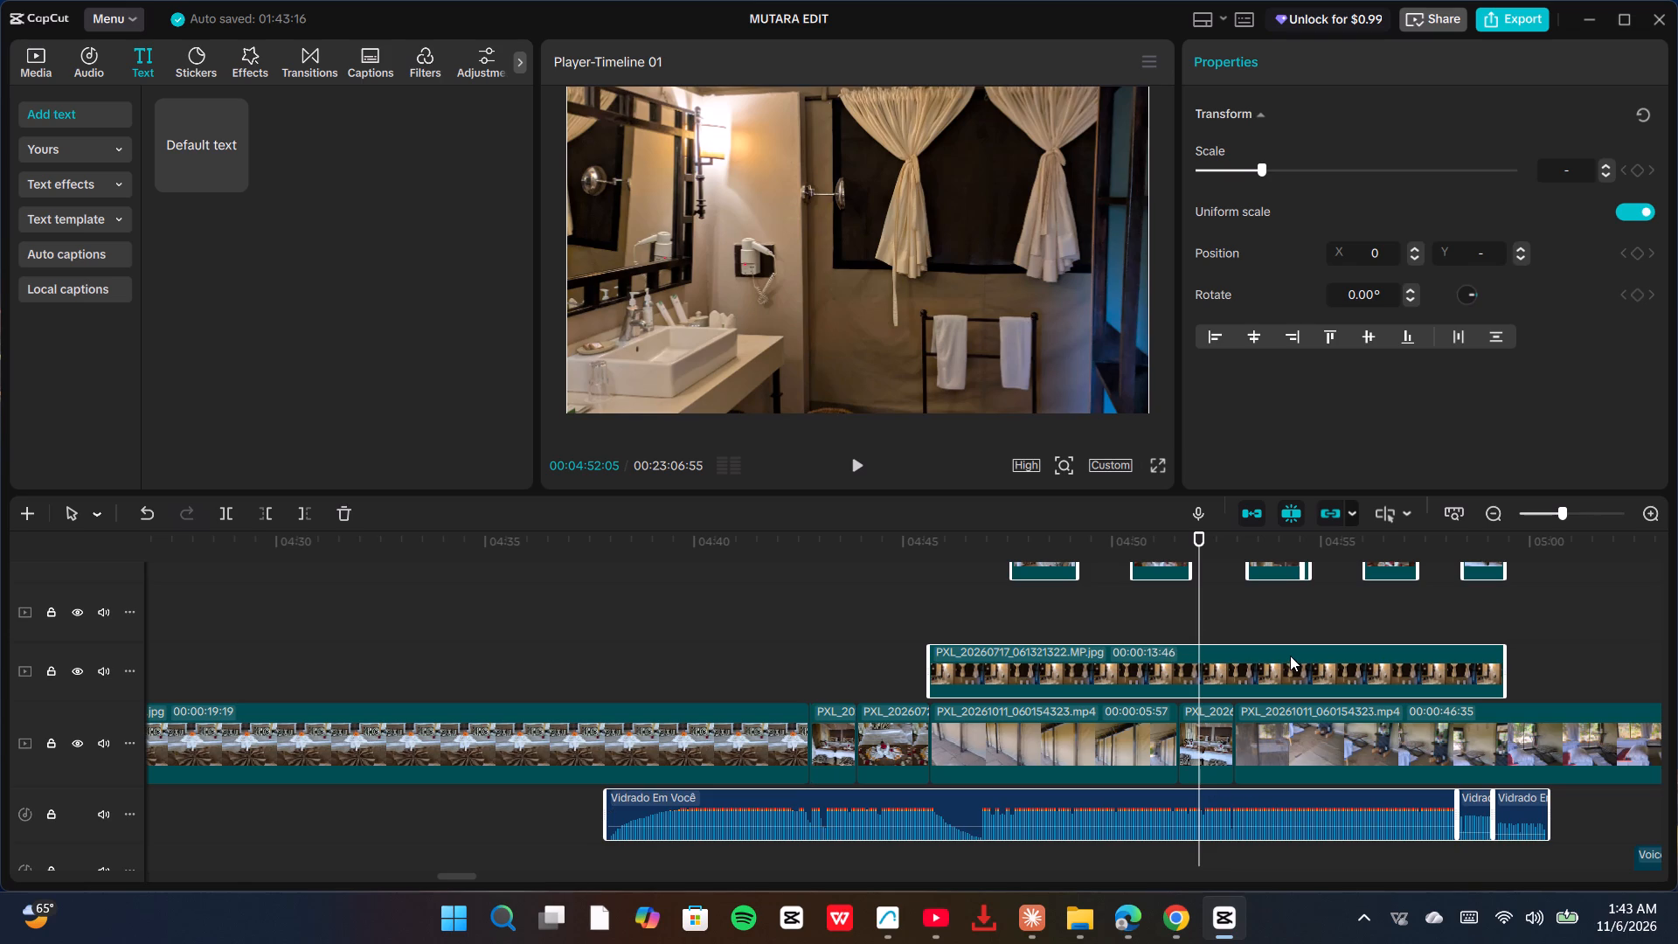
Shift the selected bathroom photo, overlay images and music clips slightly earlier, starting the bathroom photo at about 04:45.
drag(1290, 653, 1275, 925)
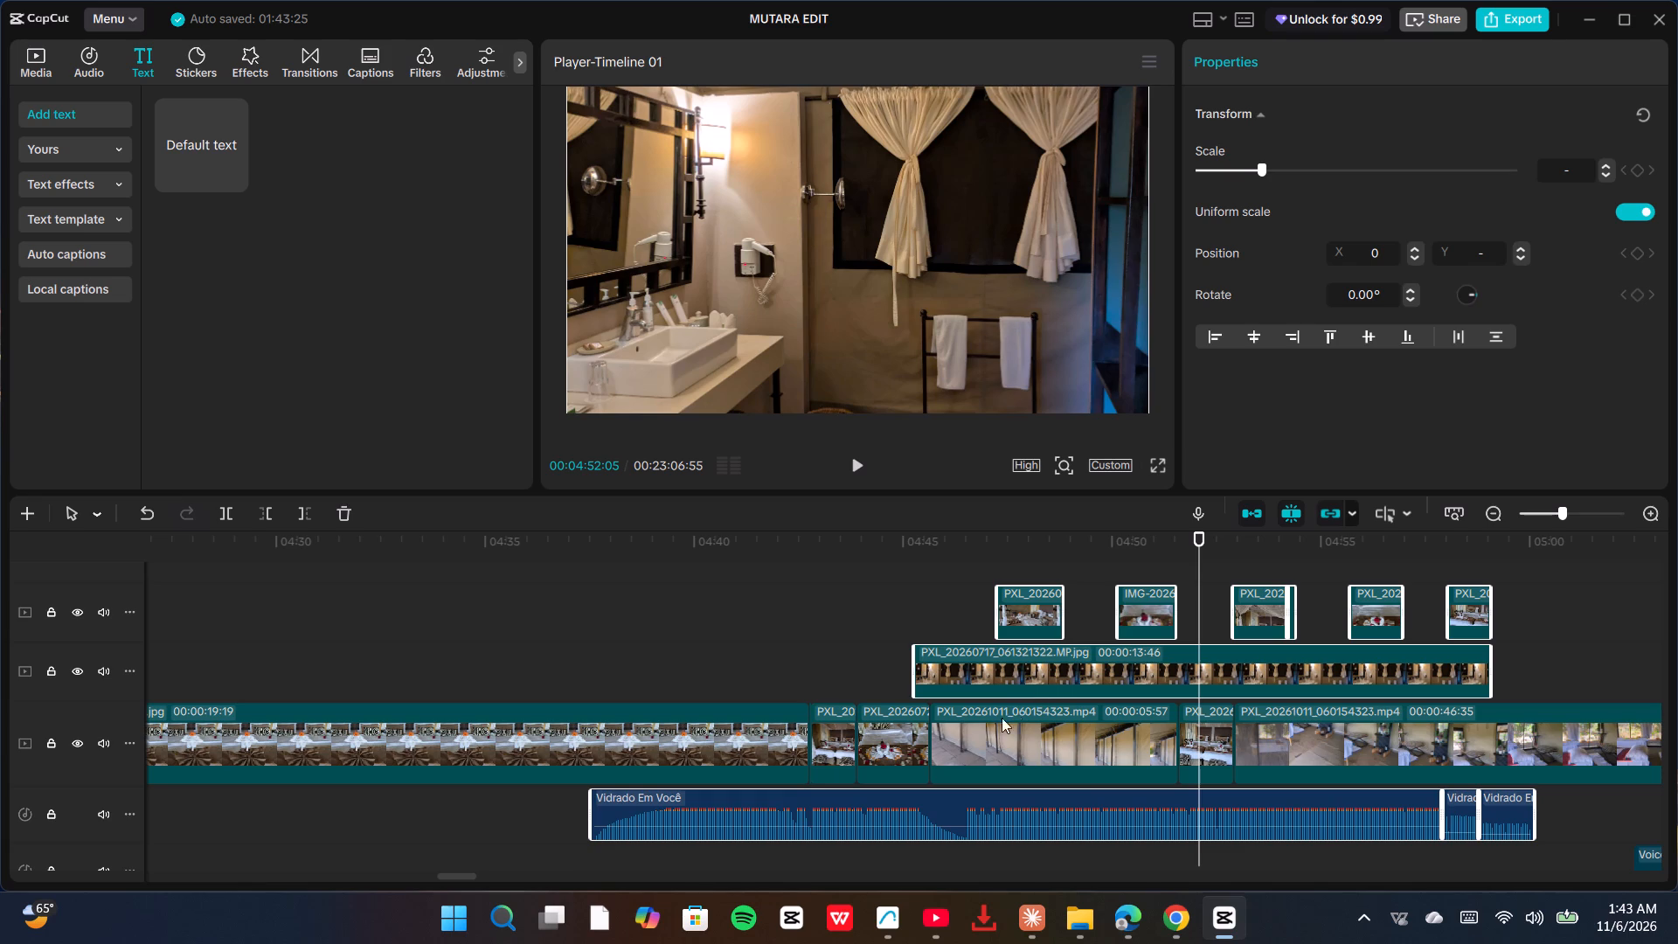
Trim about 2 seconds off the start of the short PXL_20261011_060154323.mp4 clip beneath the bathroom photo.
drag(931, 748, 1016, 769)
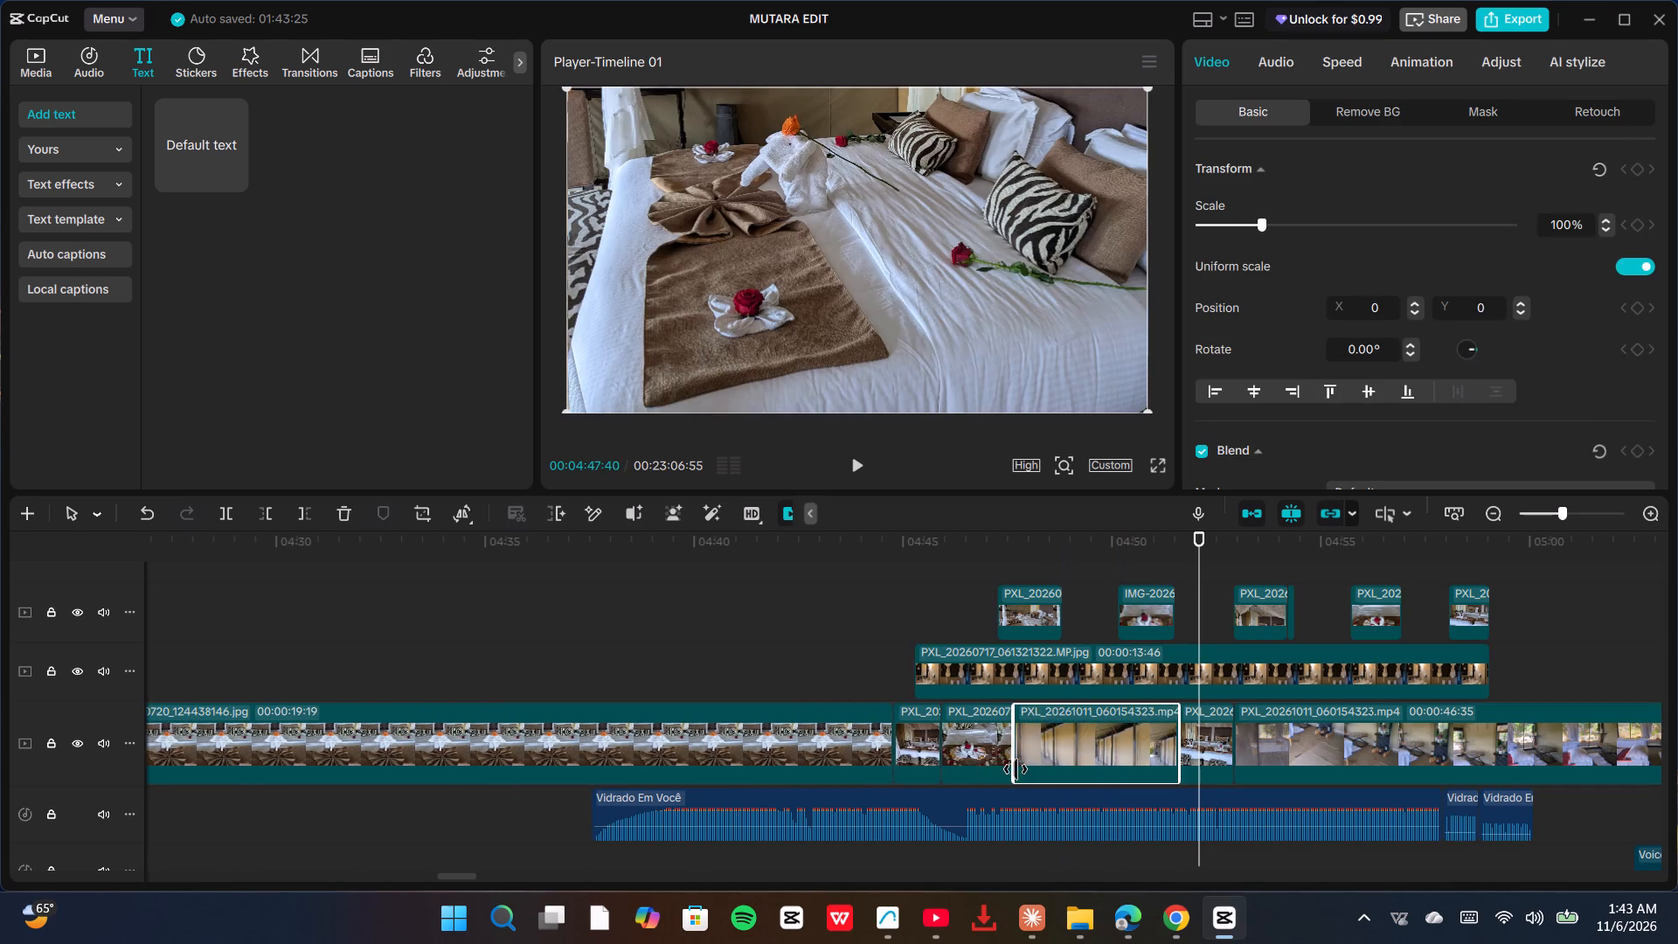
Trim the start of the short PXL_20261011_060154323.mp4 clip beneath the bathroom photo until only a sliver remains.
drag(1016, 769, 813, 792)
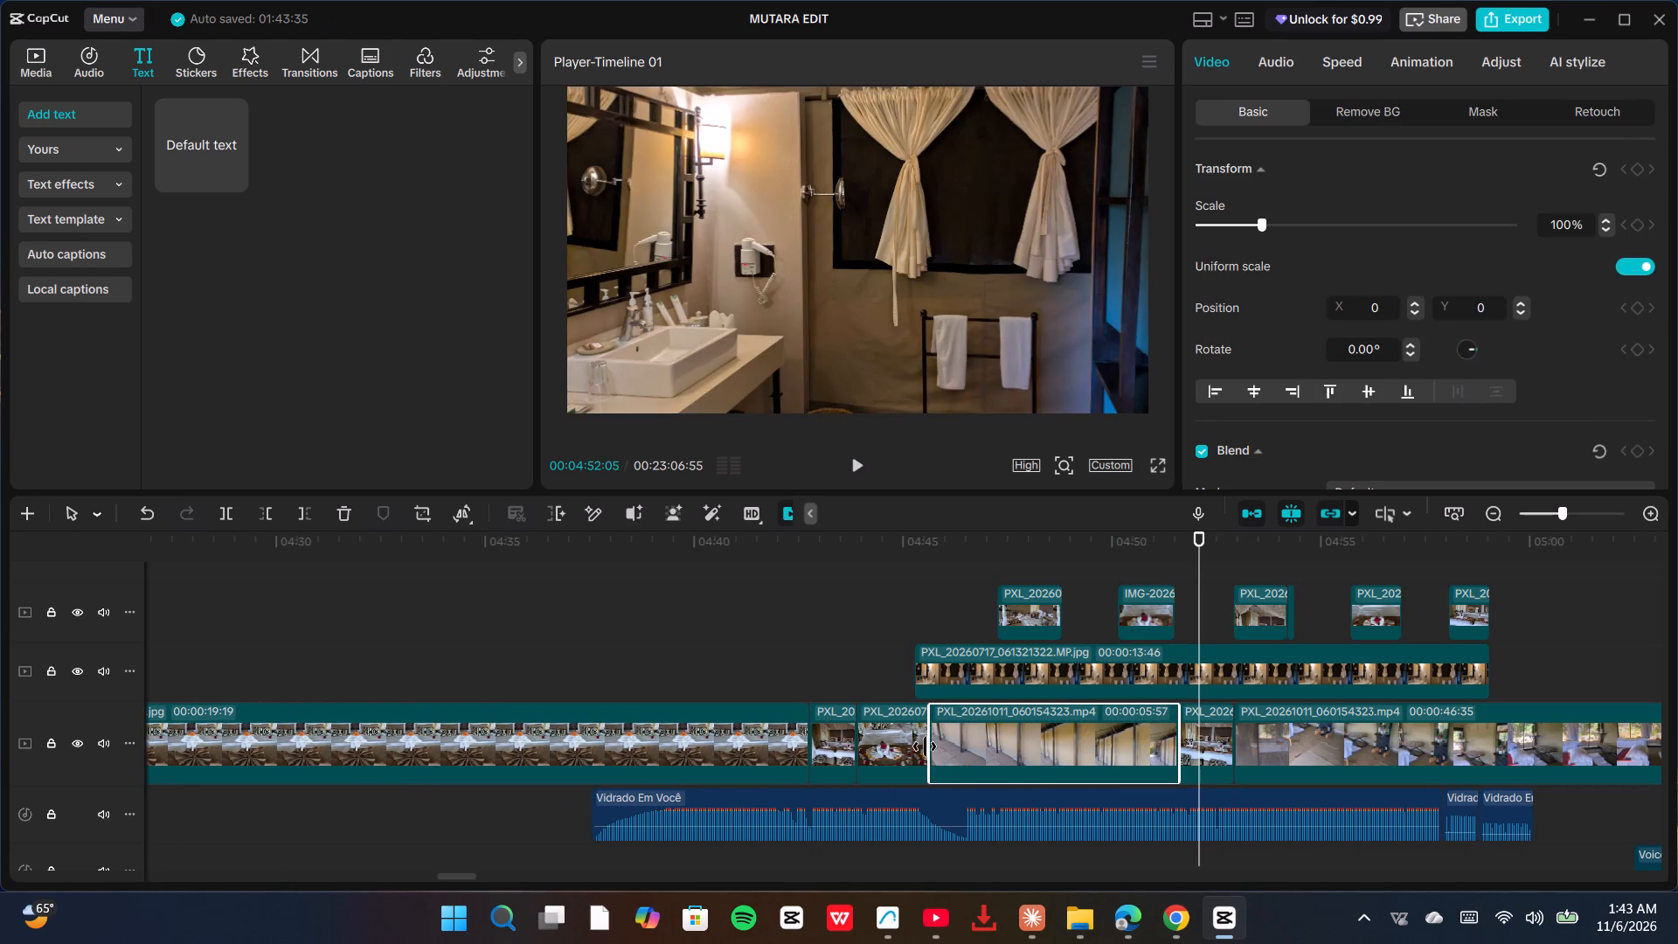
drag(925, 746, 1677, 771)
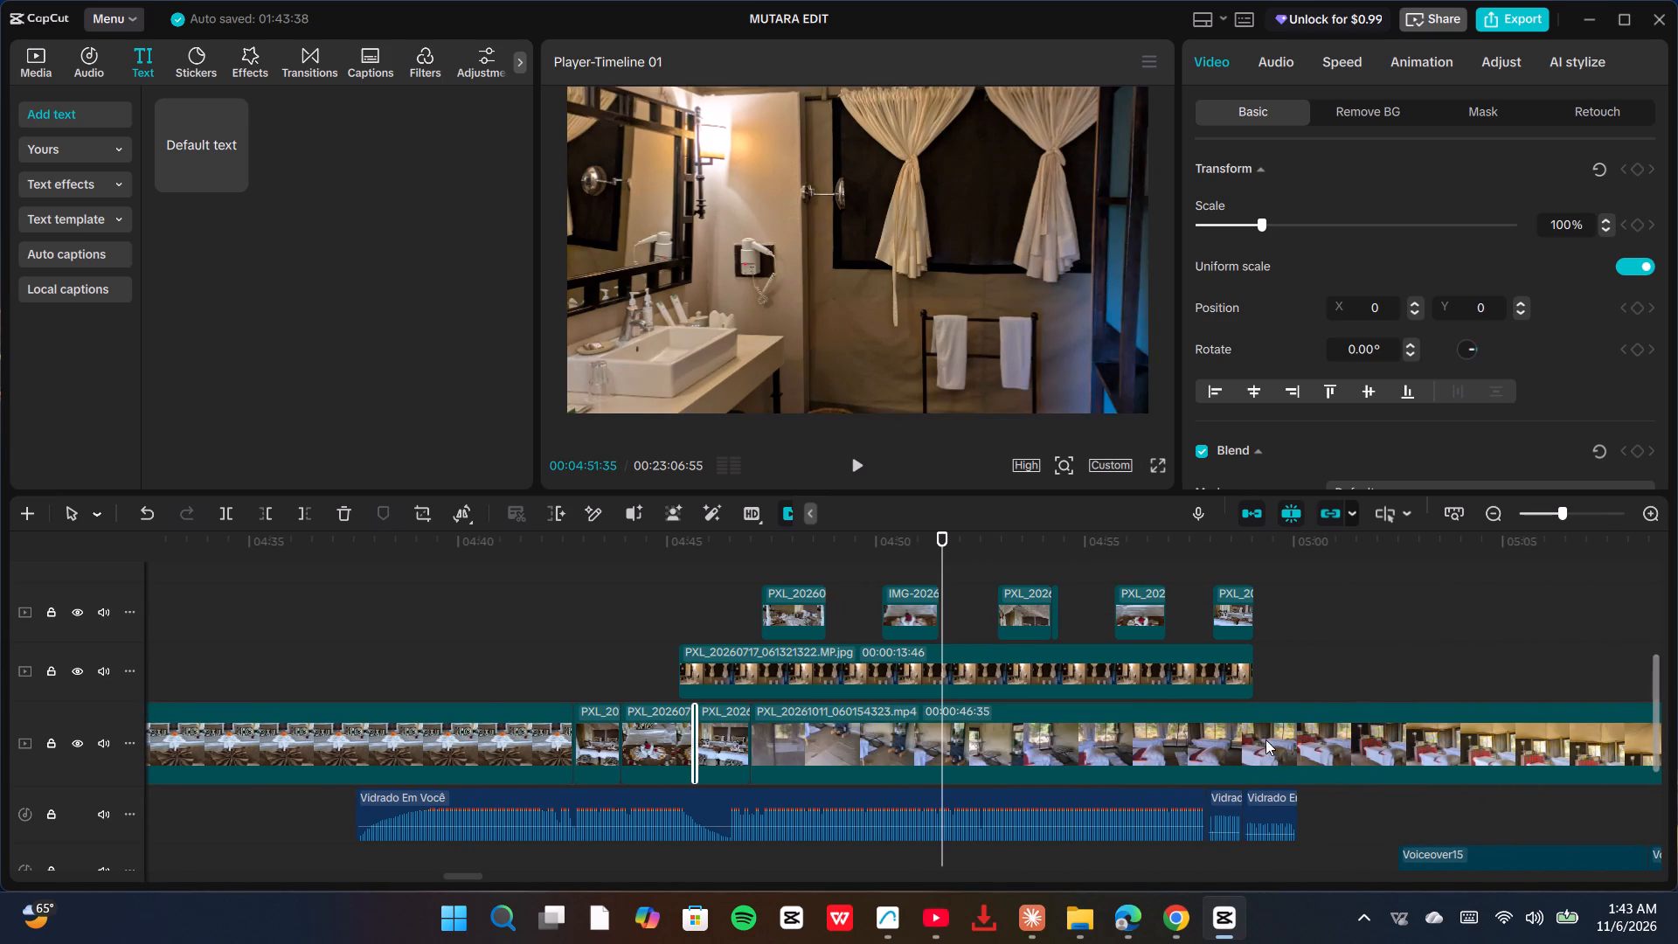
Move the long PXL_20261011_060154323.mp4 clip on the main track to just after PXL_20261012_072245514.mp4, starting at about 05:00.
drag(1293, 707, 1677, 704)
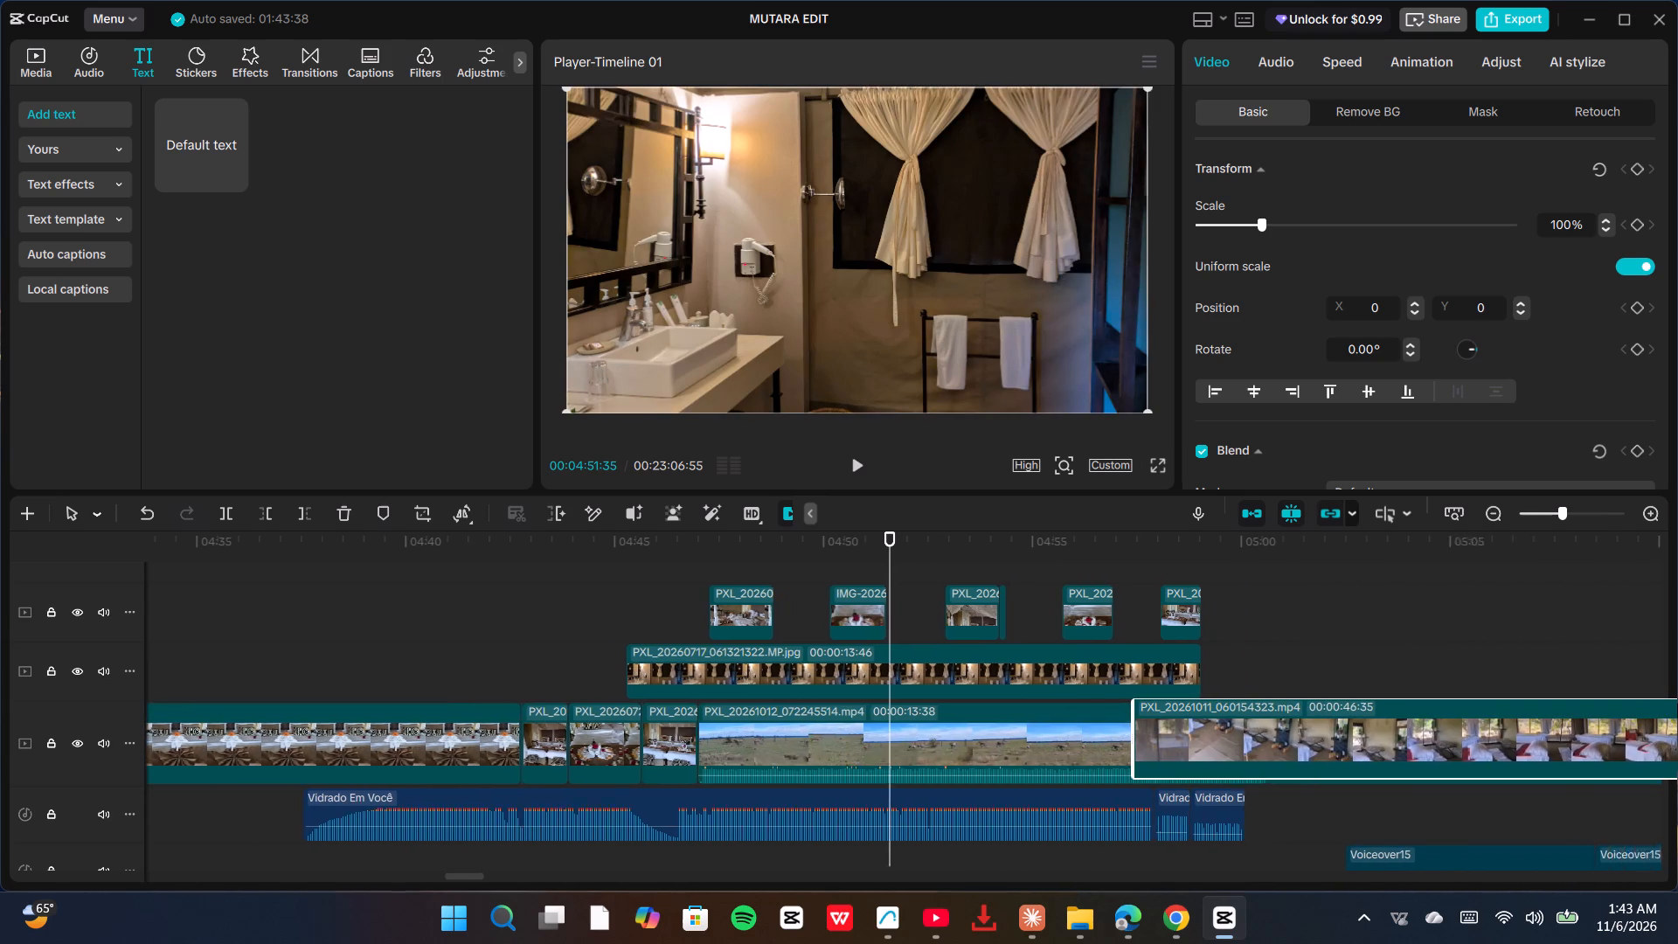
drag(1677, 704, 1515, 721)
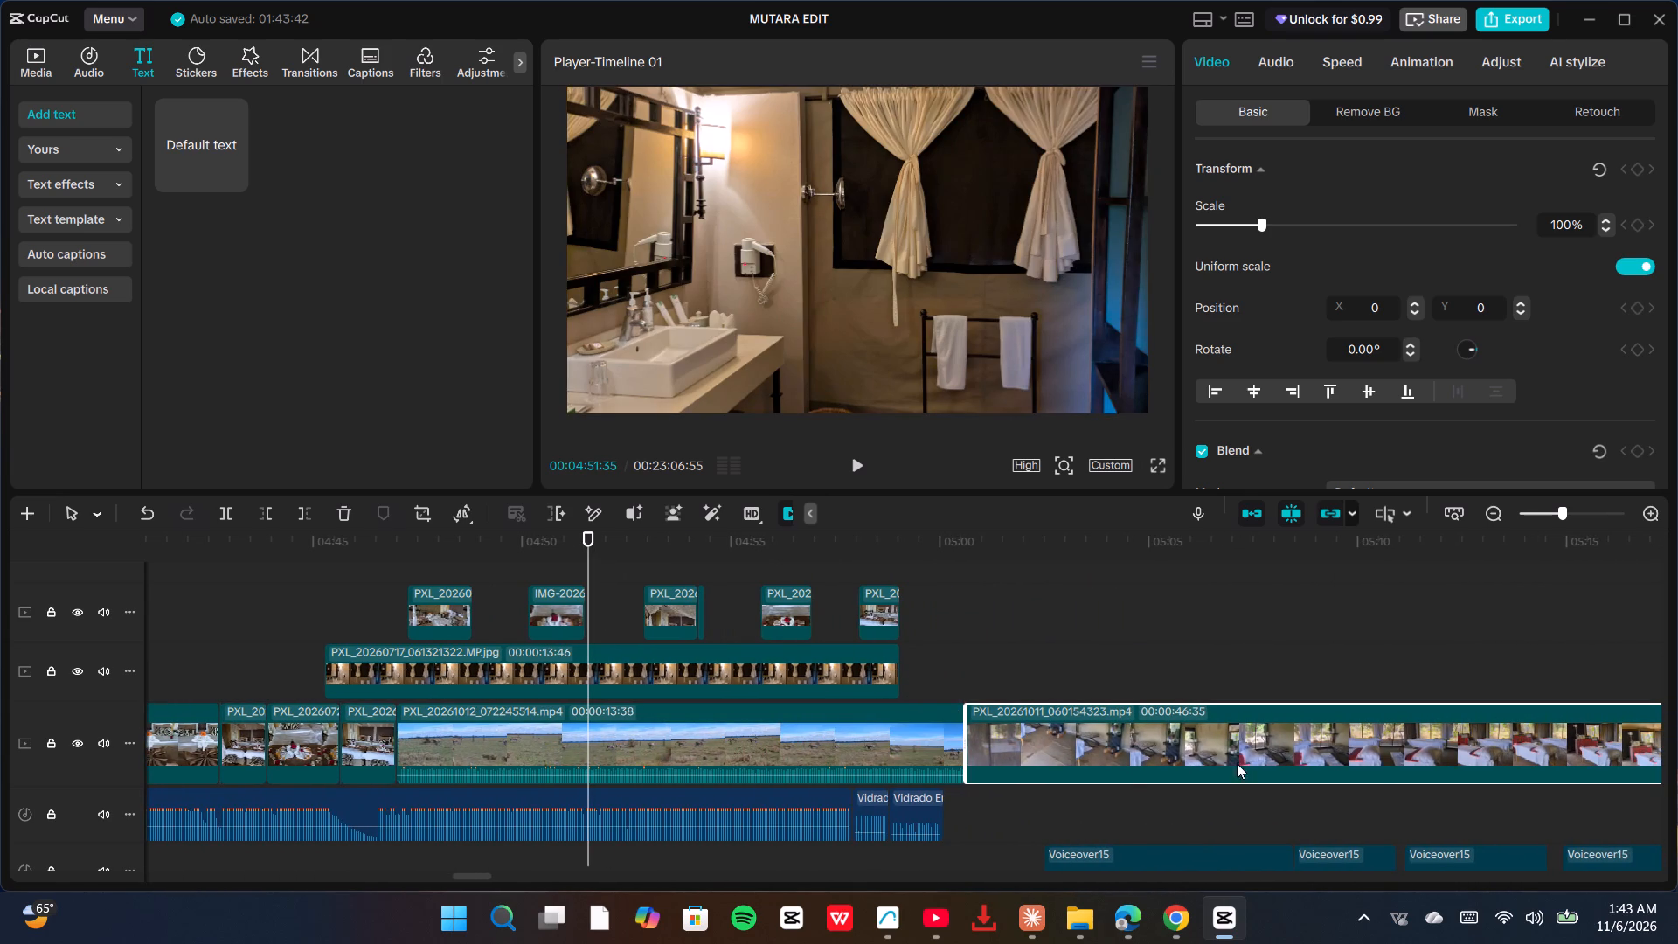
Go back to the beginning of the timeline and play the opening footage from about 00:14 to review it.
drag(344, 615, 187, 628)
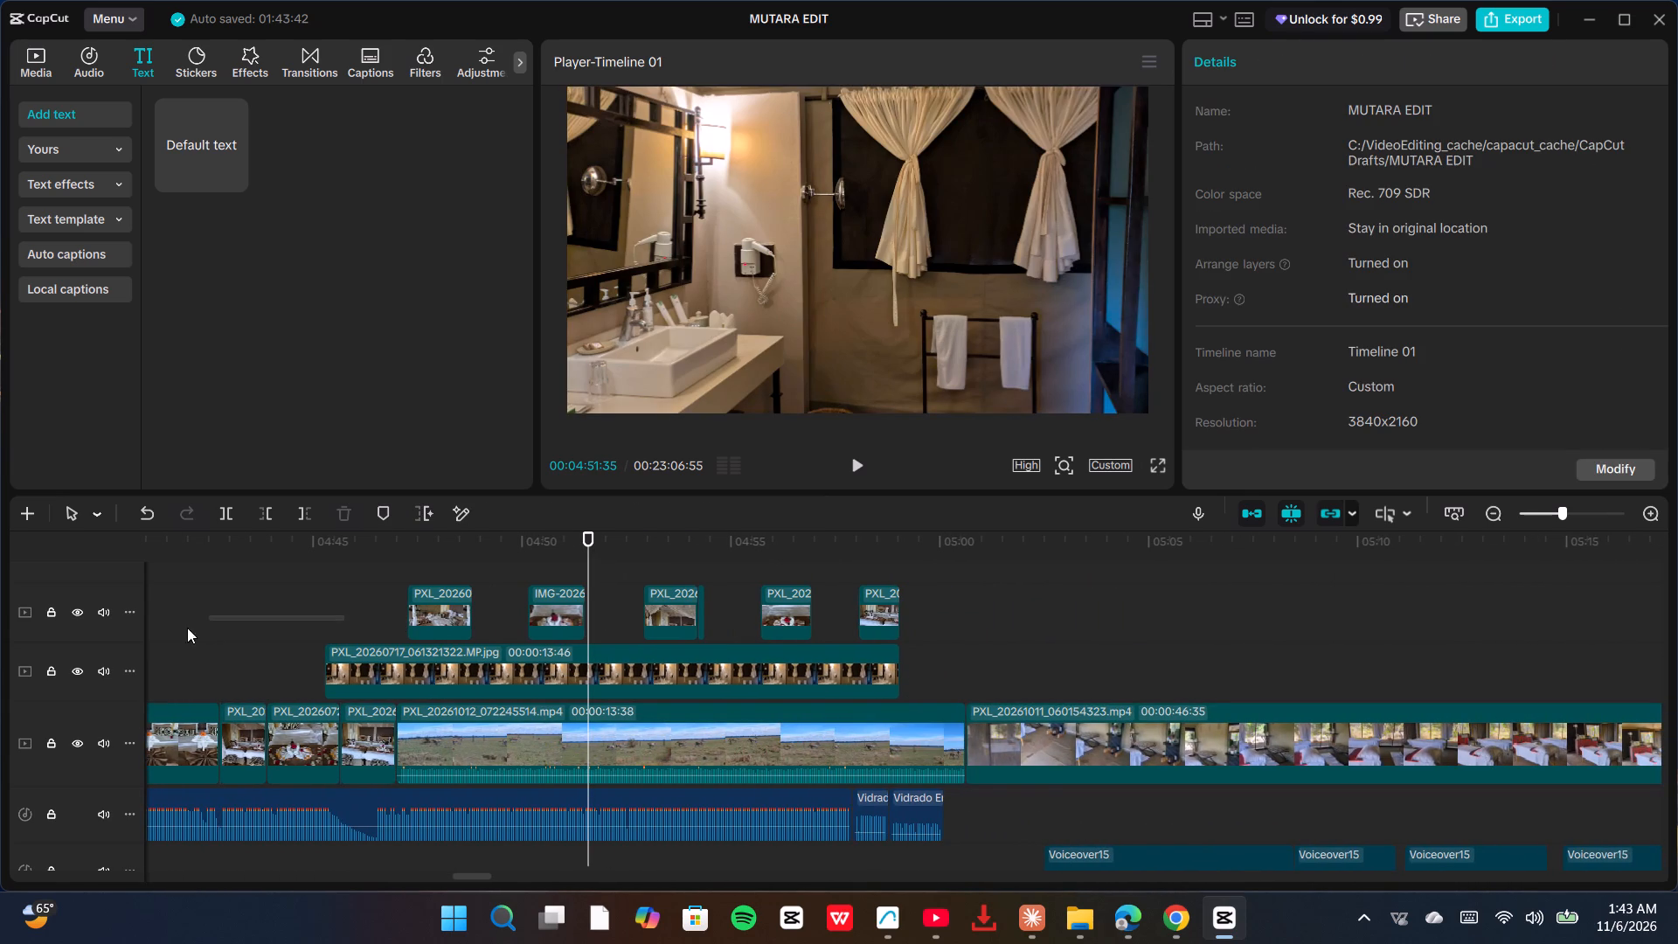
drag(187, 628, 204, 638)
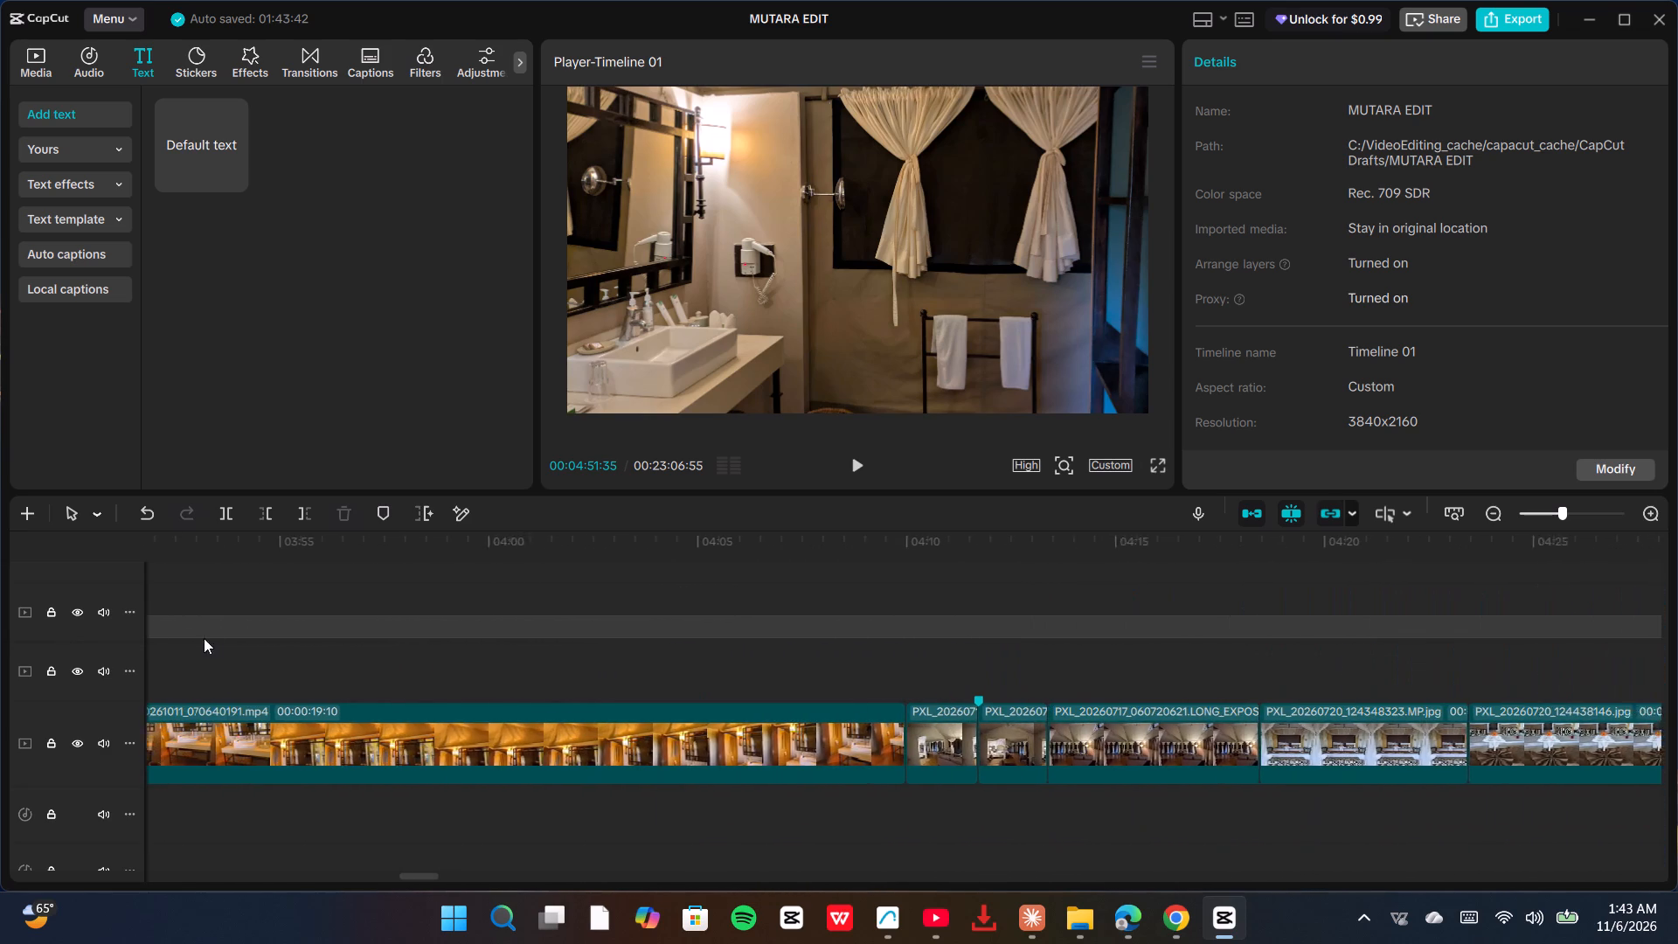
drag(204, 638, 151, 686)
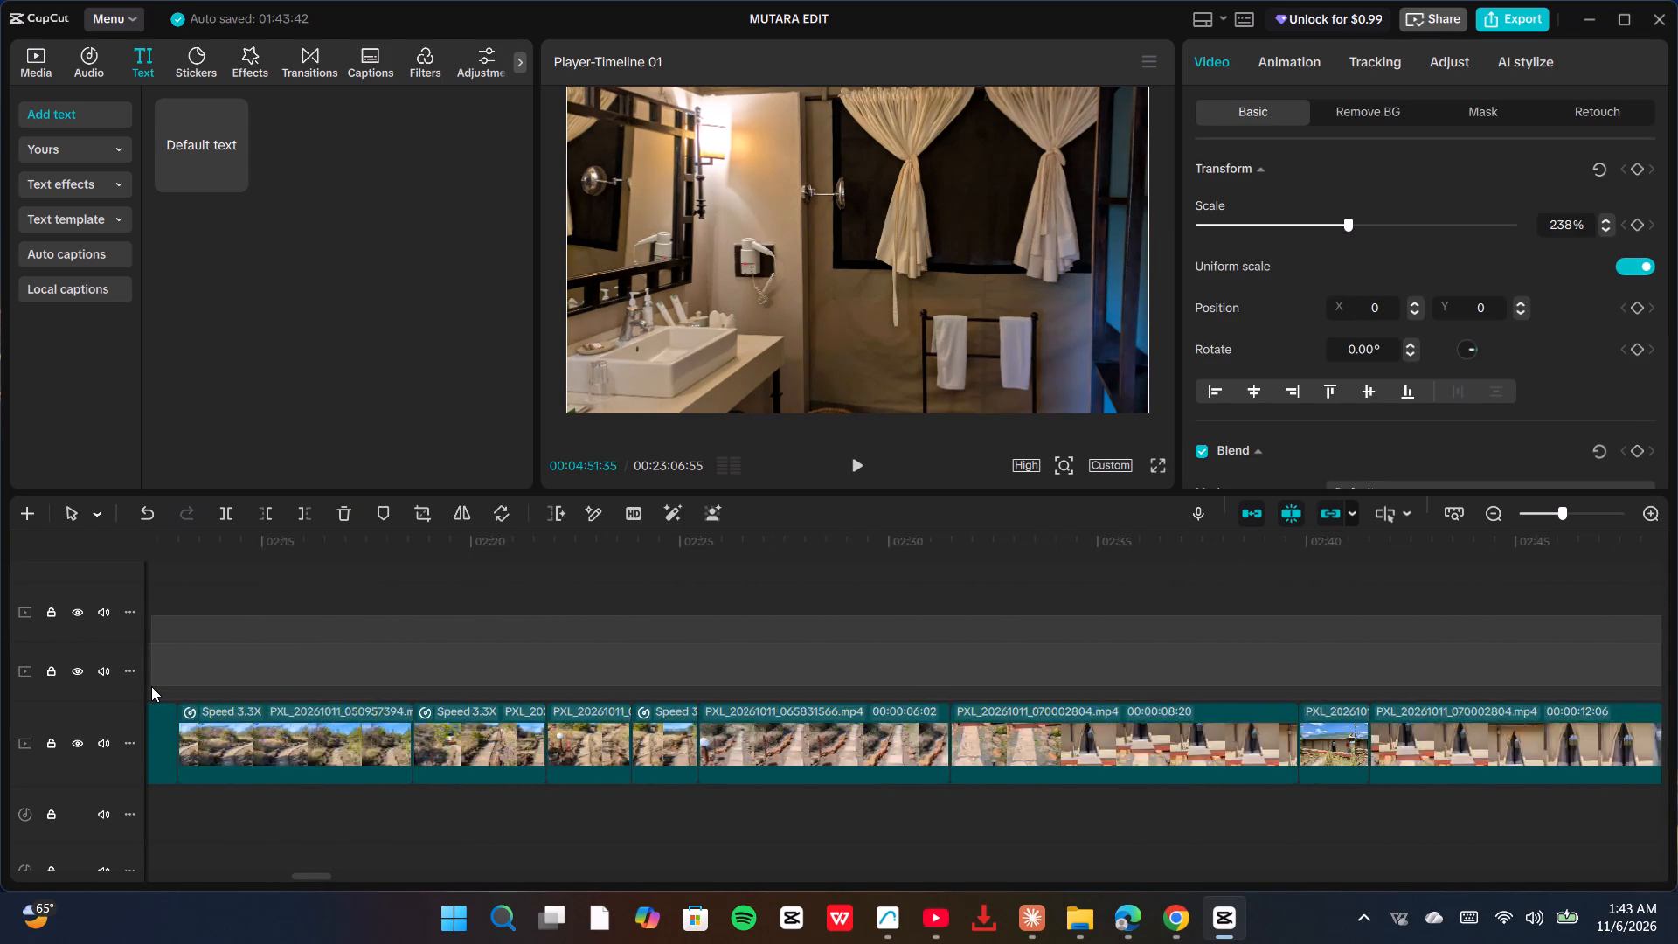
drag(151, 686, 164, 689)
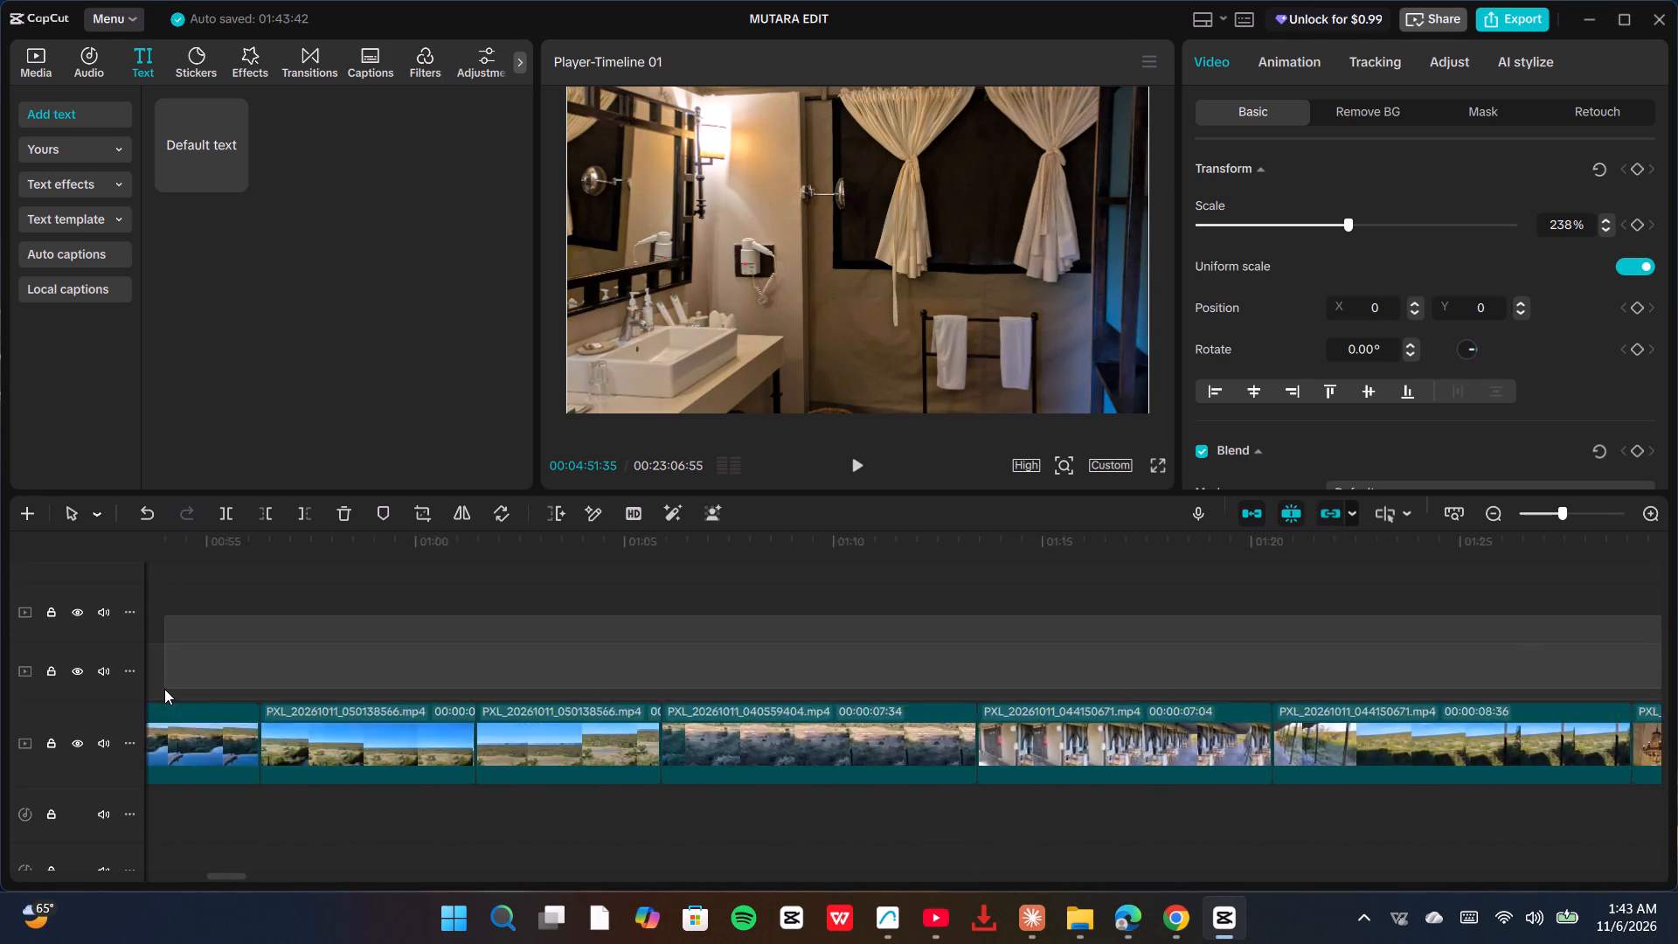
drag(164, 689, 186, 691)
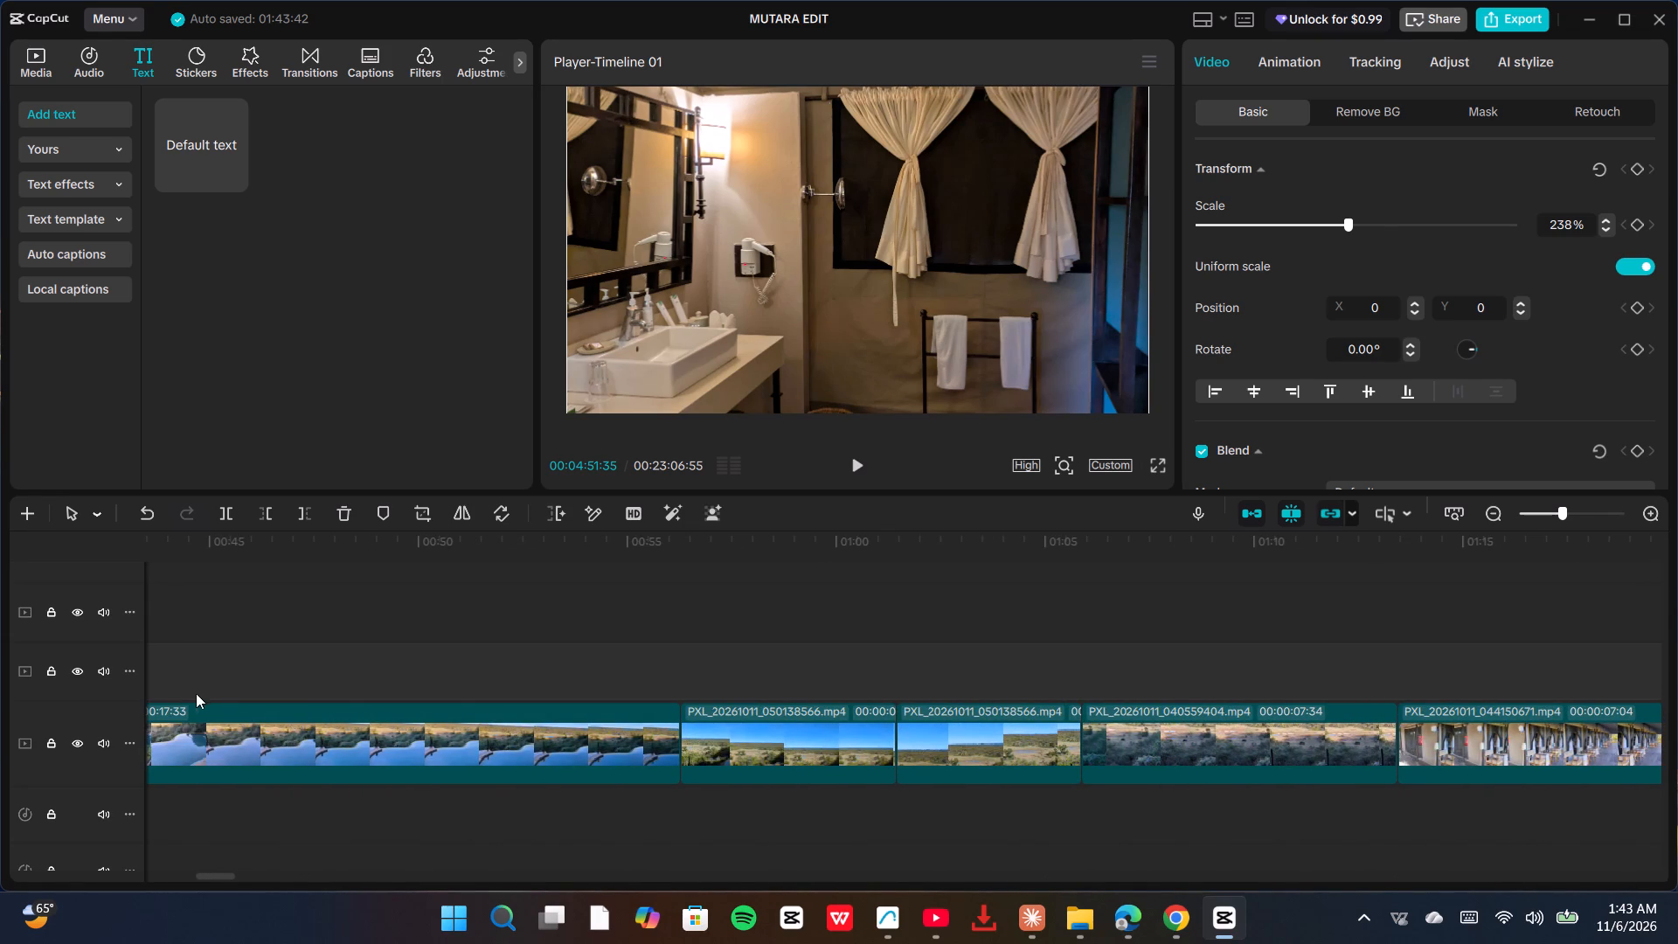
click(242, 668)
drag(244, 666, 116, 673)
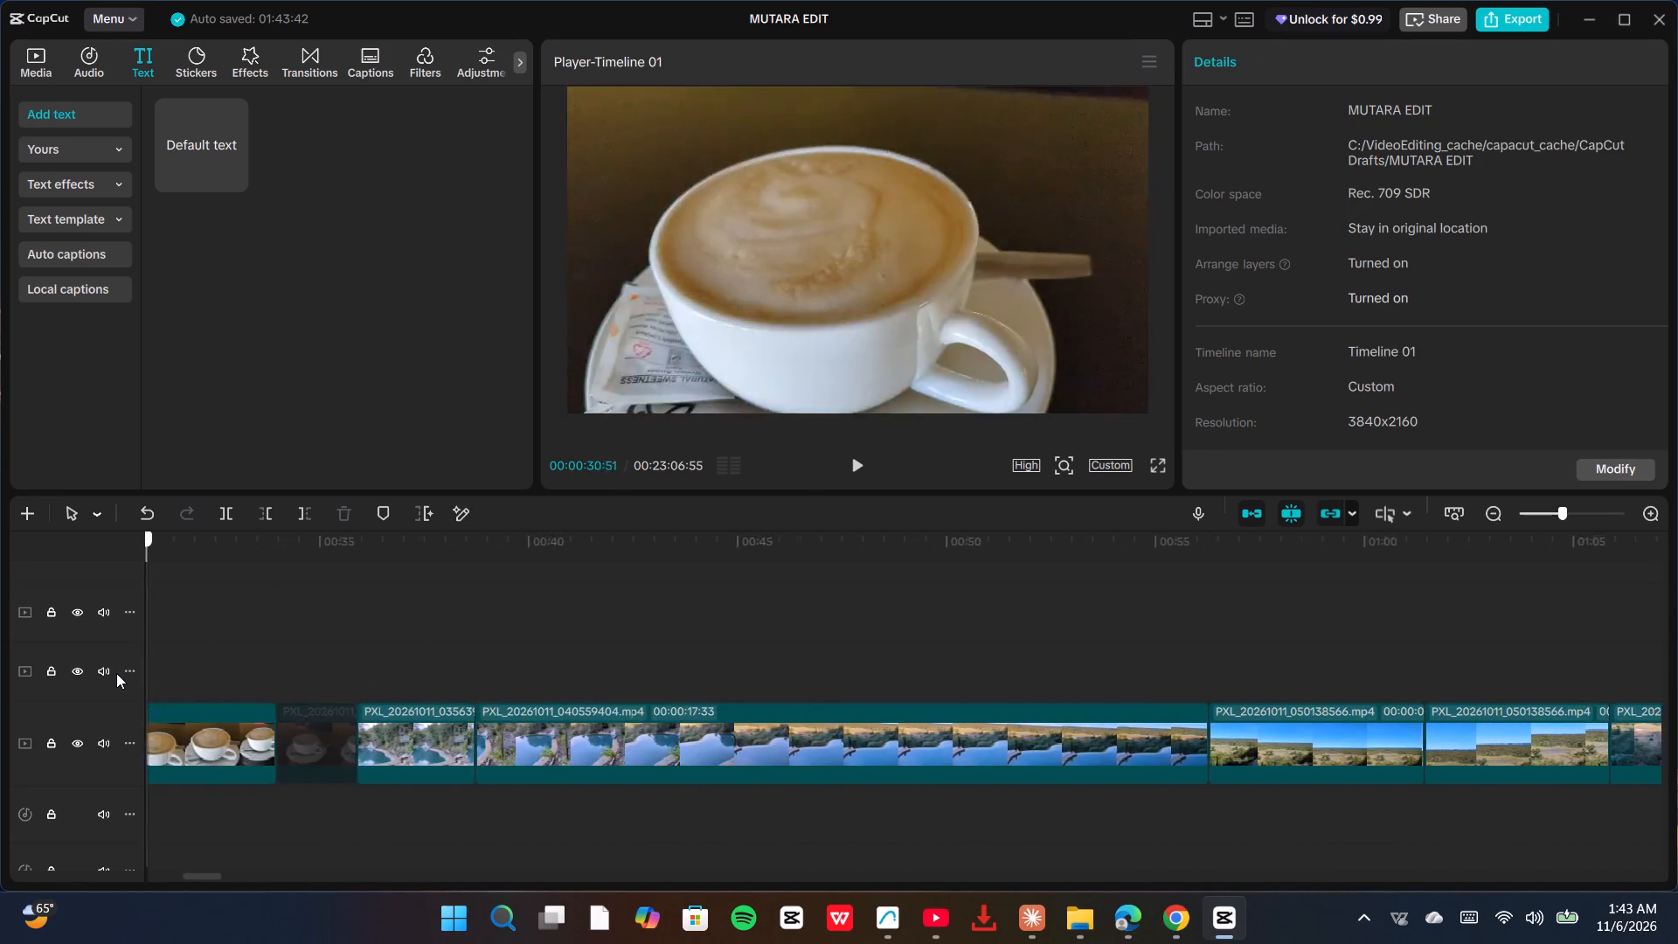
drag(116, 673, 114, 673)
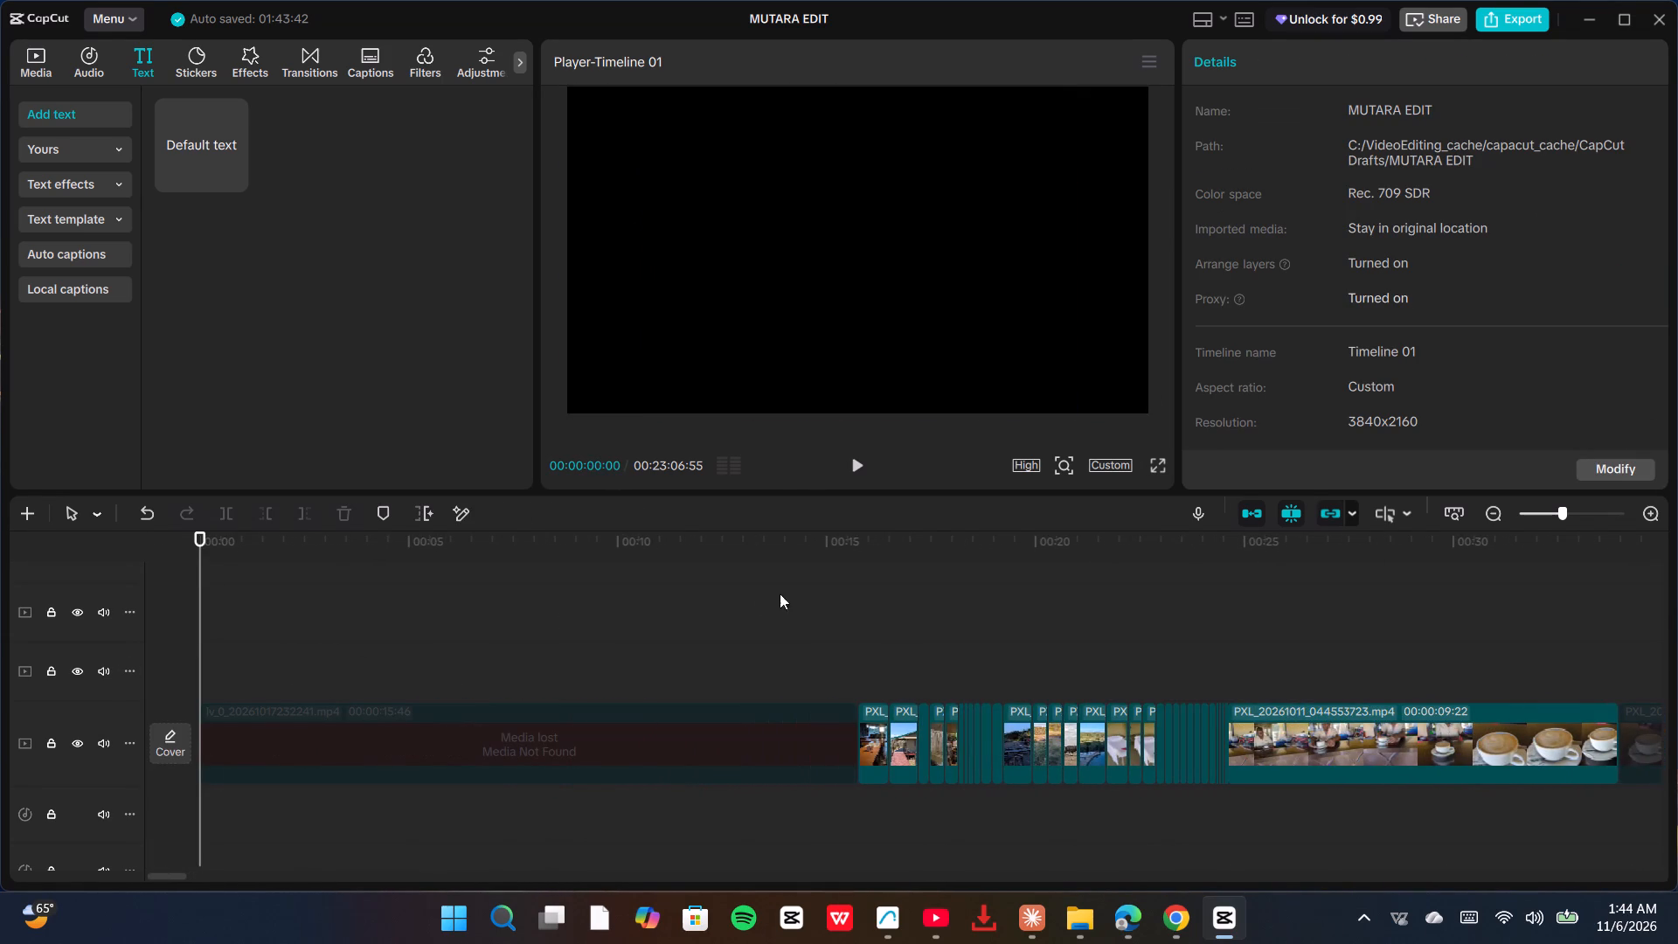
click(803, 629)
click(856, 462)
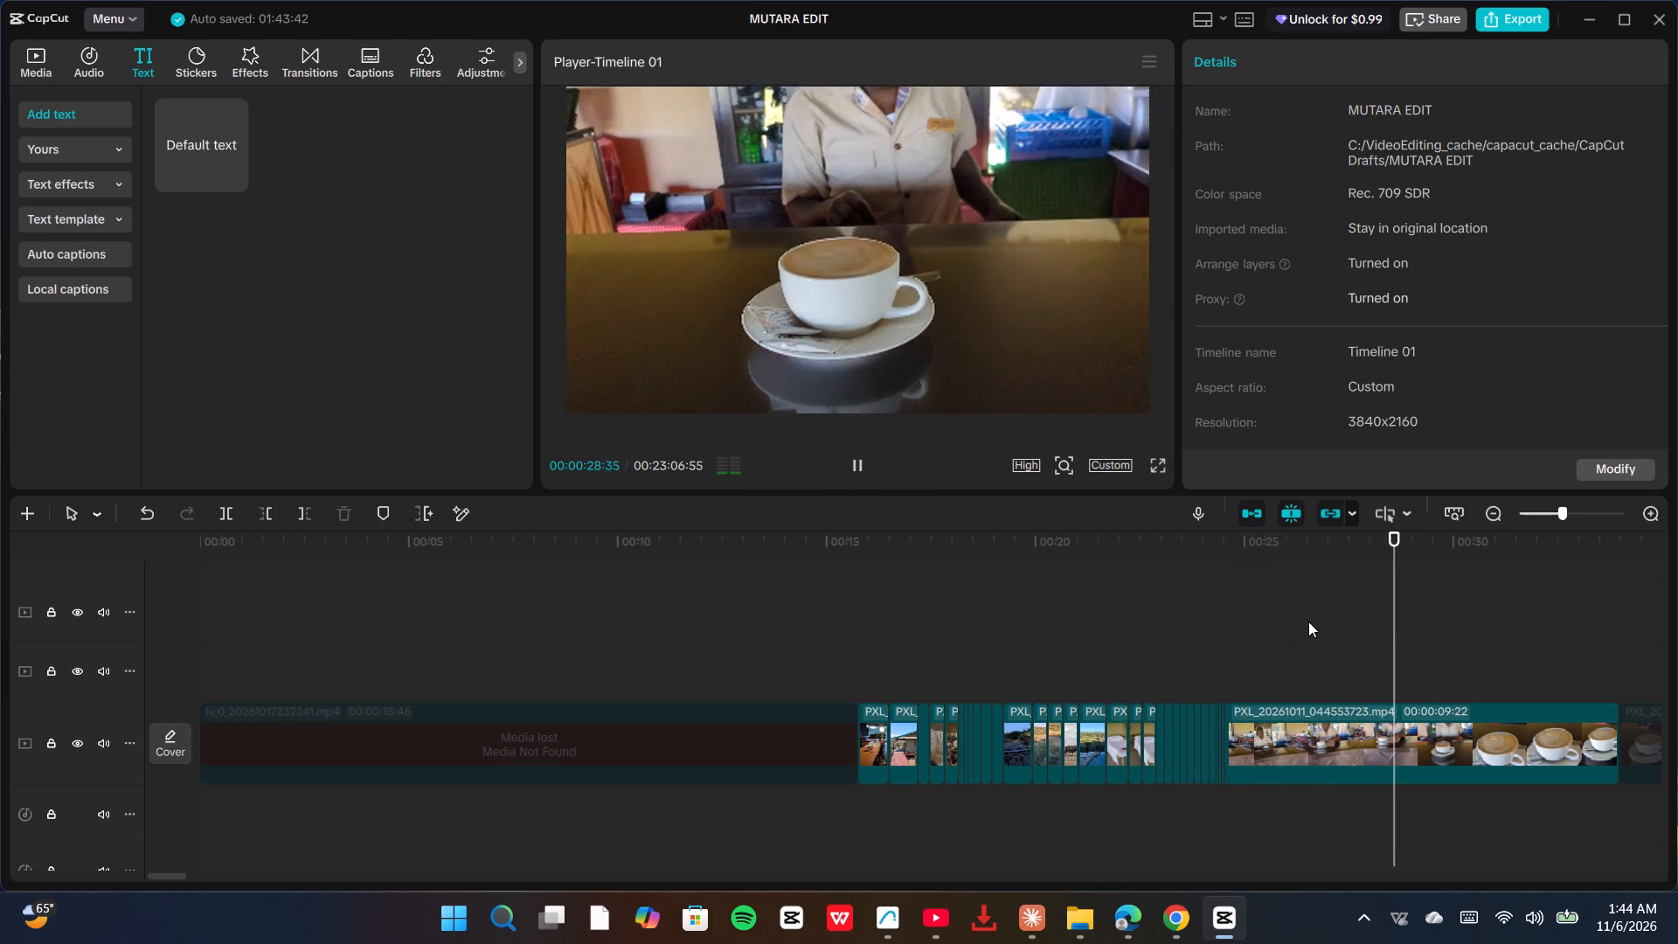
drag(1308, 621, 1677, 635)
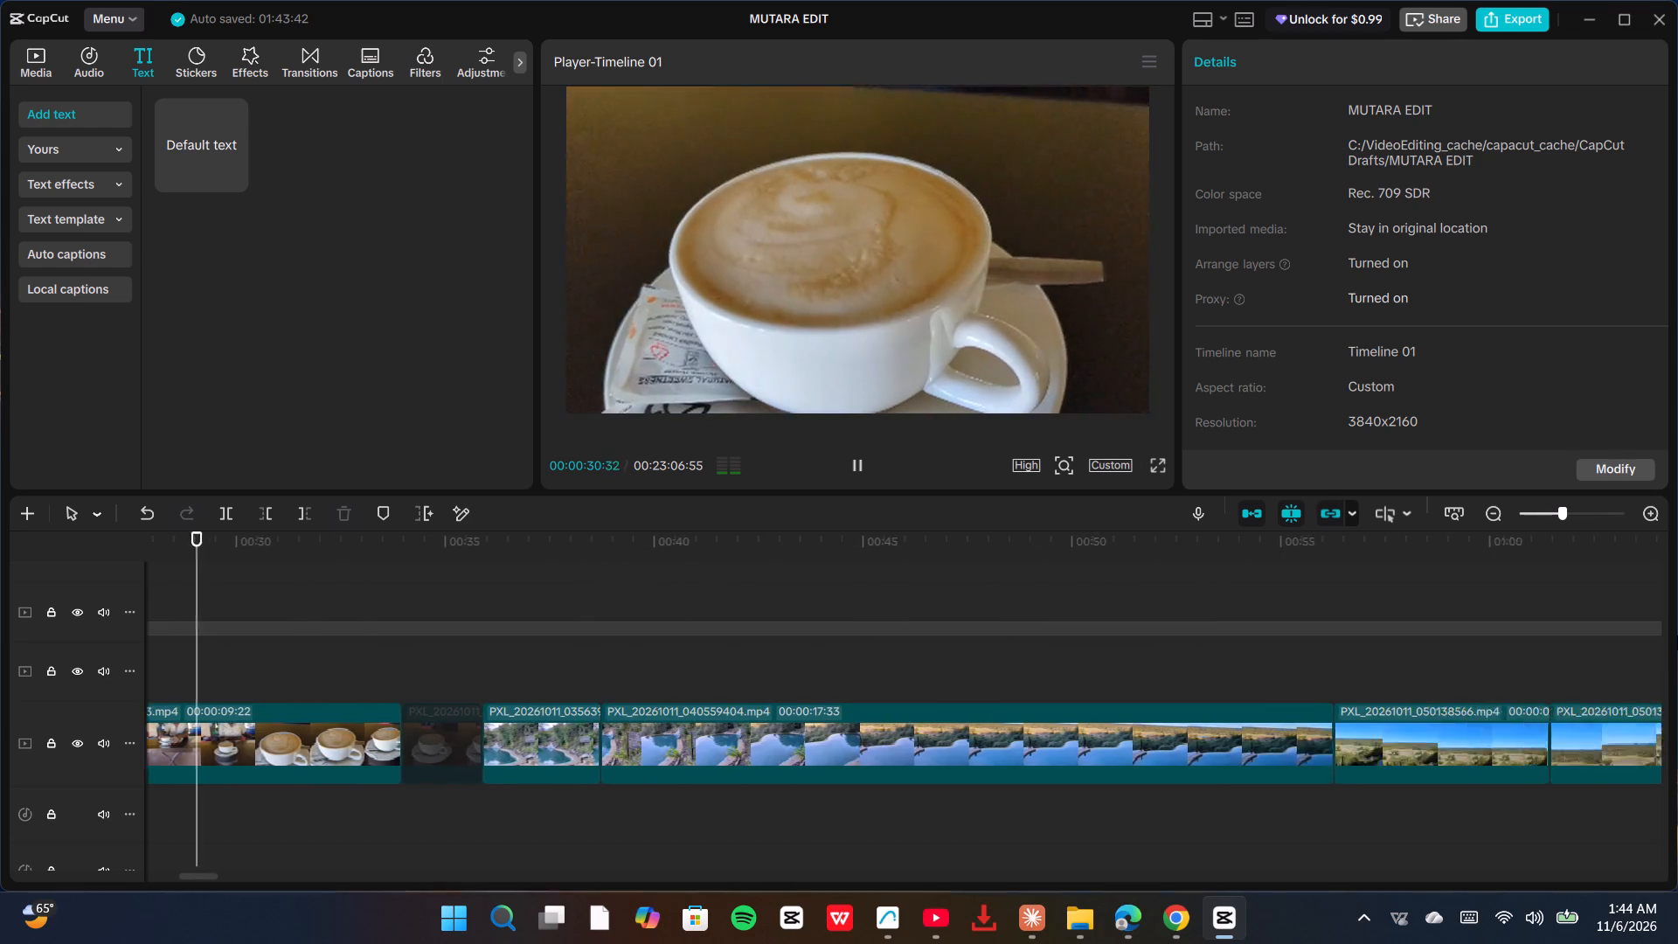
drag(1677, 635, 1677, 639)
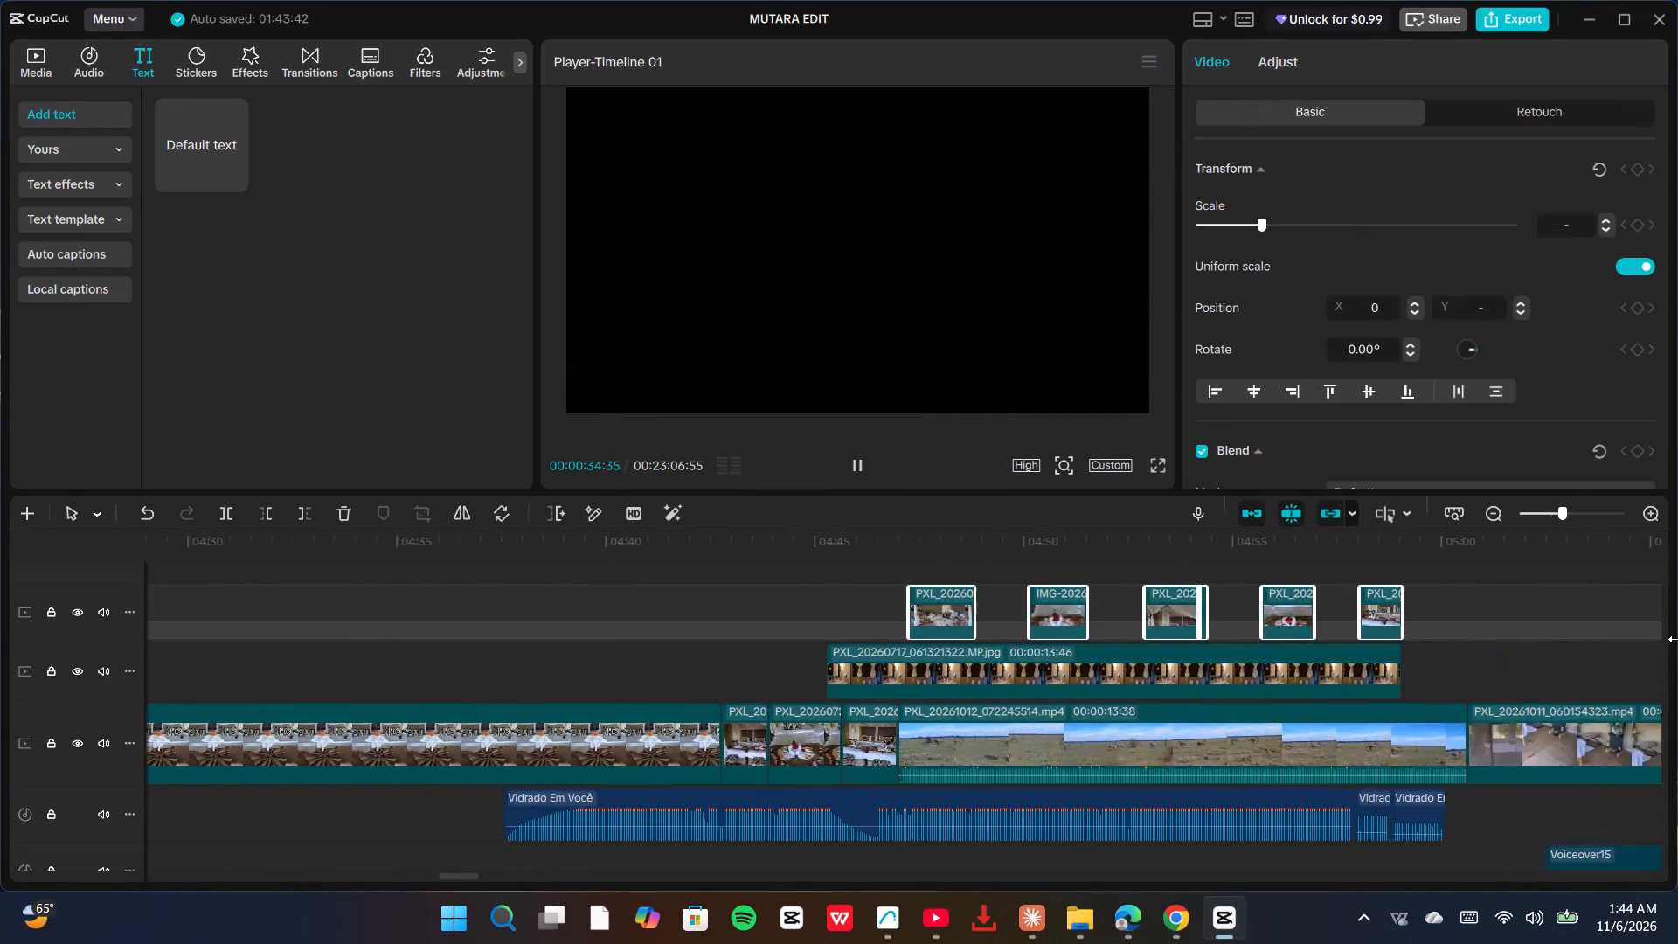
drag(612, 616, 92, 616)
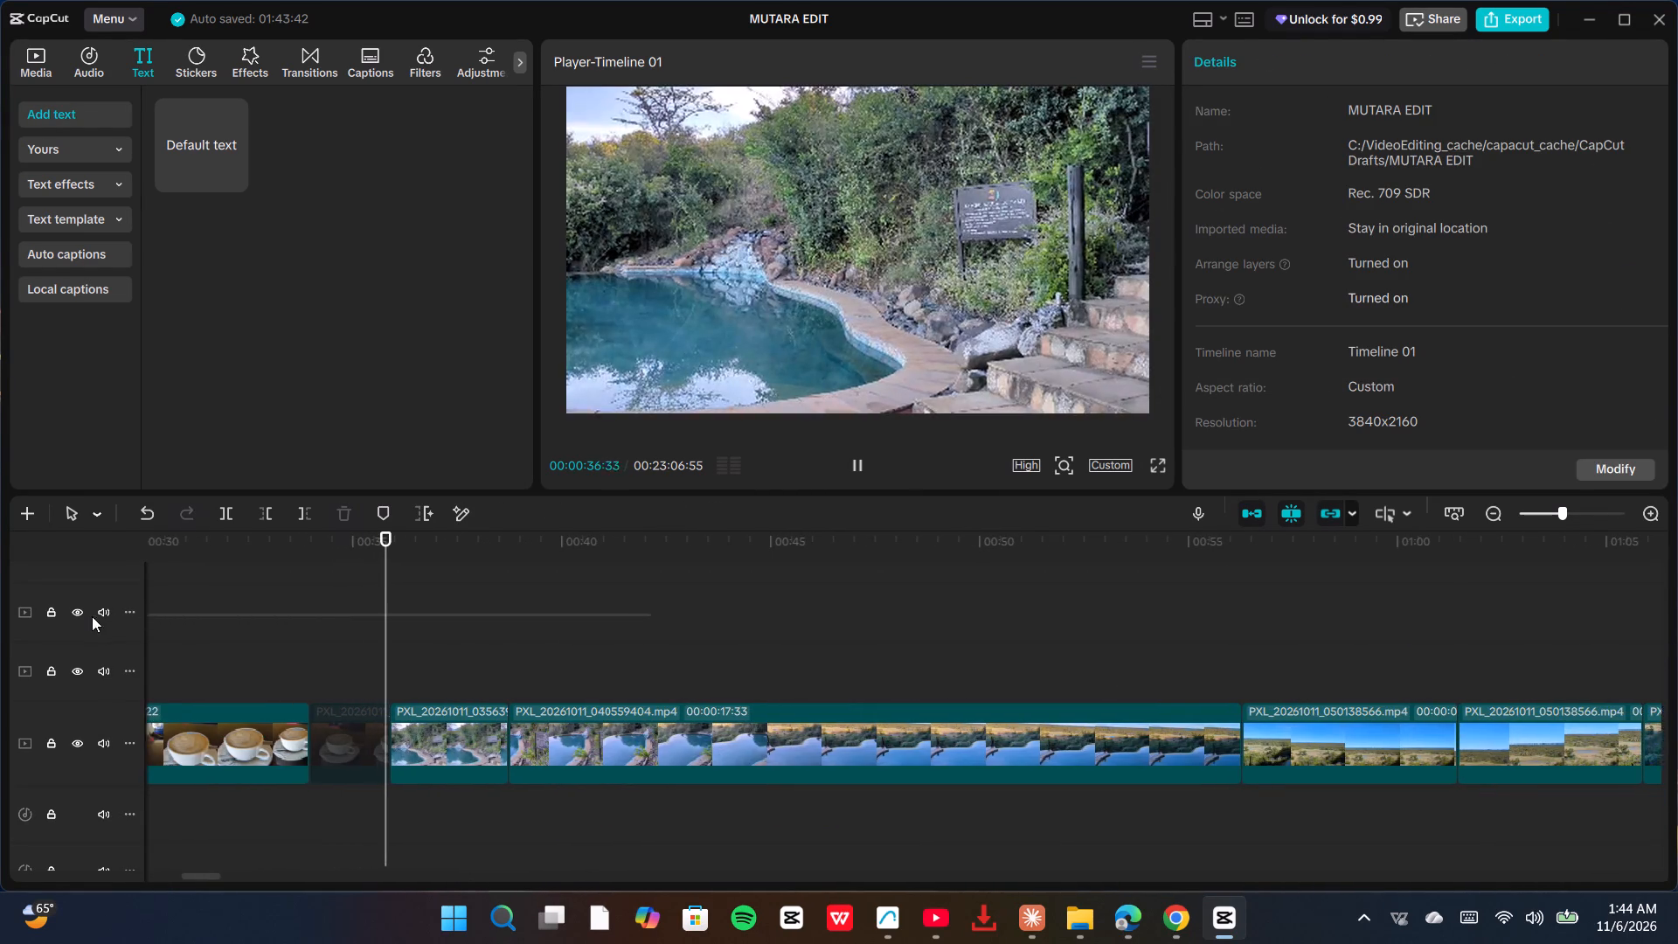
drag(92, 616, 180, 630)
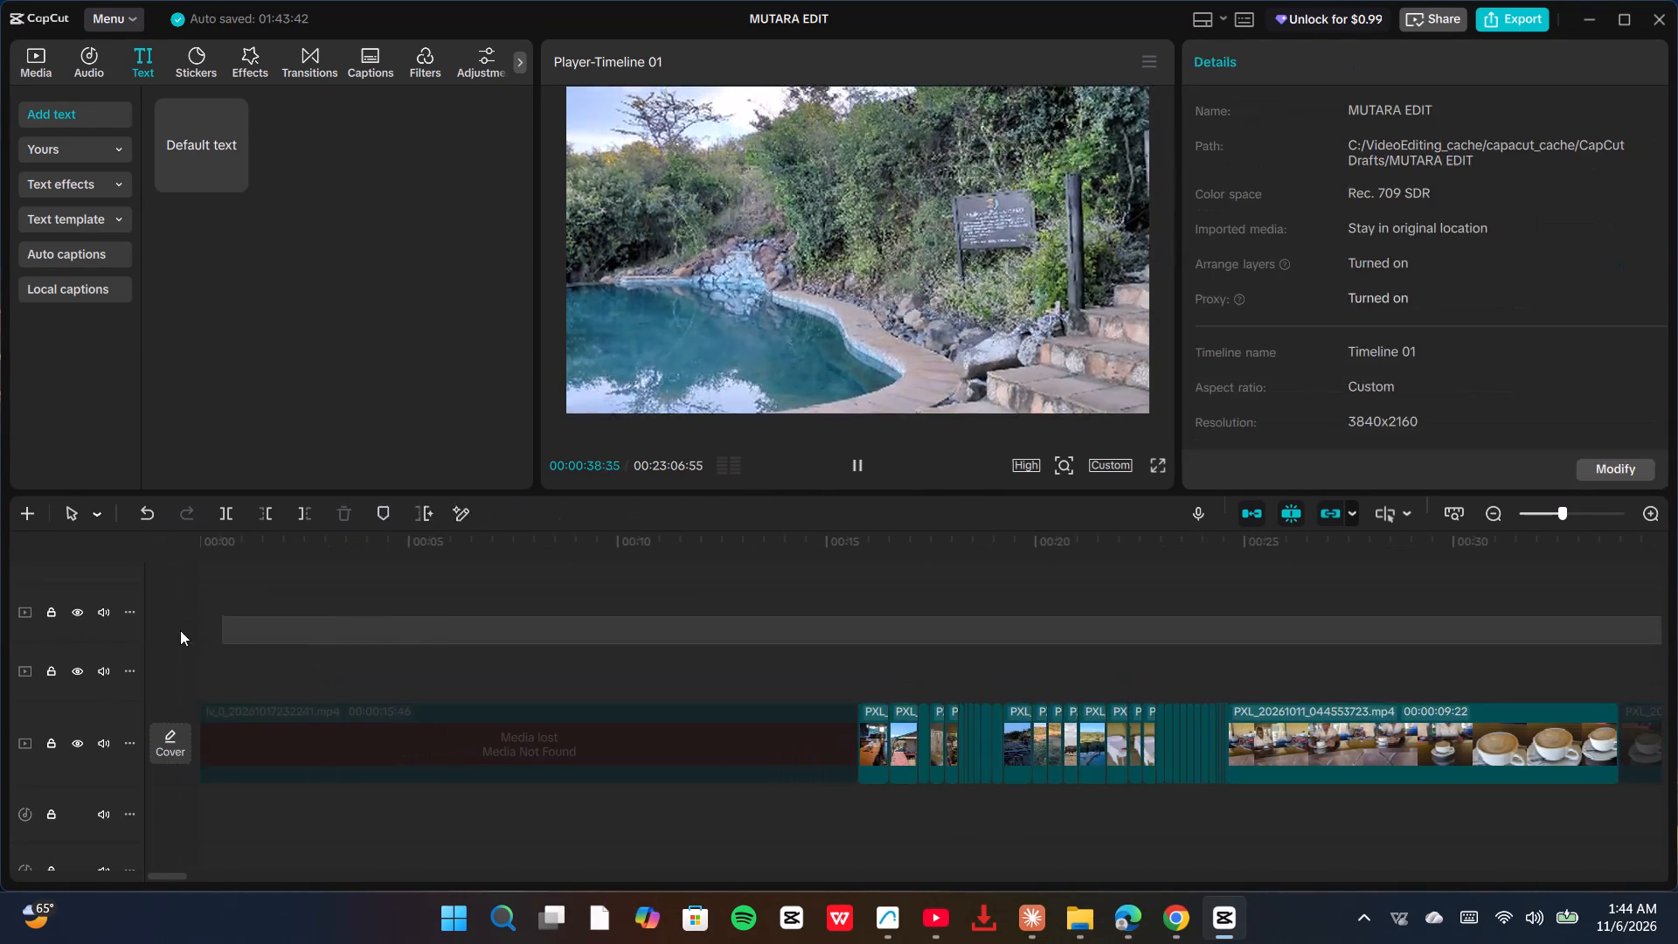
drag(180, 630, 1140, 659)
Skim the main track from about 01:02 to 04:47, and play the section from about 04:39 leading into the bathroom photo.
click(1258, 639)
drag(1247, 646, 1345, 642)
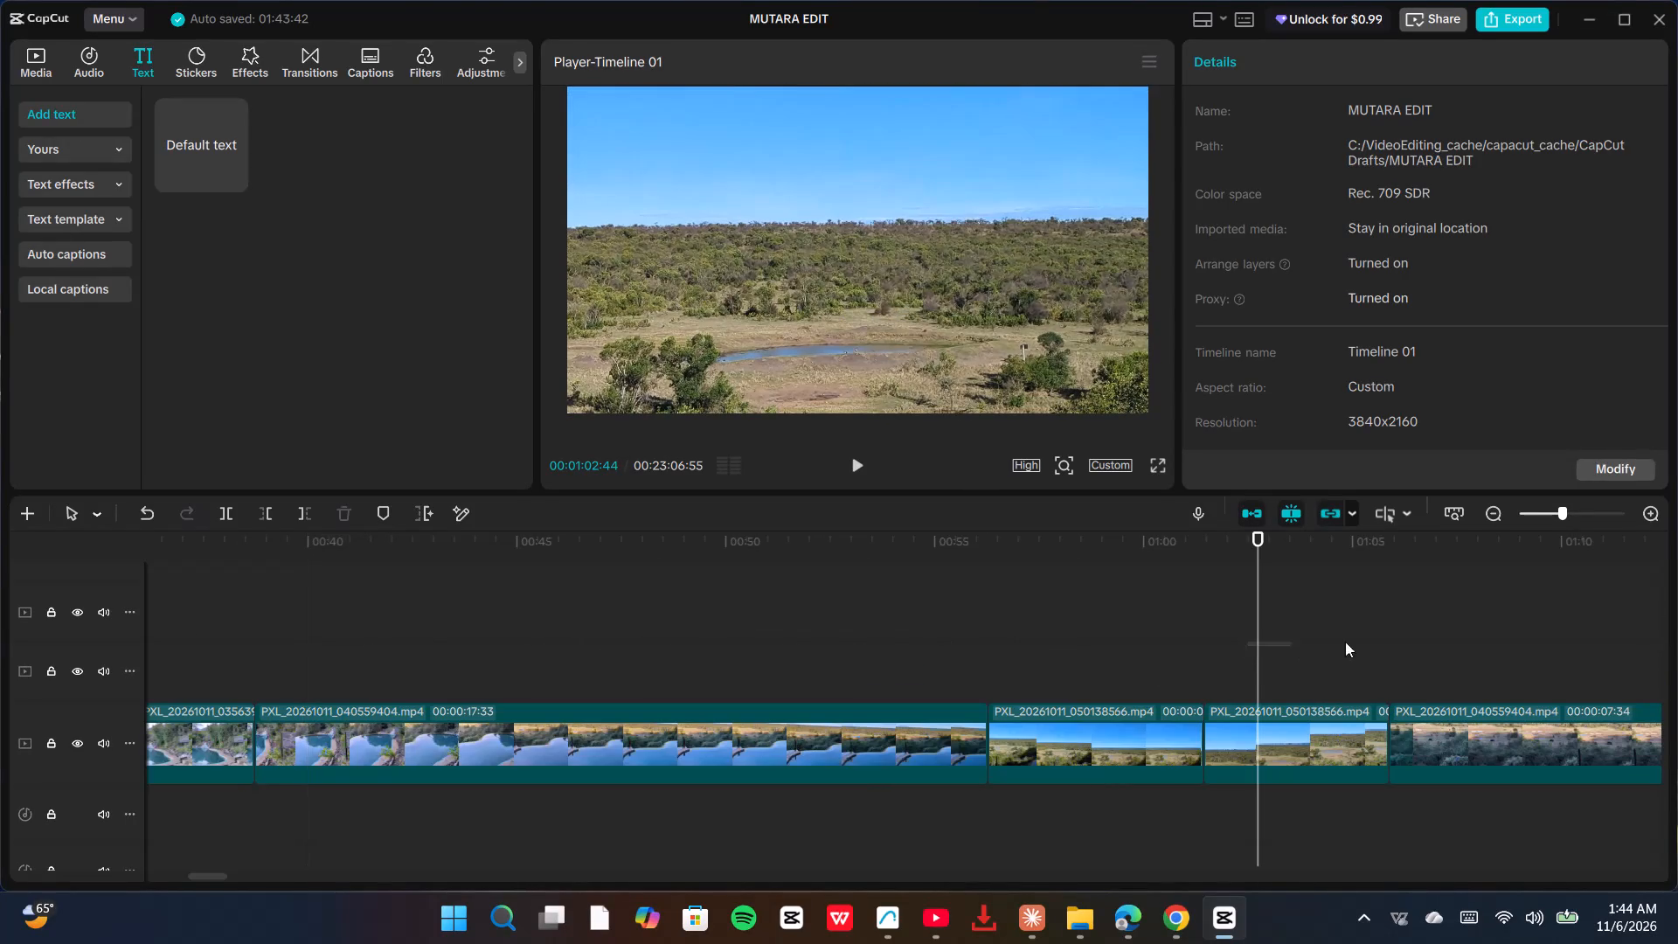
drag(1345, 642, 1621, 641)
drag(1260, 648, 1677, 631)
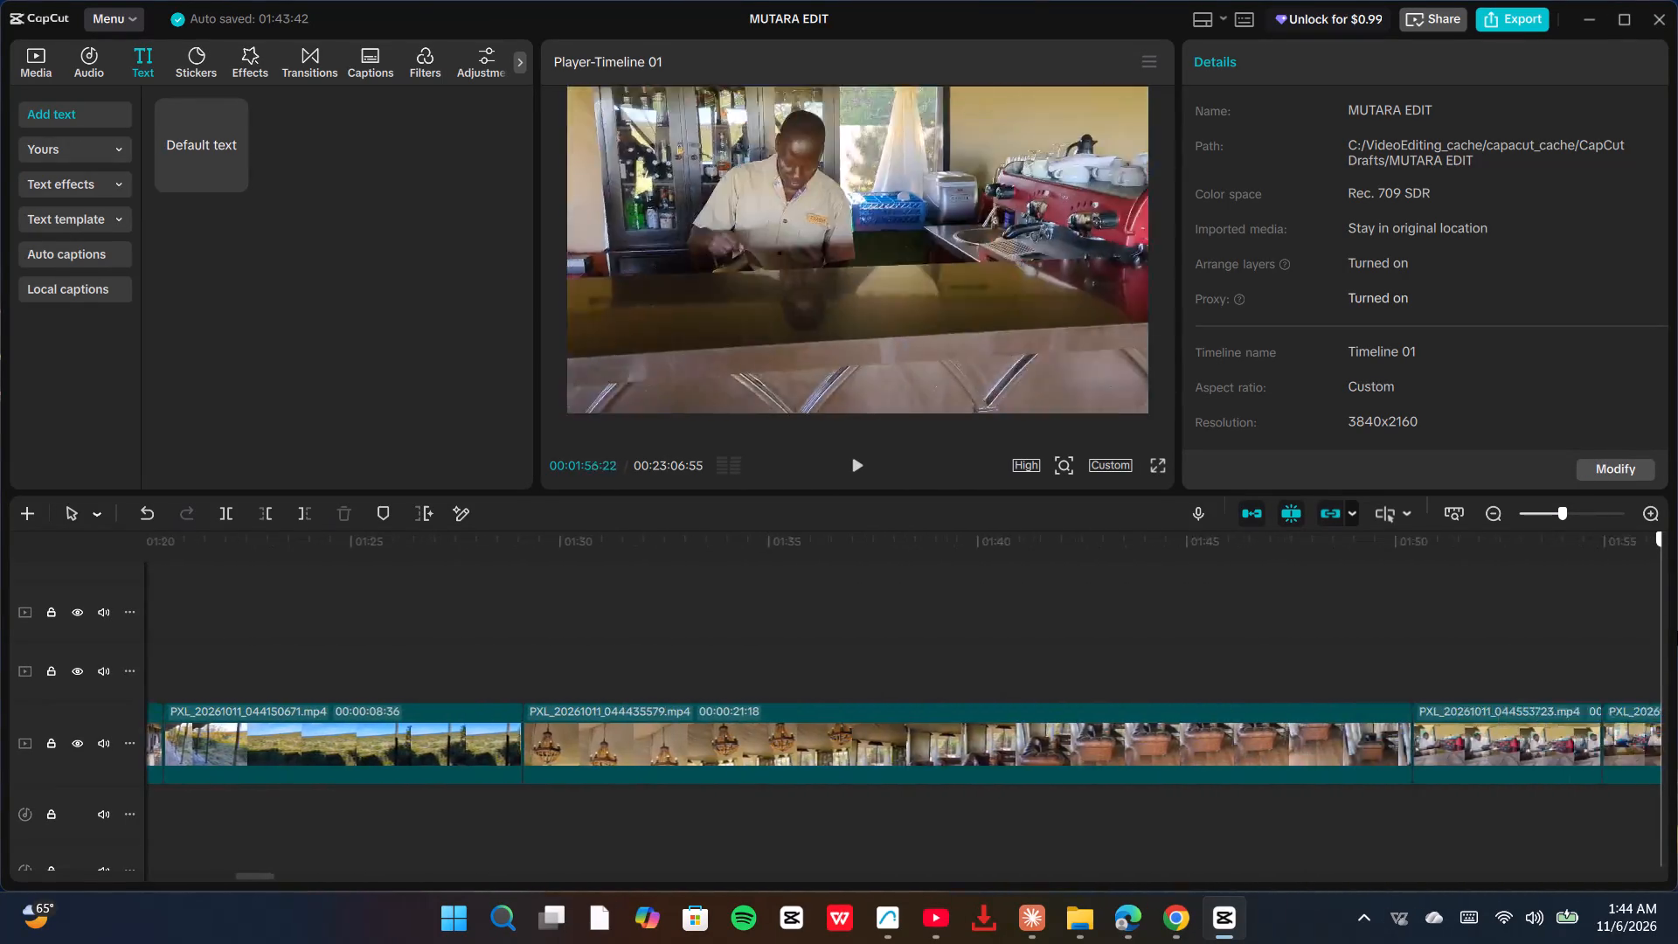
drag(1677, 631, 1642, 620)
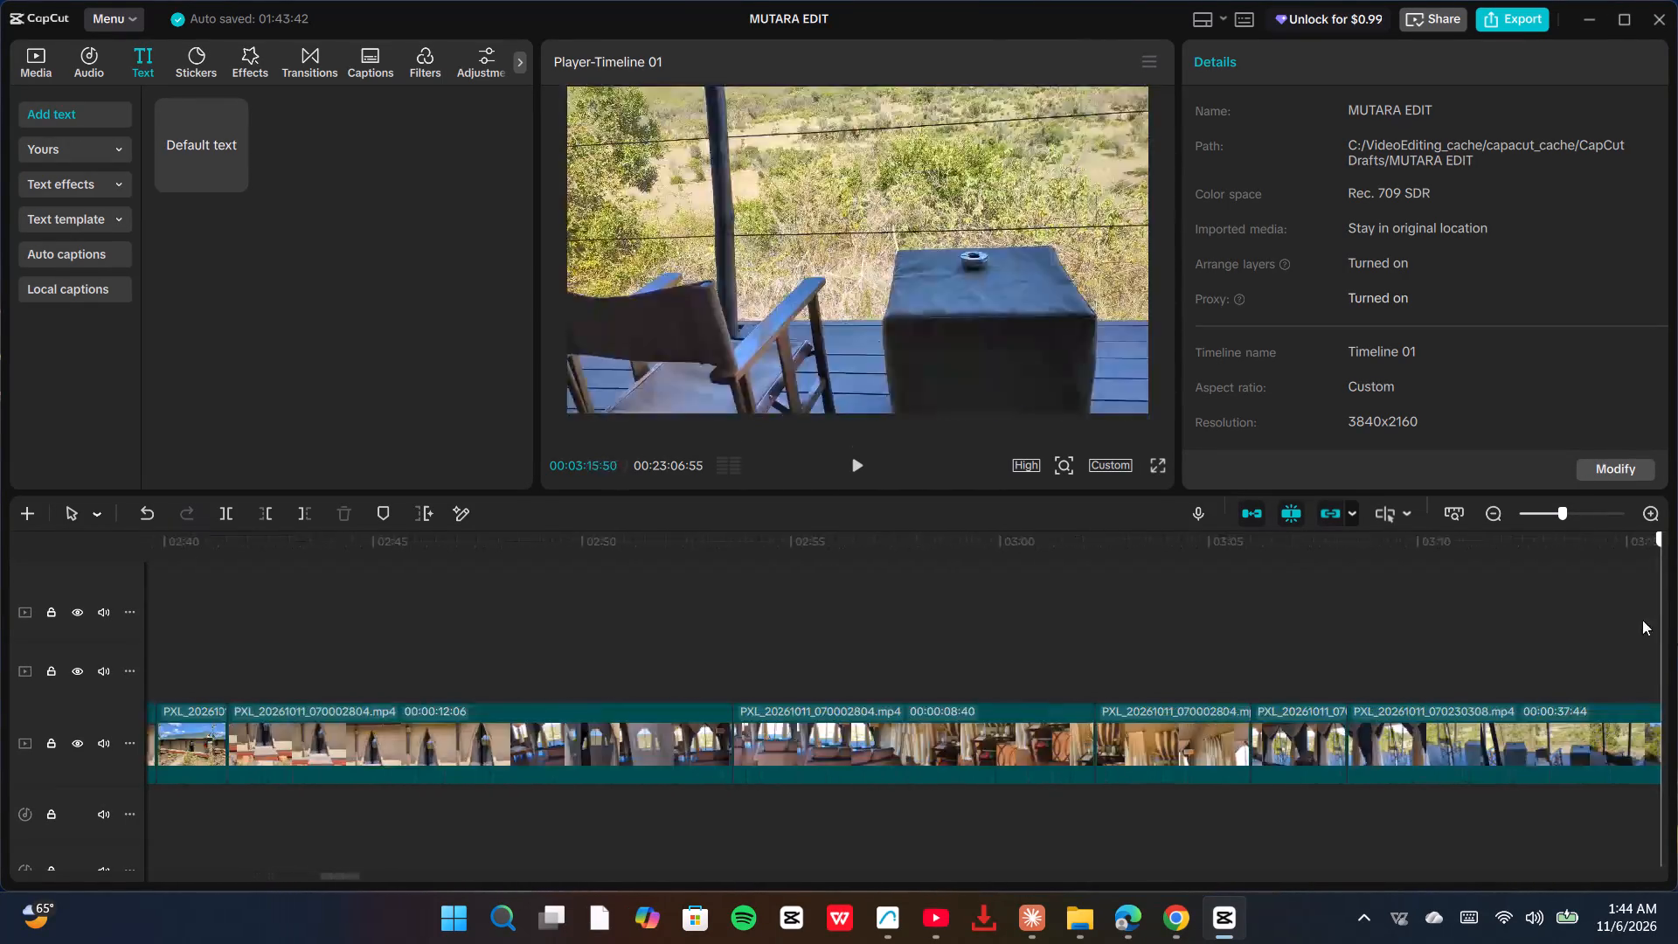
drag(1642, 620, 1677, 670)
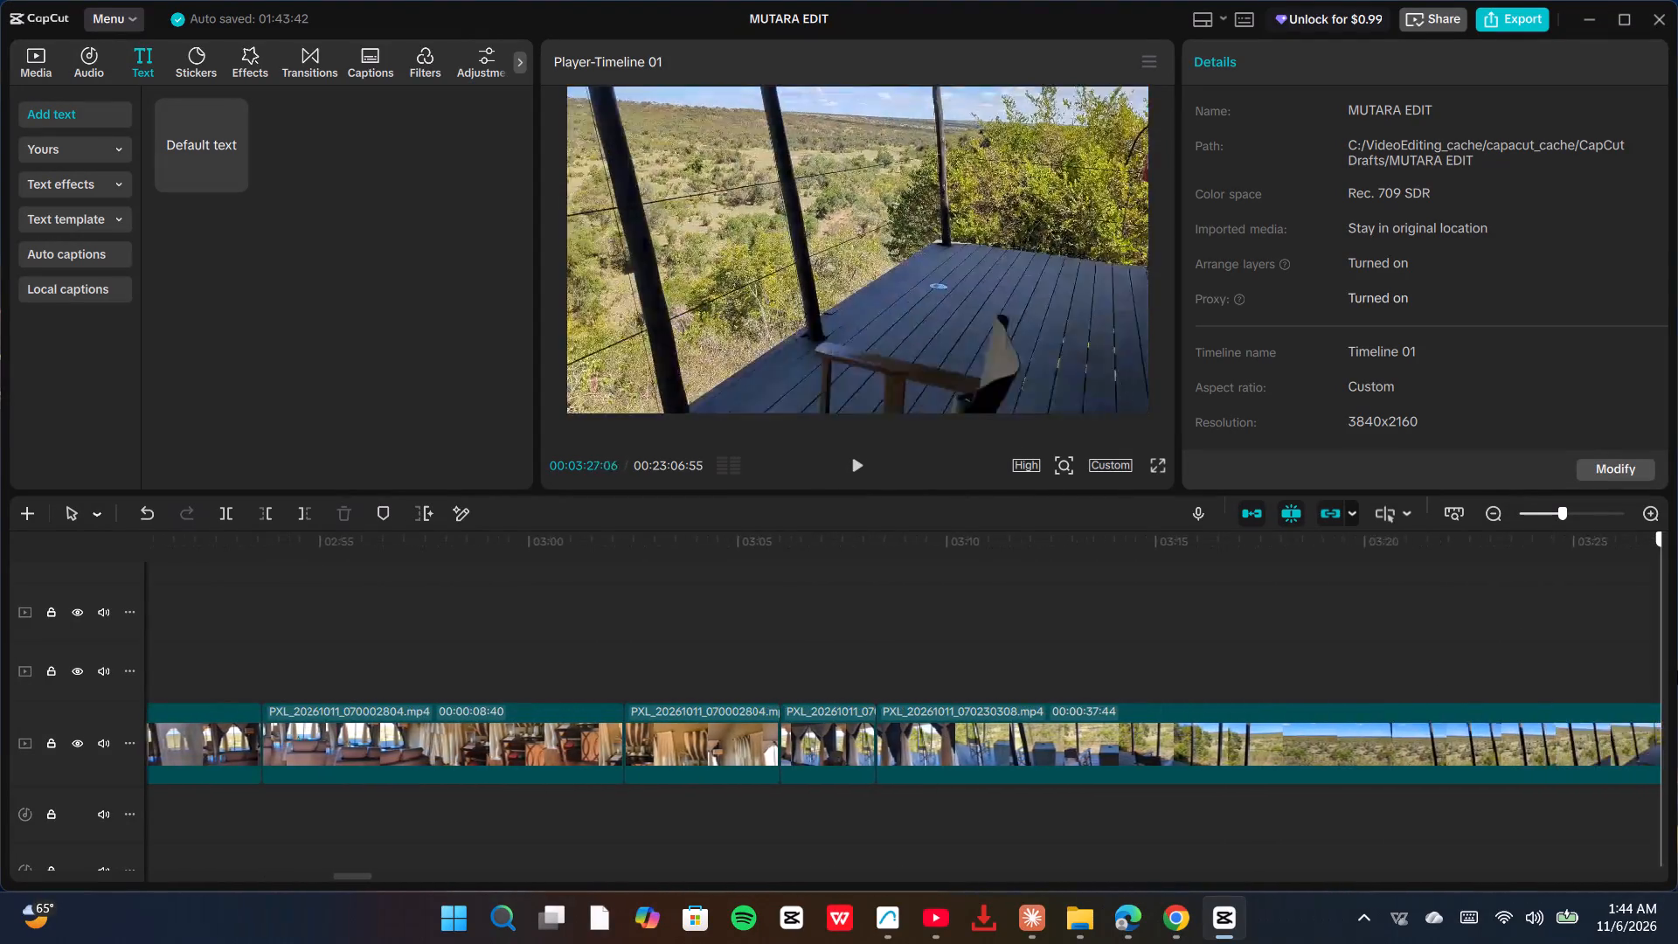
drag(1677, 670, 1655, 678)
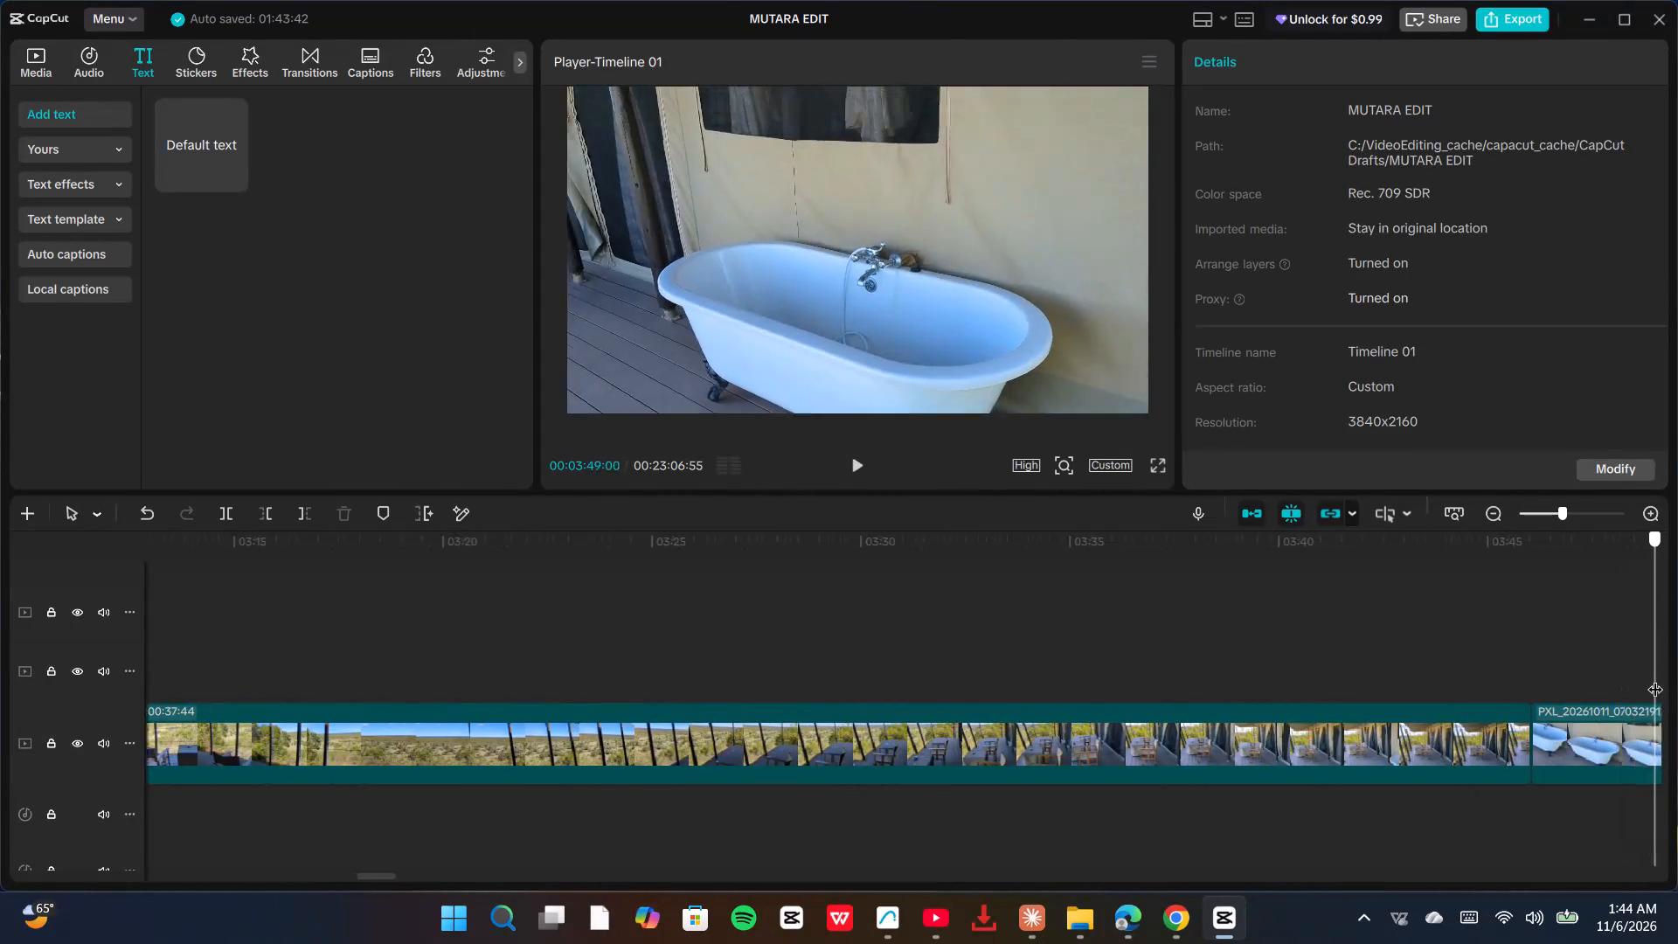
drag(1655, 678, 1674, 678)
click(1307, 654)
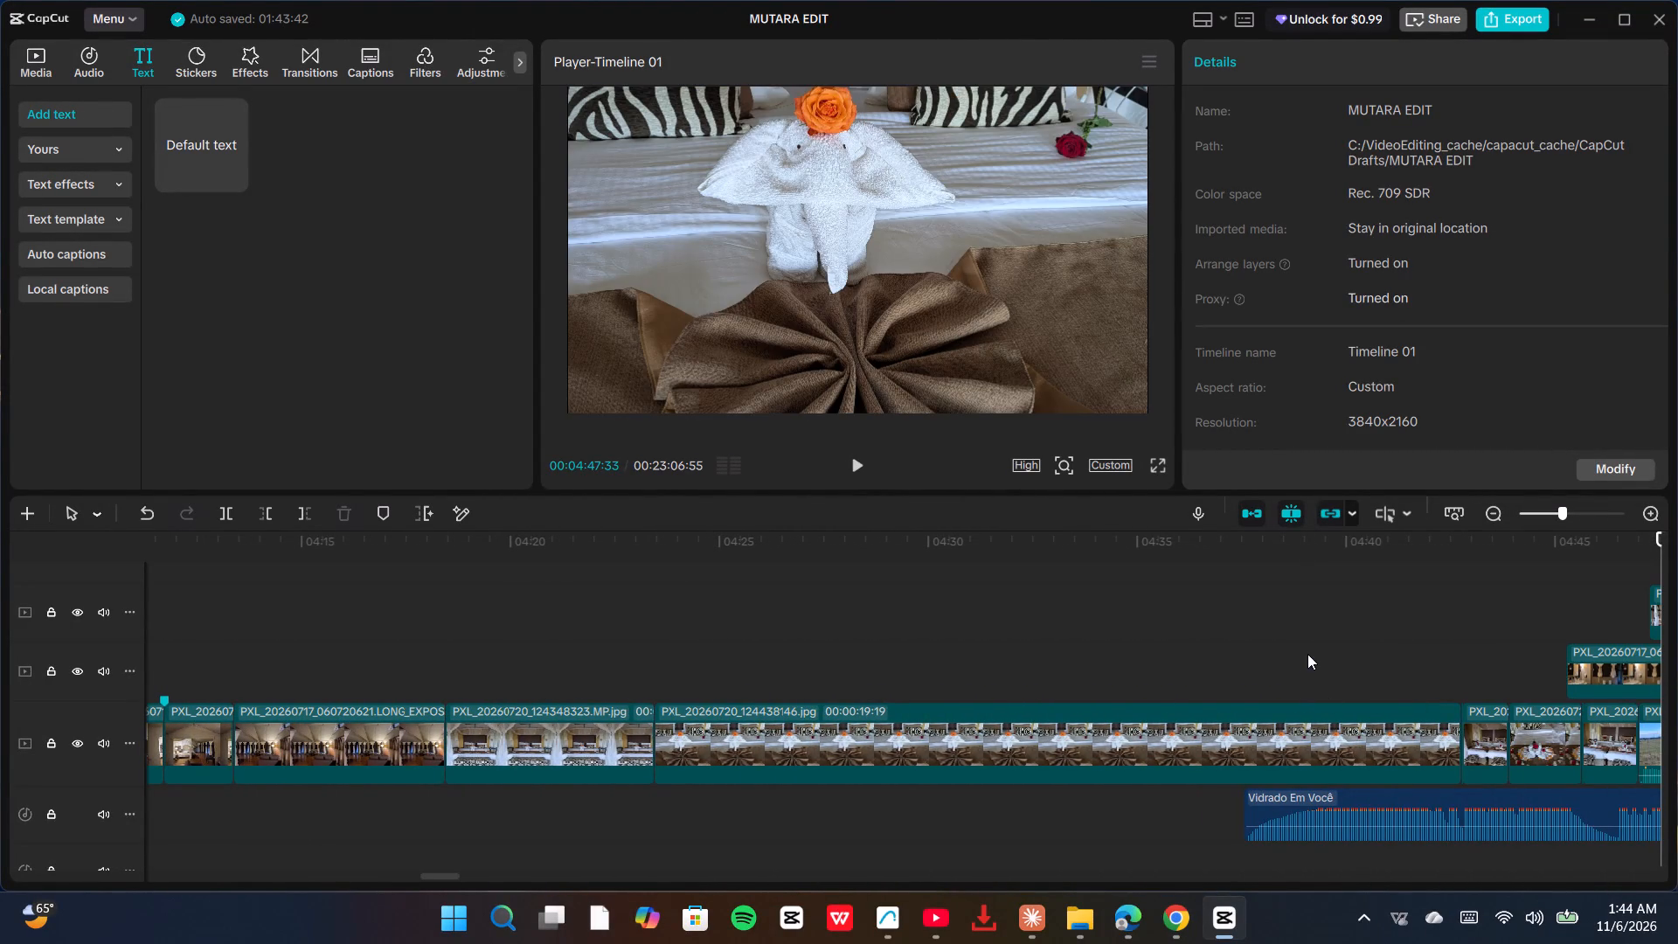
click(853, 454)
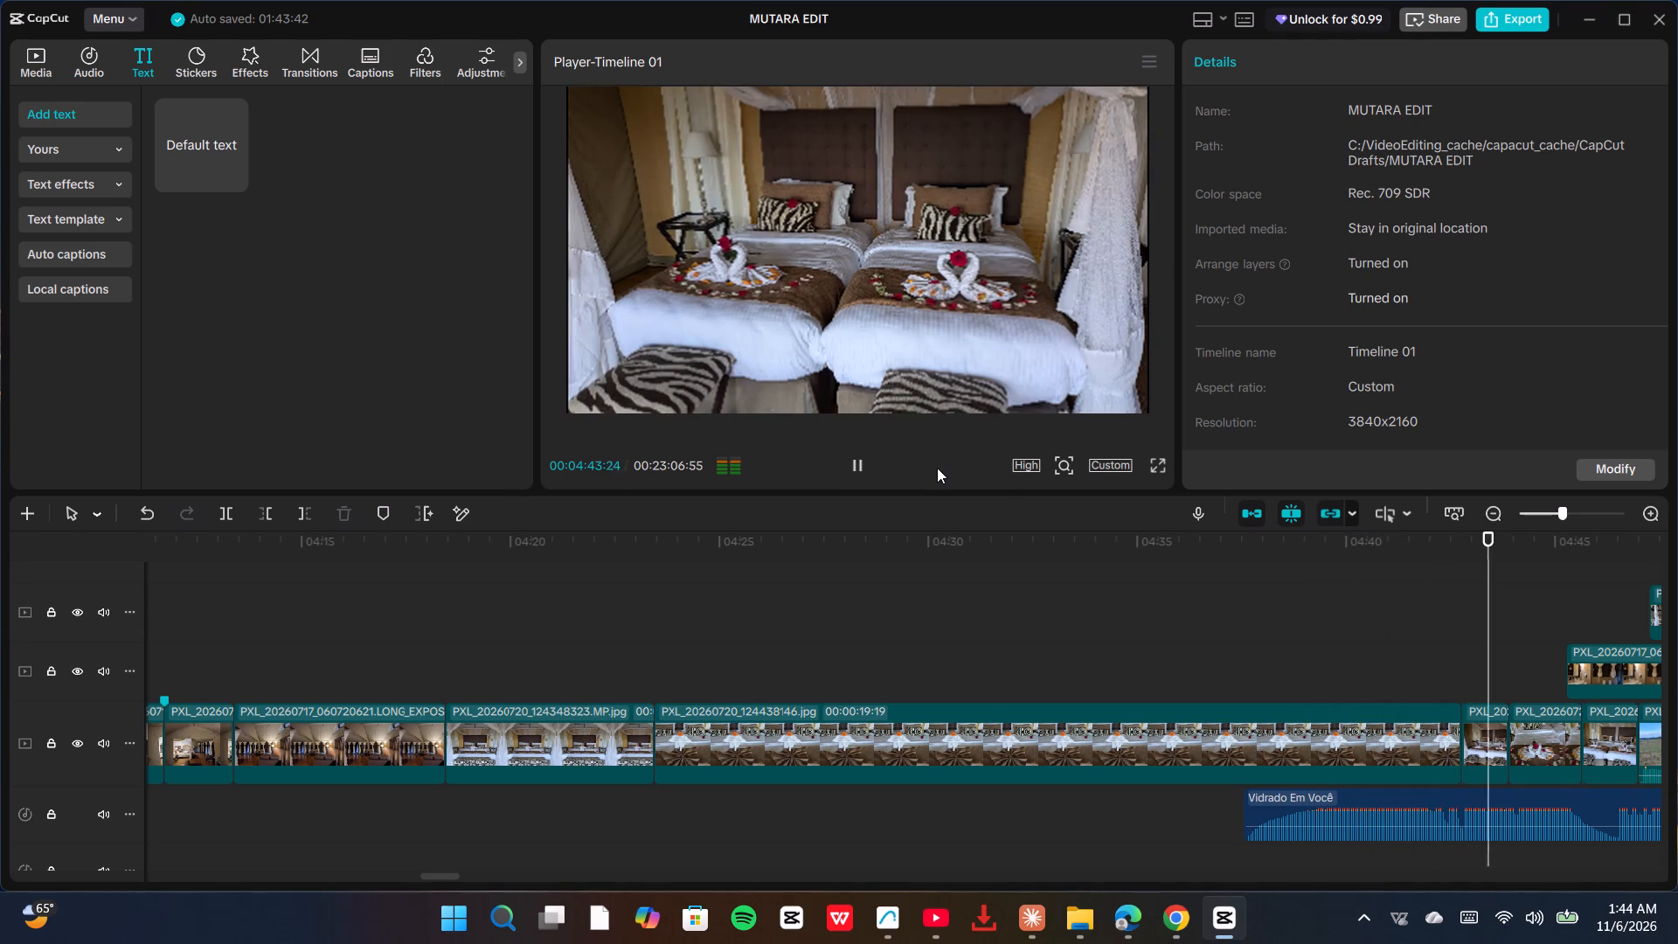
click(808, 600)
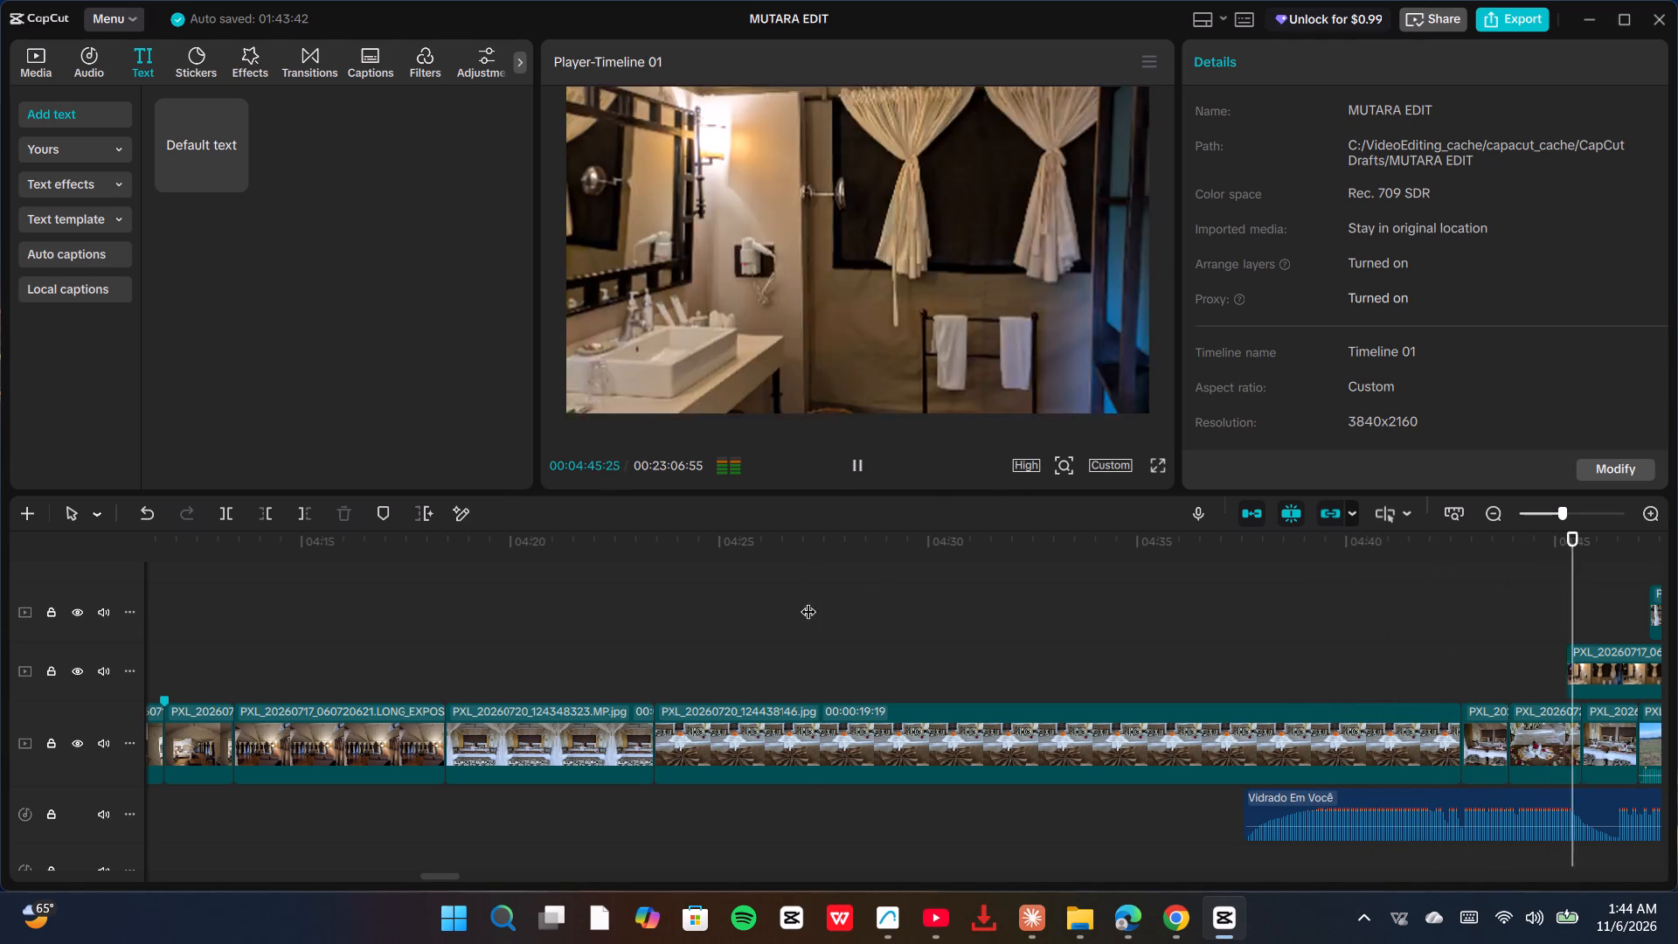
click(863, 465)
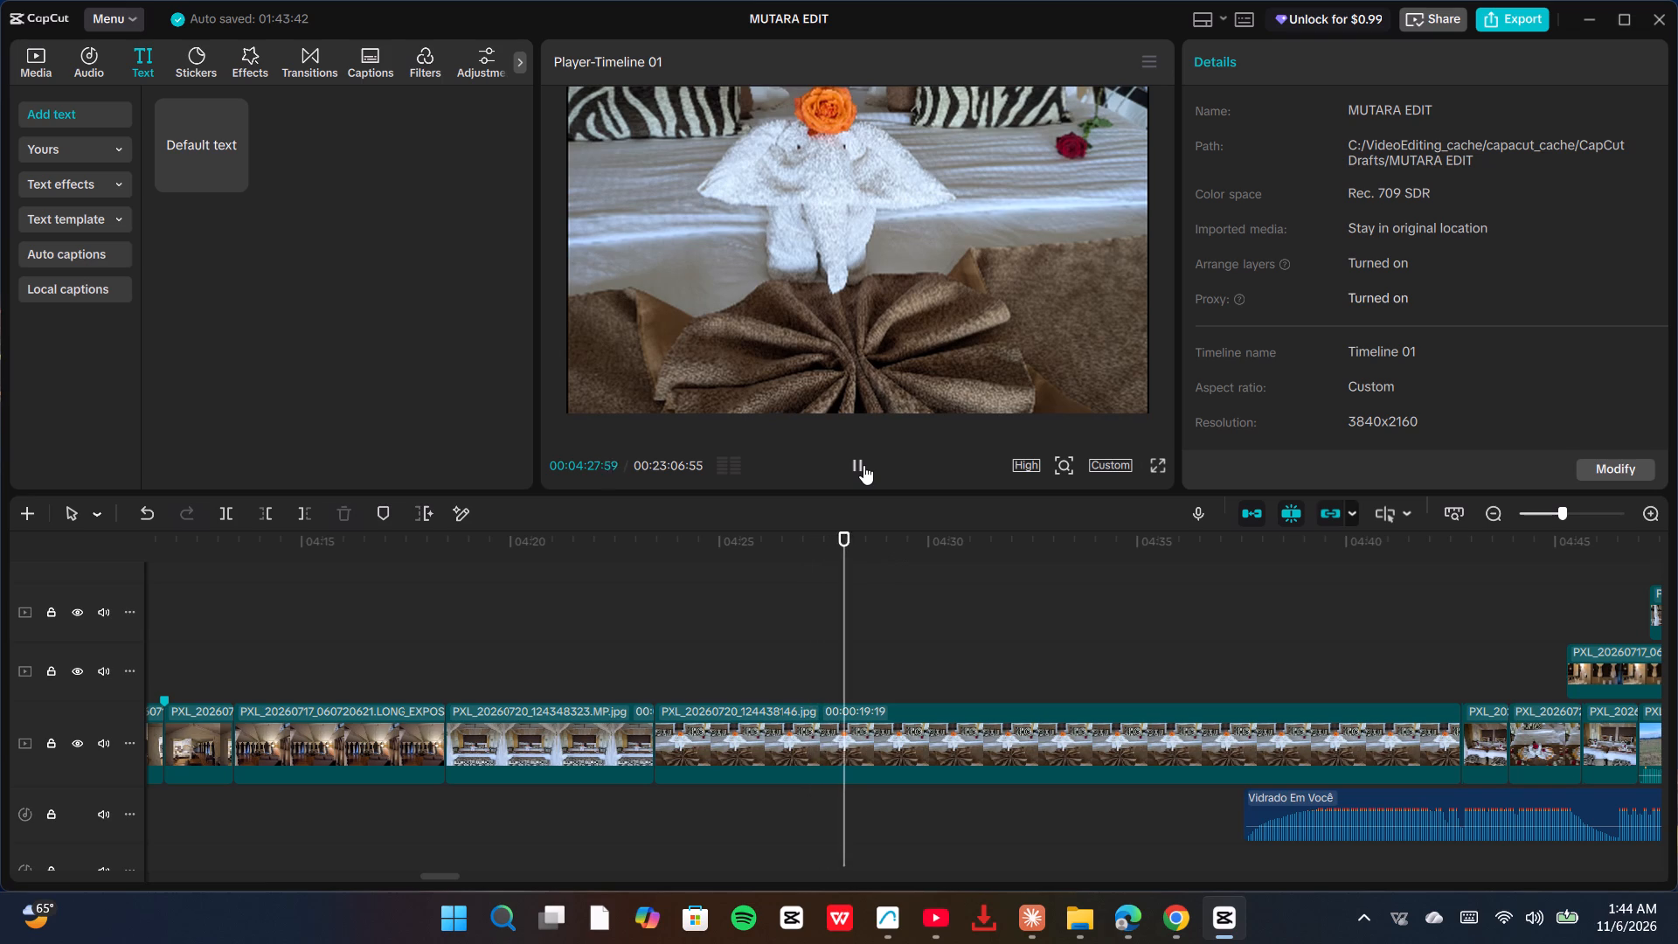
click(863, 465)
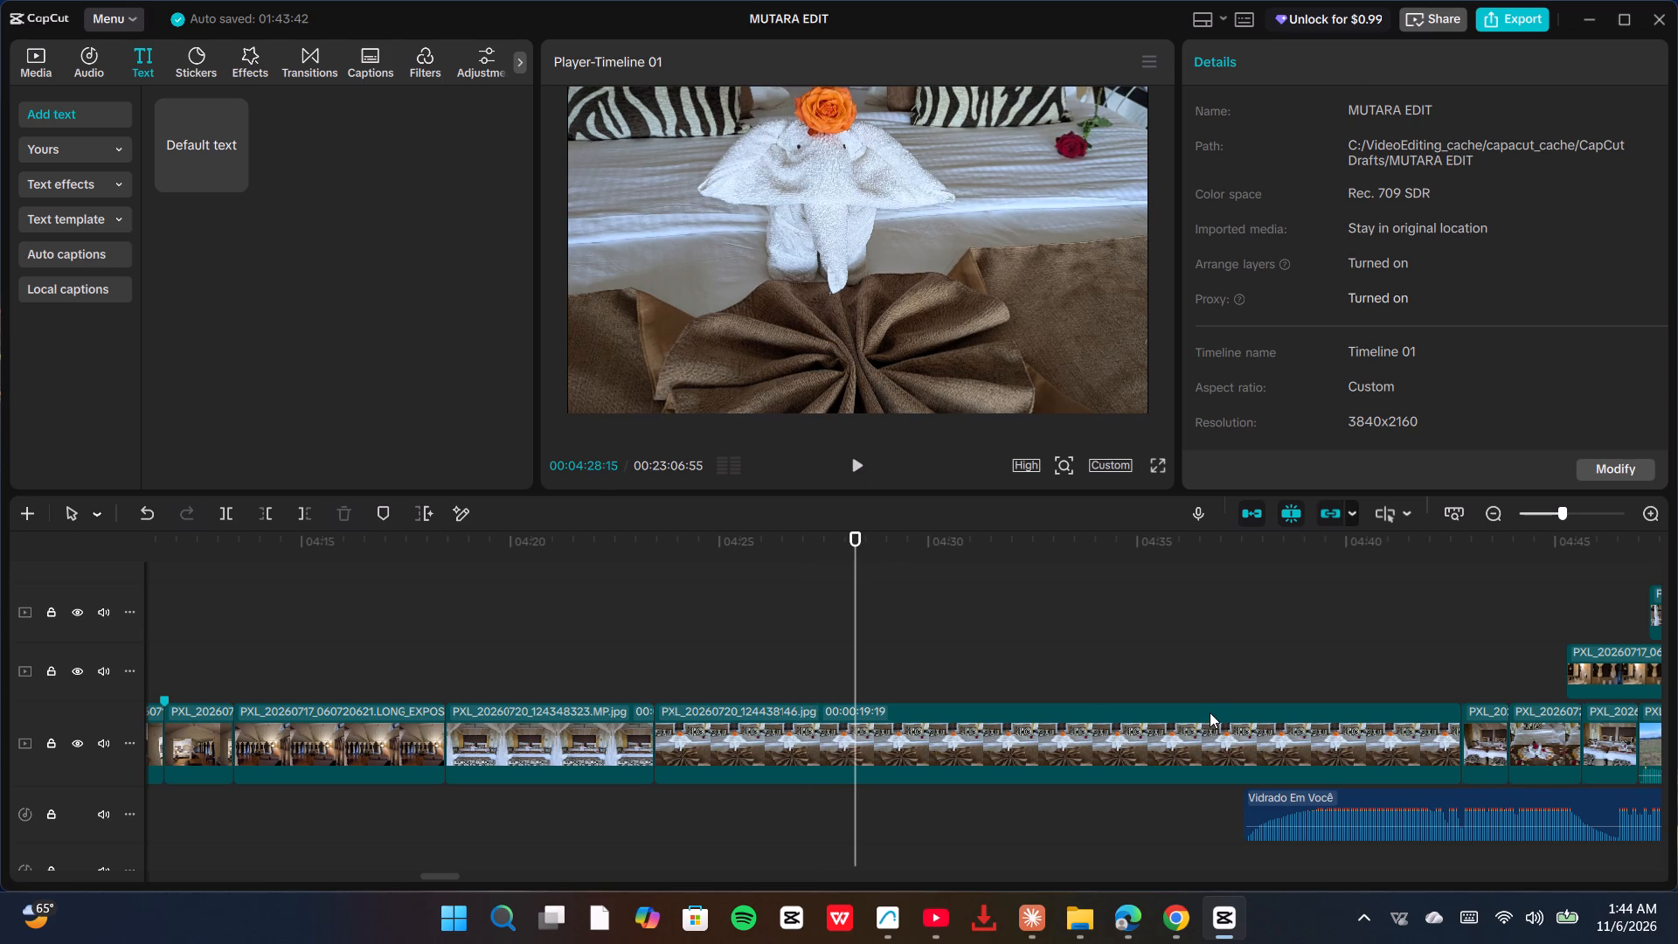
Delete the long PXL_20260720_124438146.jpg photo from the main track.
click(1210, 712)
key(Delete)
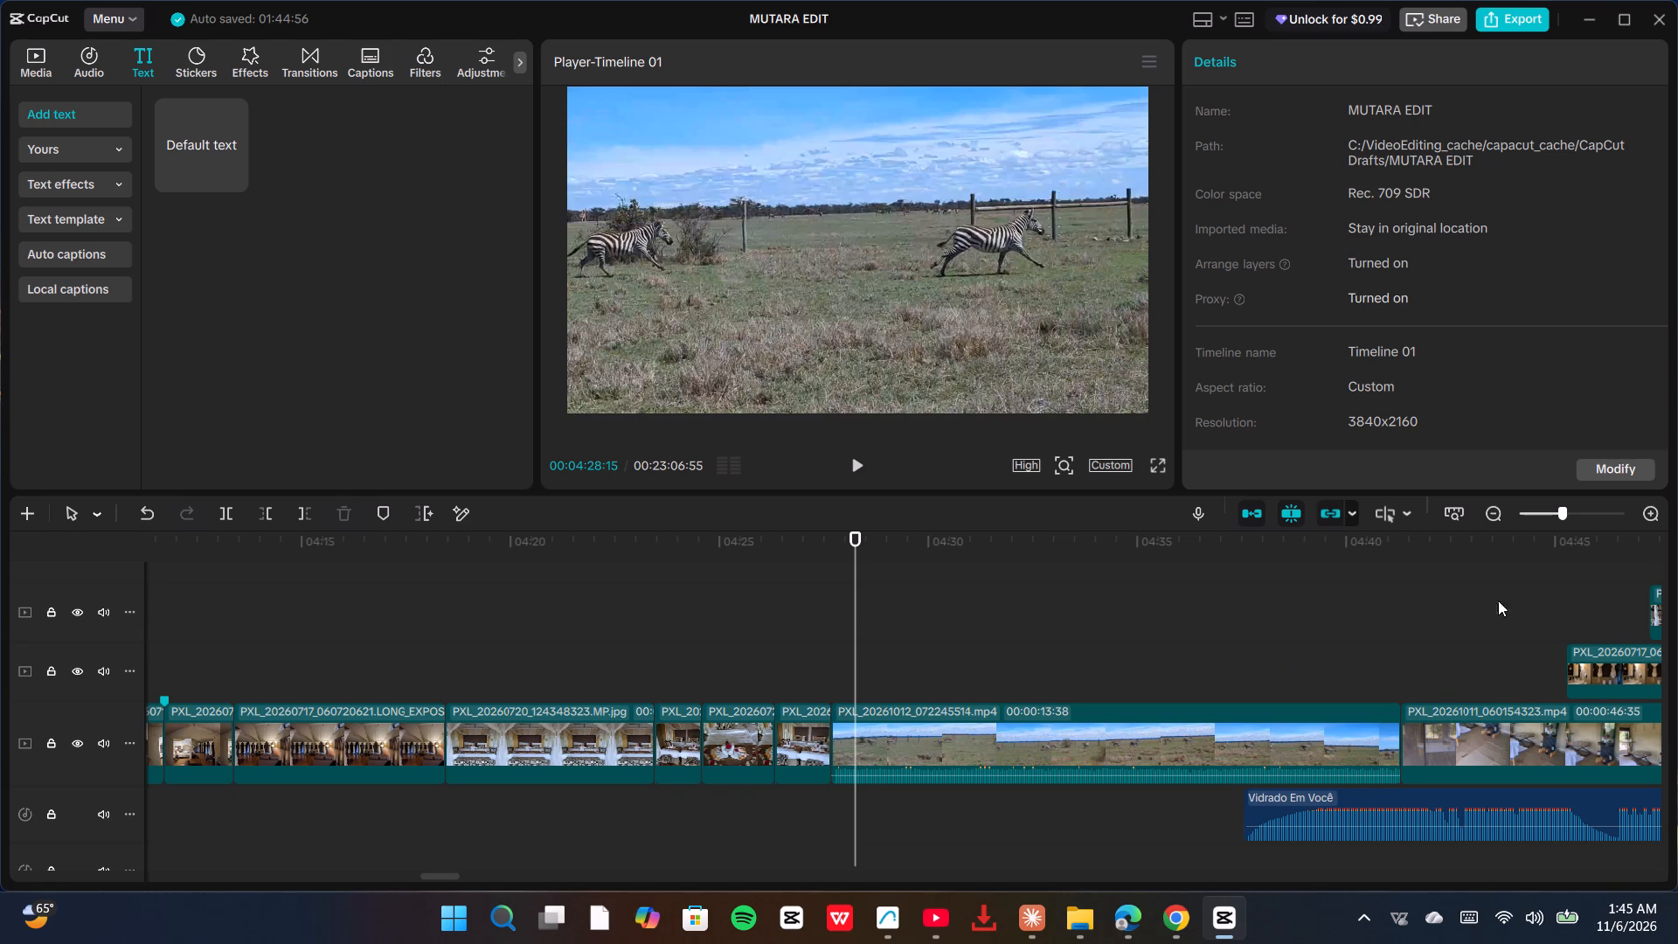
Move PXL_20260717_061321322.MP.jpg, the five overlay photos and the three Vidrado Em Você pieces together, inserting the long photo before PXL_20261012_072245514.mp4 at about 04:28.
drag(1481, 598, 1677, 603)
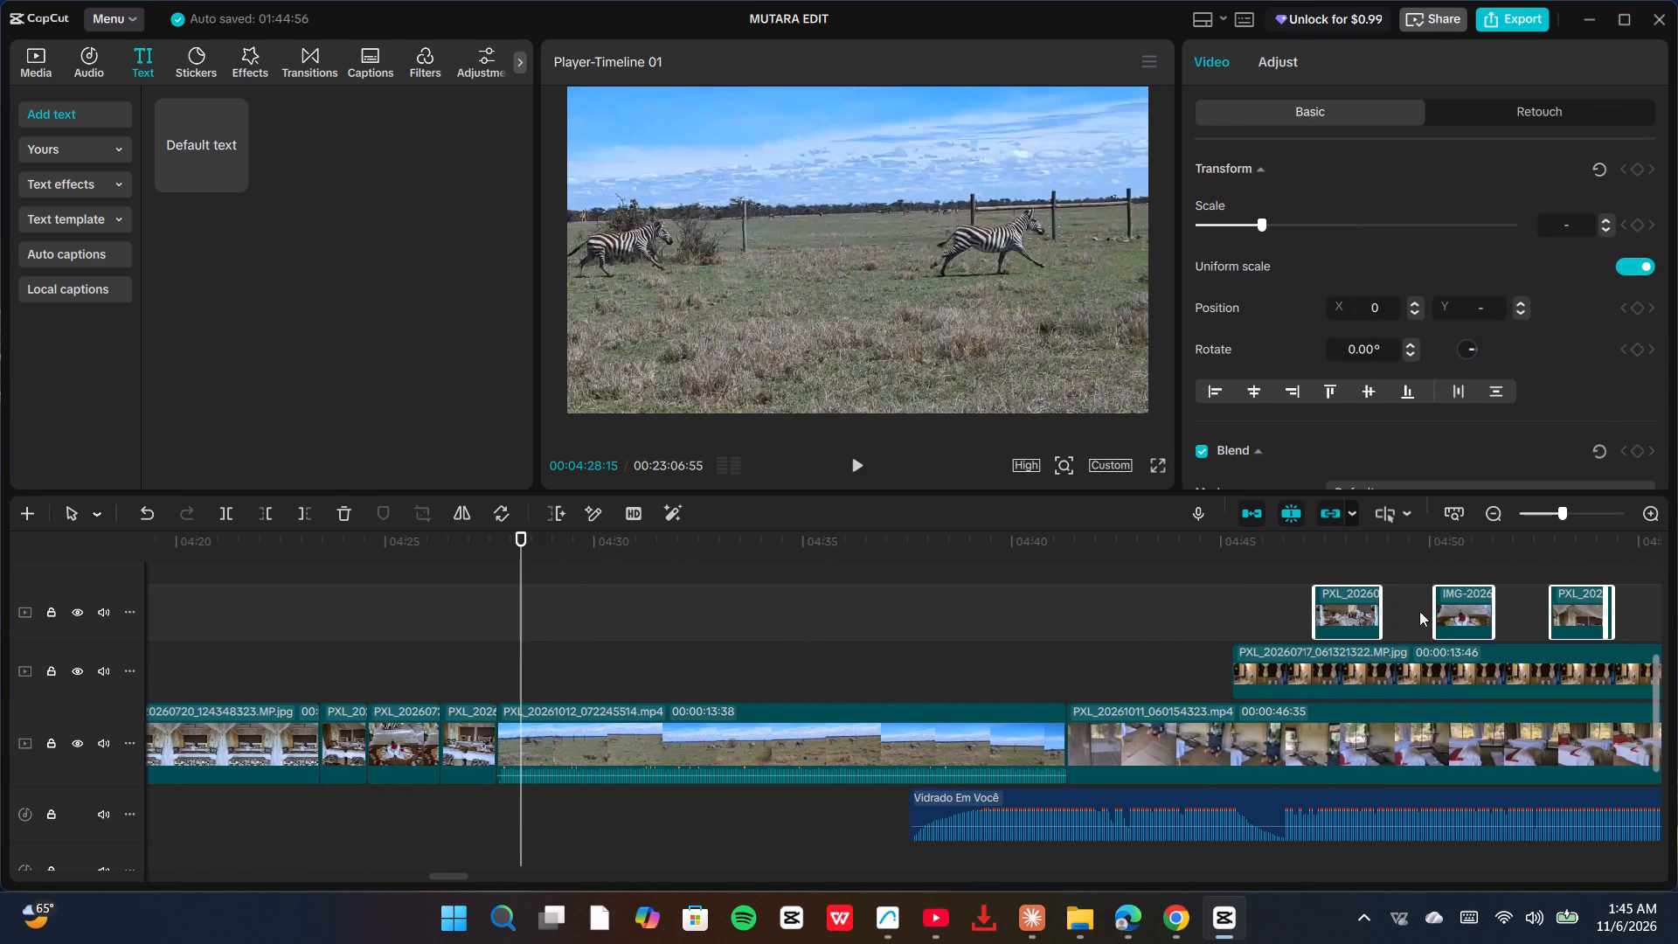
drag(1196, 606, 1677, 607)
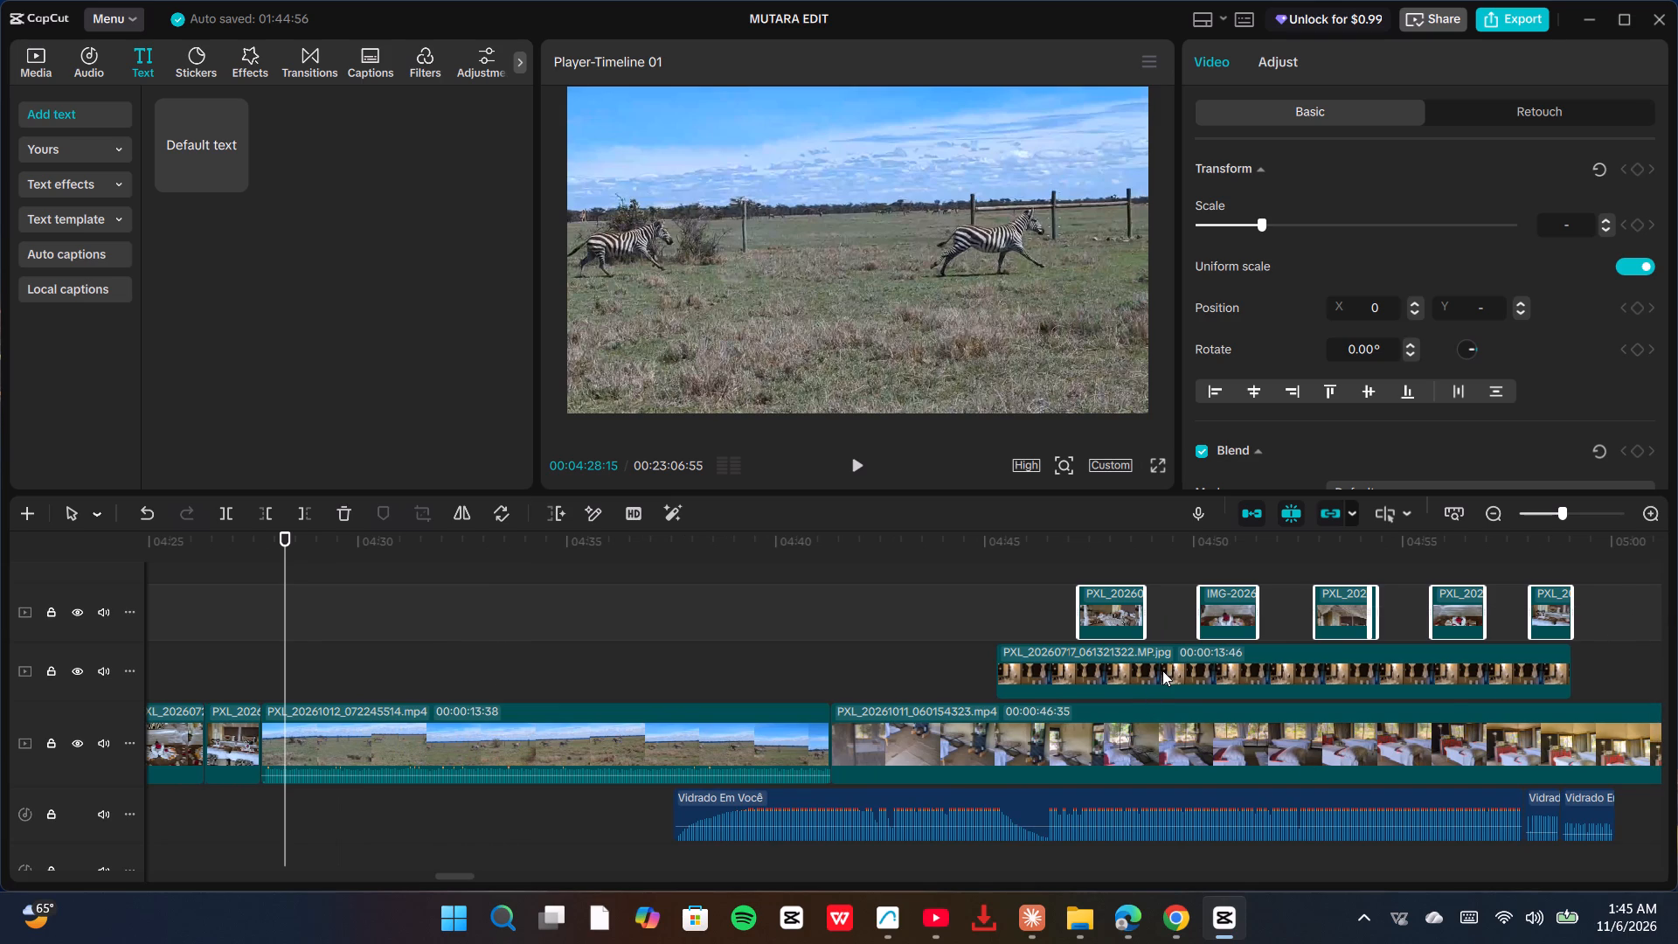
ctrl+click(1140, 661)
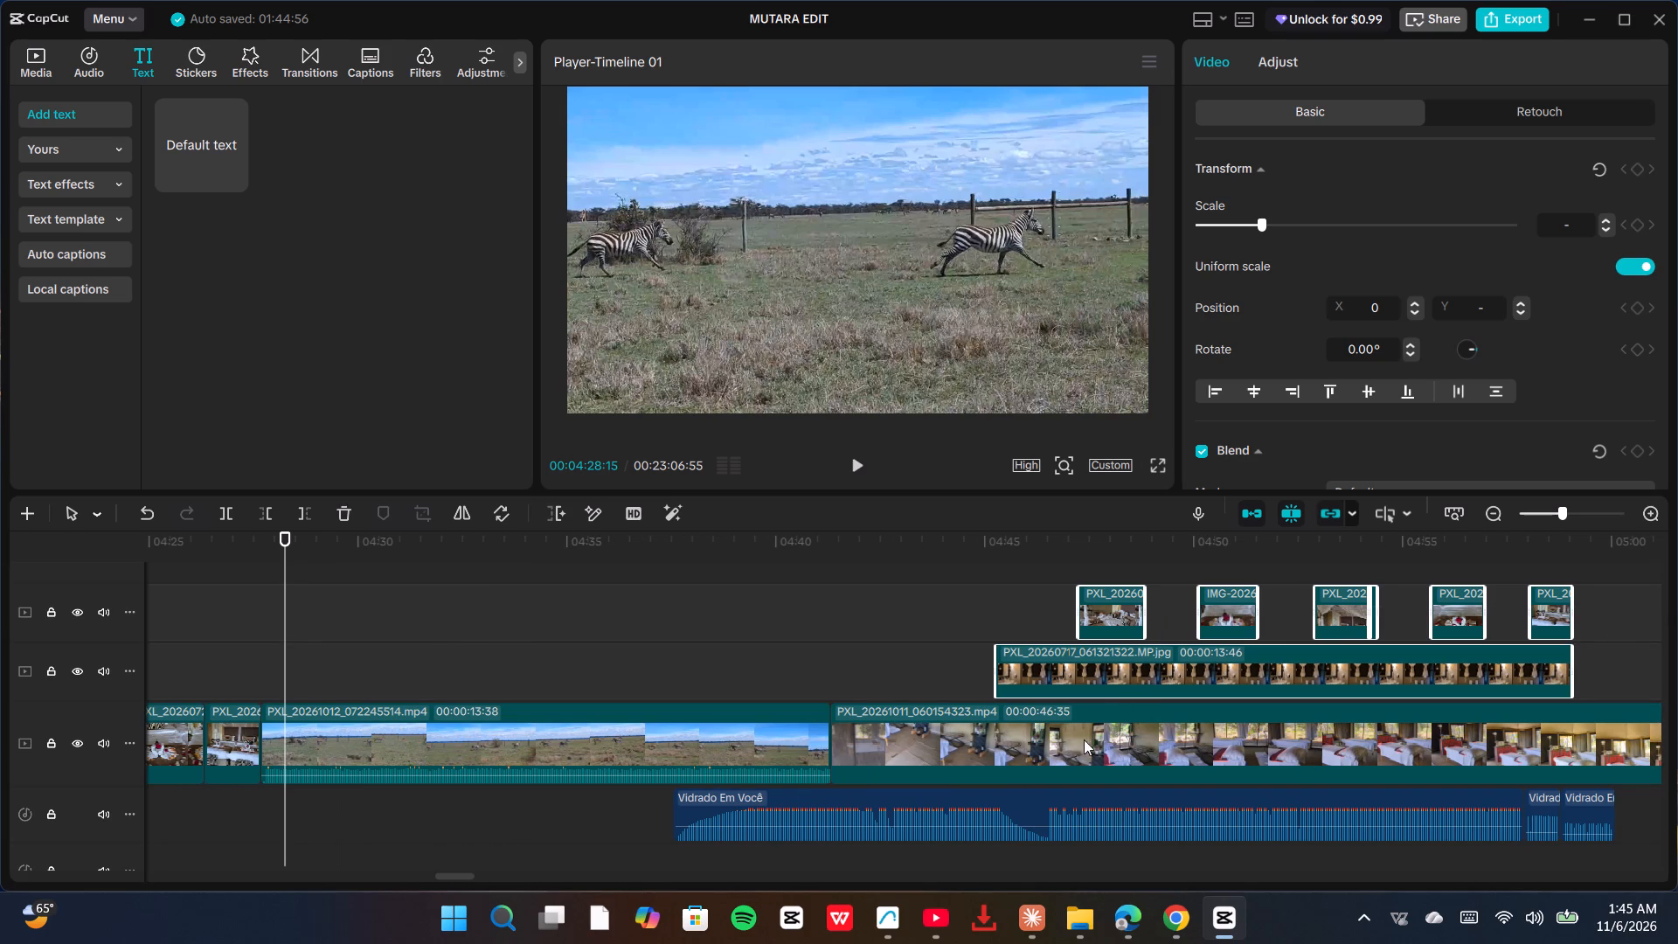
ctrl+click(963, 790)
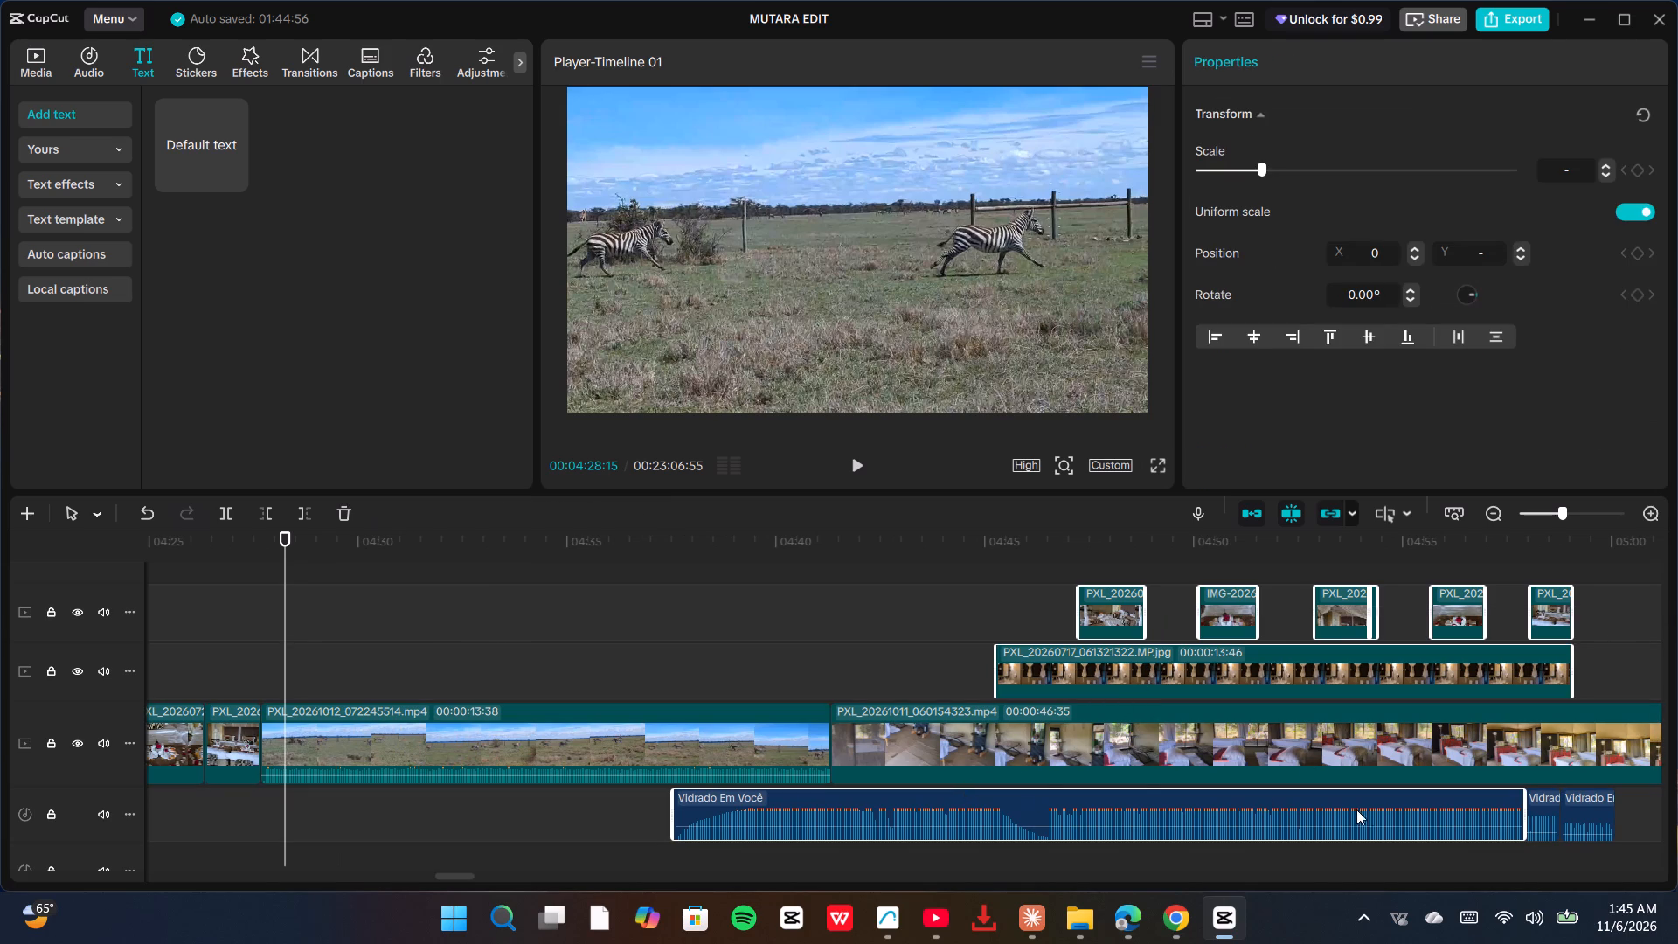
ctrl+click(1541, 806)
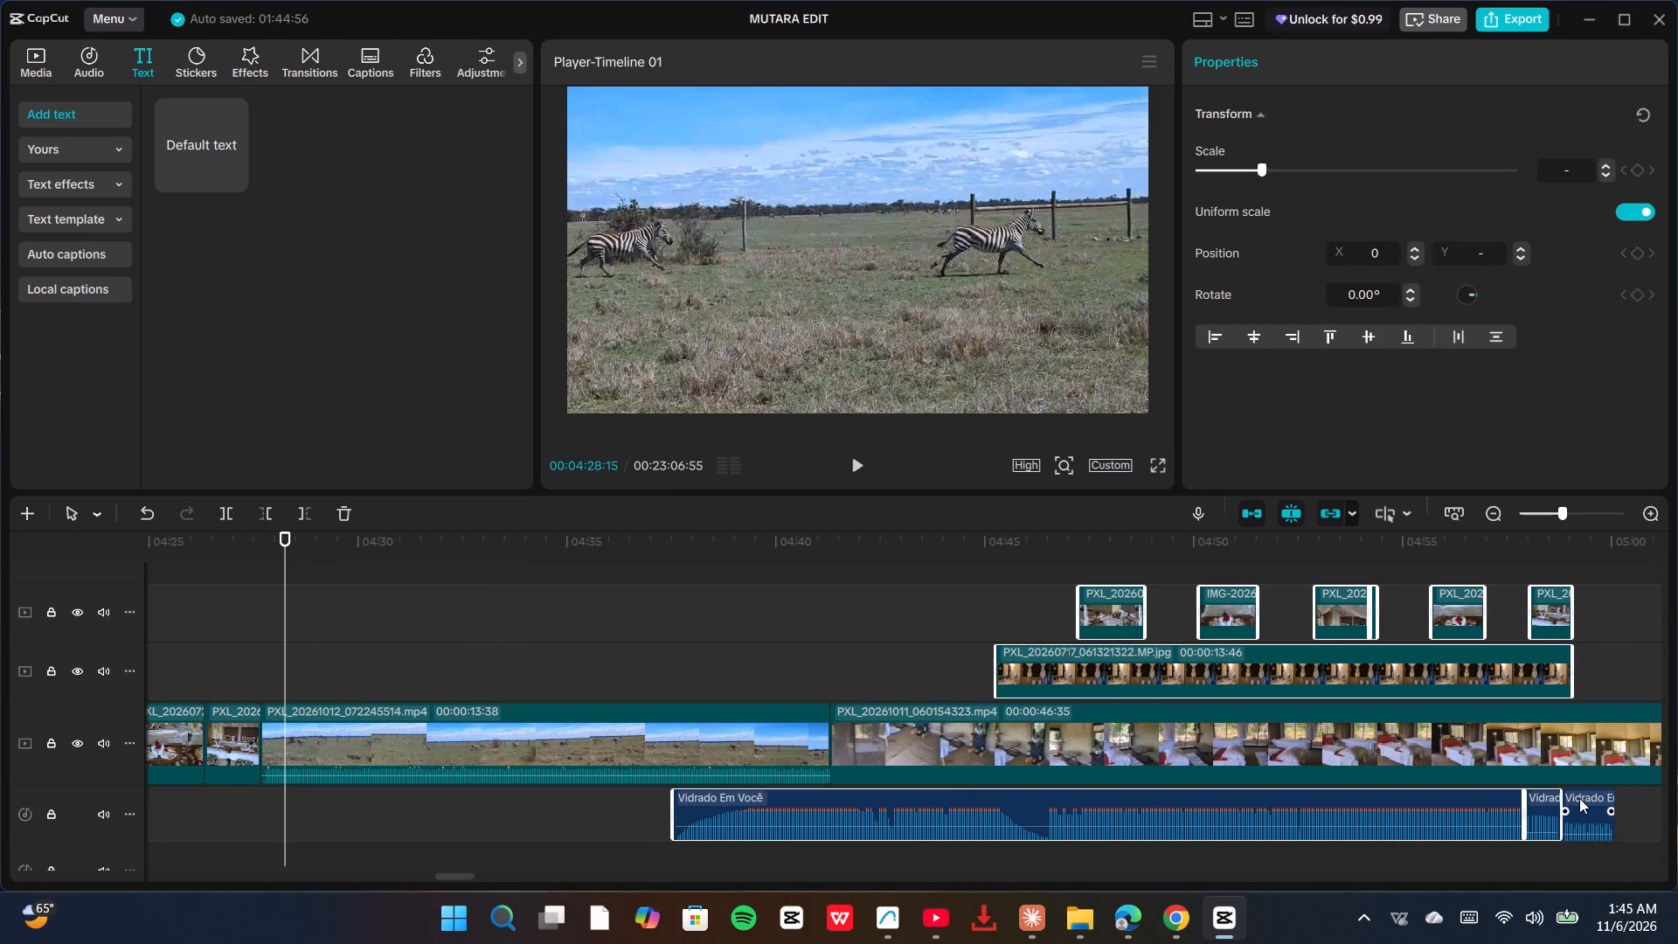
ctrl+click(1579, 798)
drag(1043, 674, 878, 664)
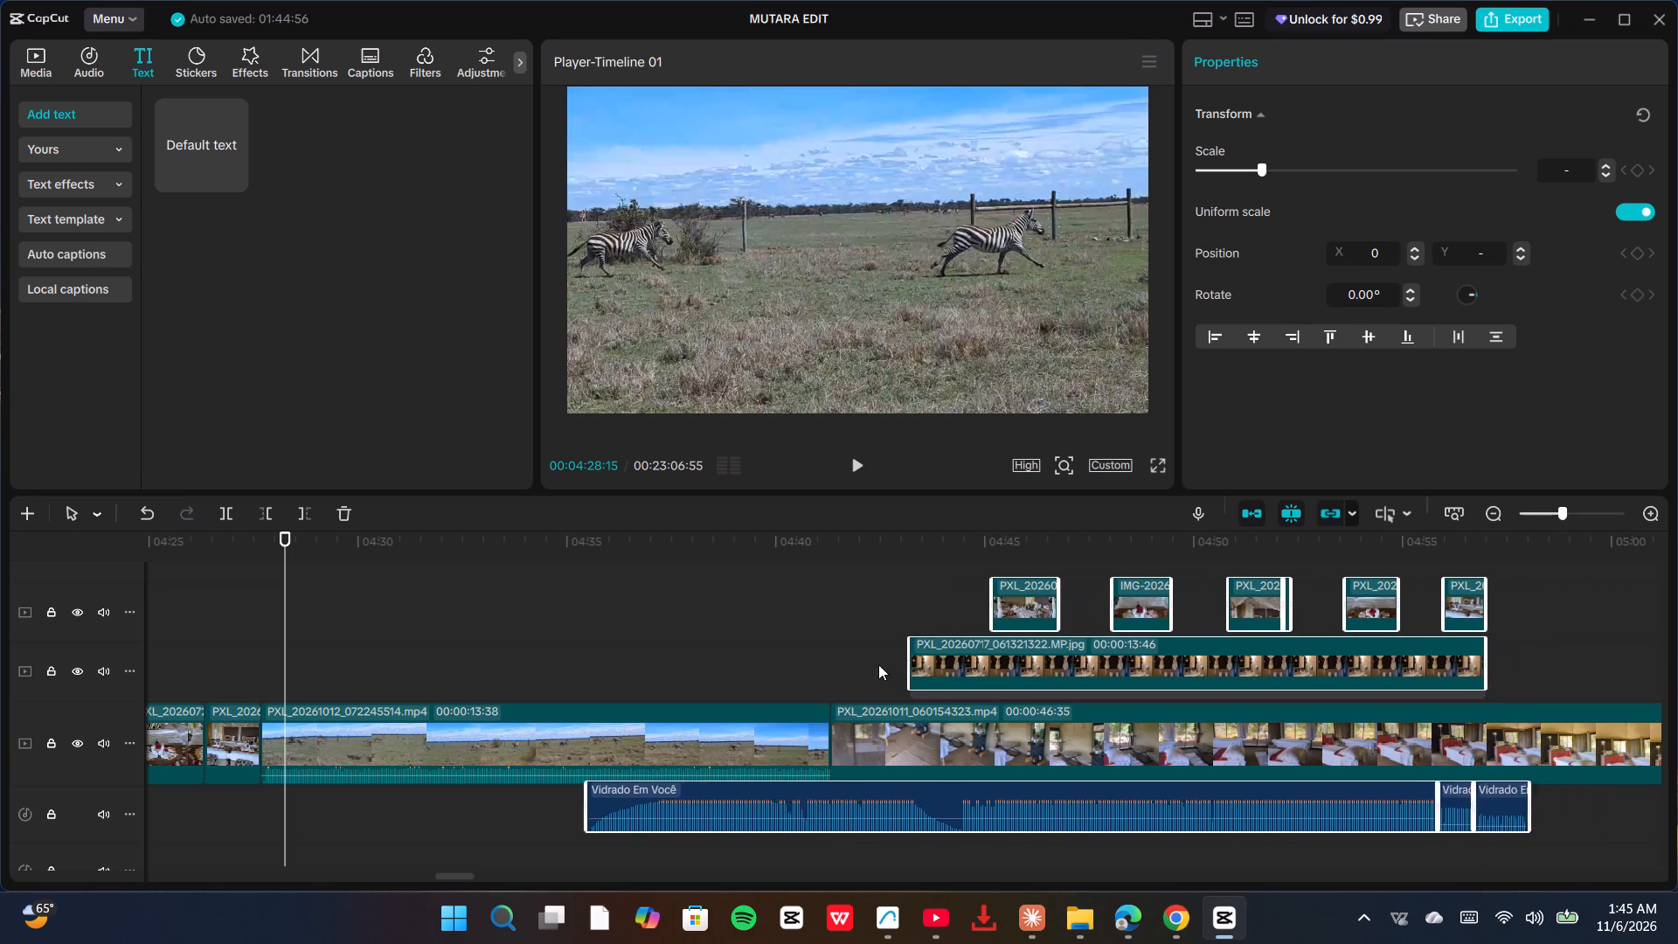
drag(878, 664, 274, 741)
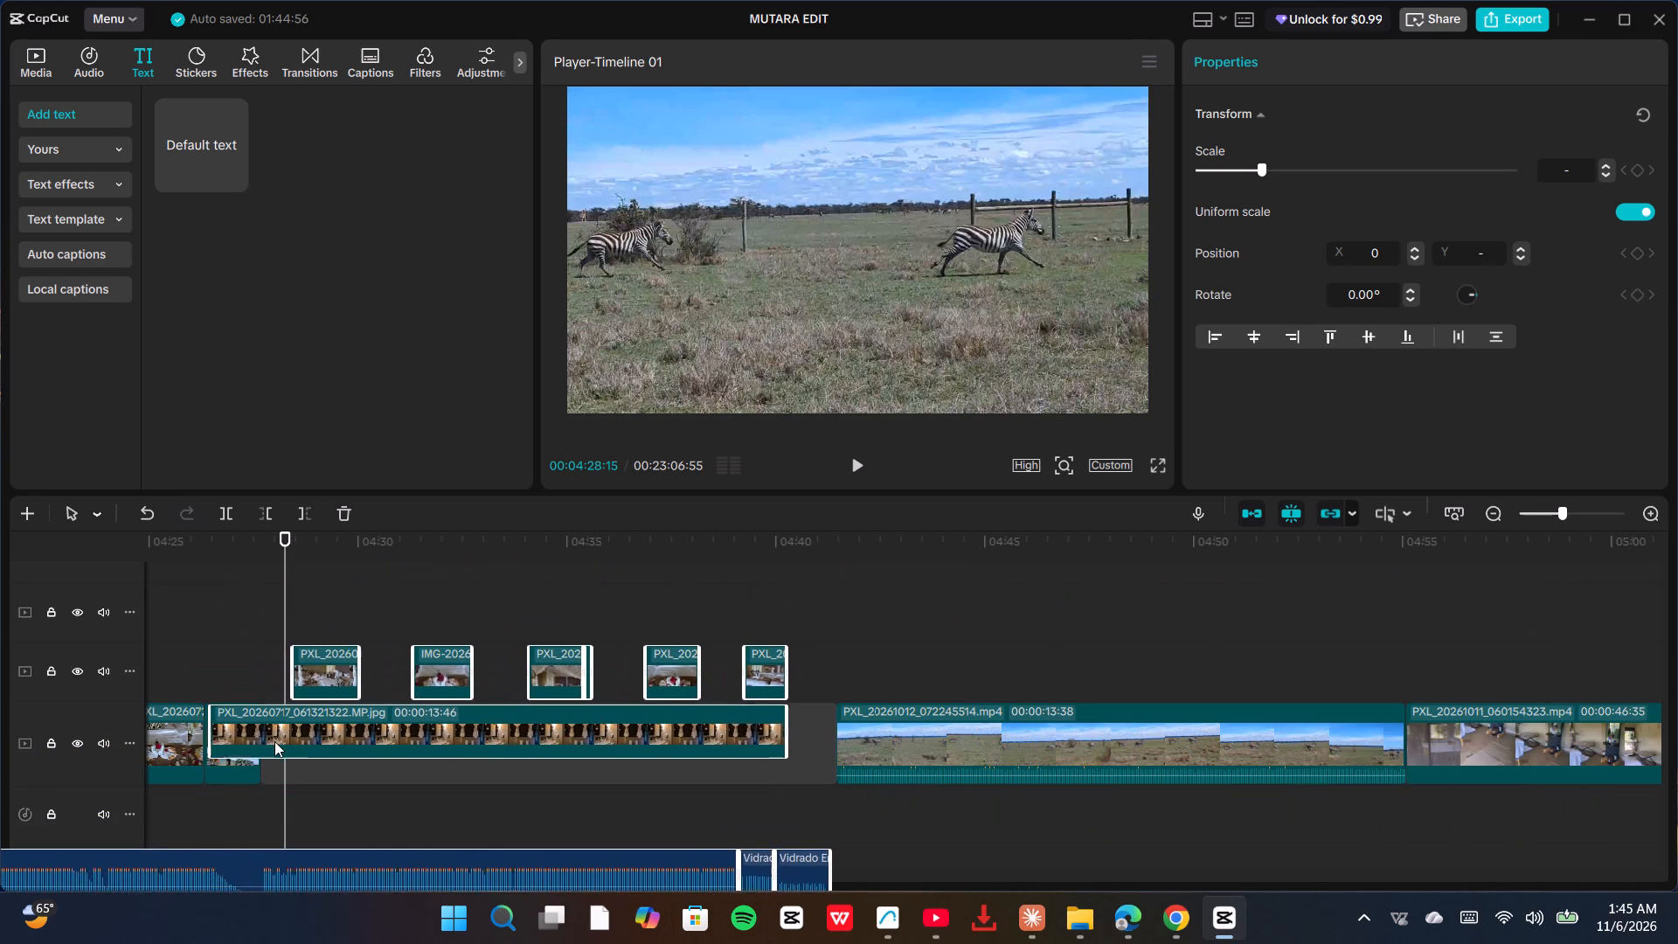
drag(274, 741, 288, 760)
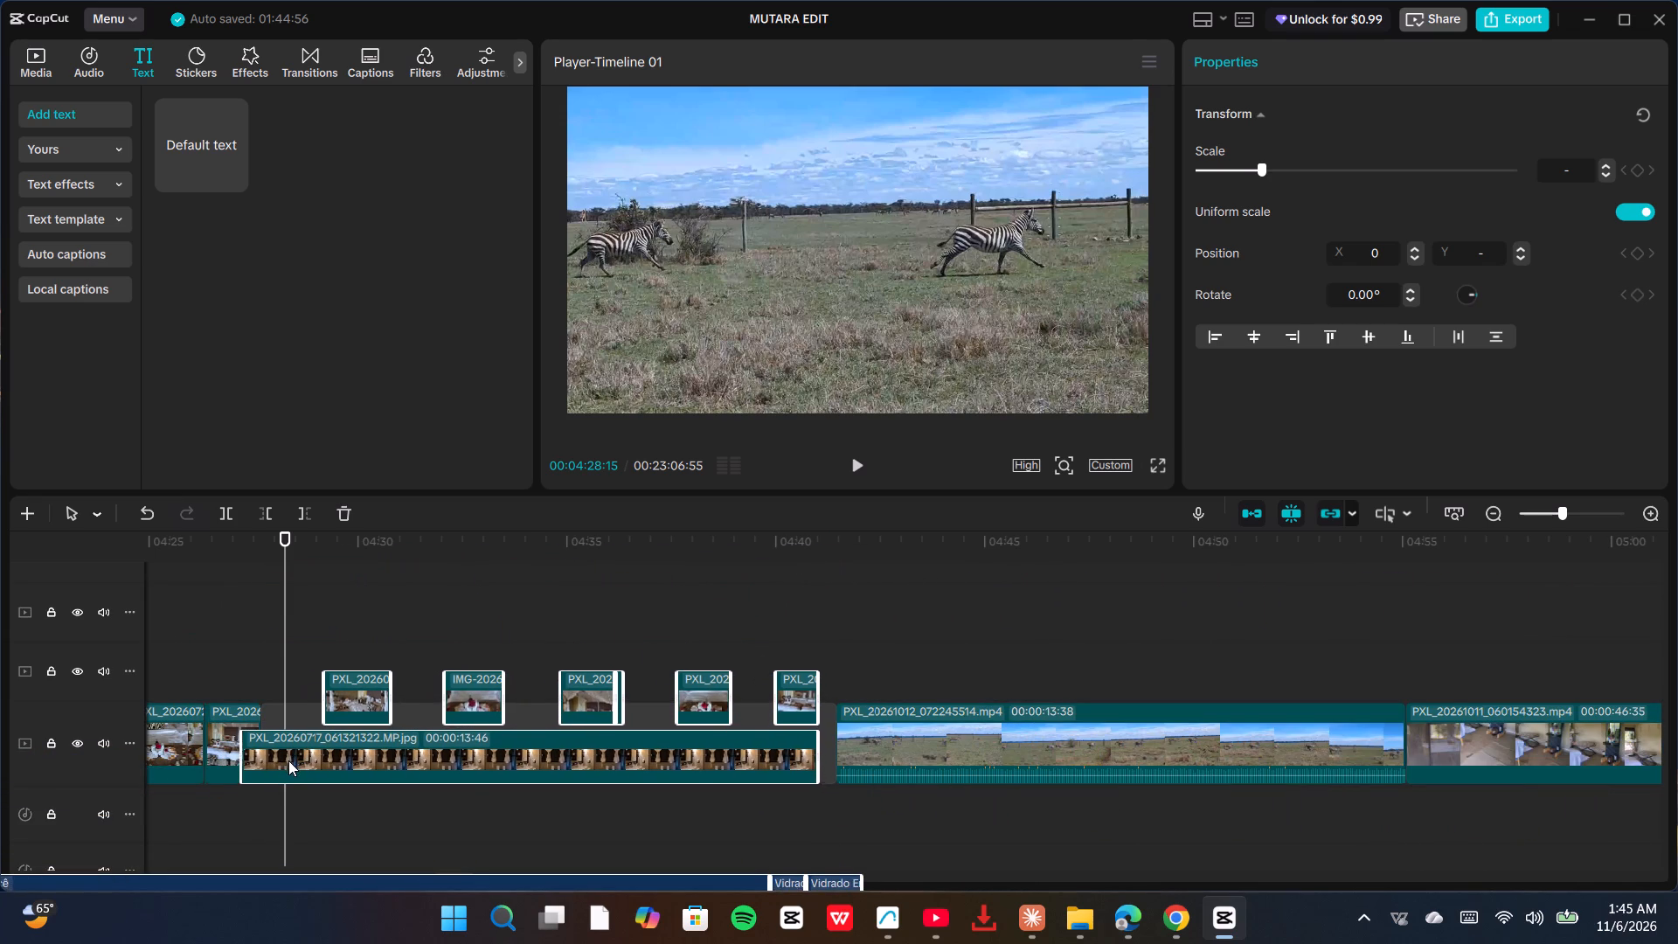
drag(288, 760, 288, 759)
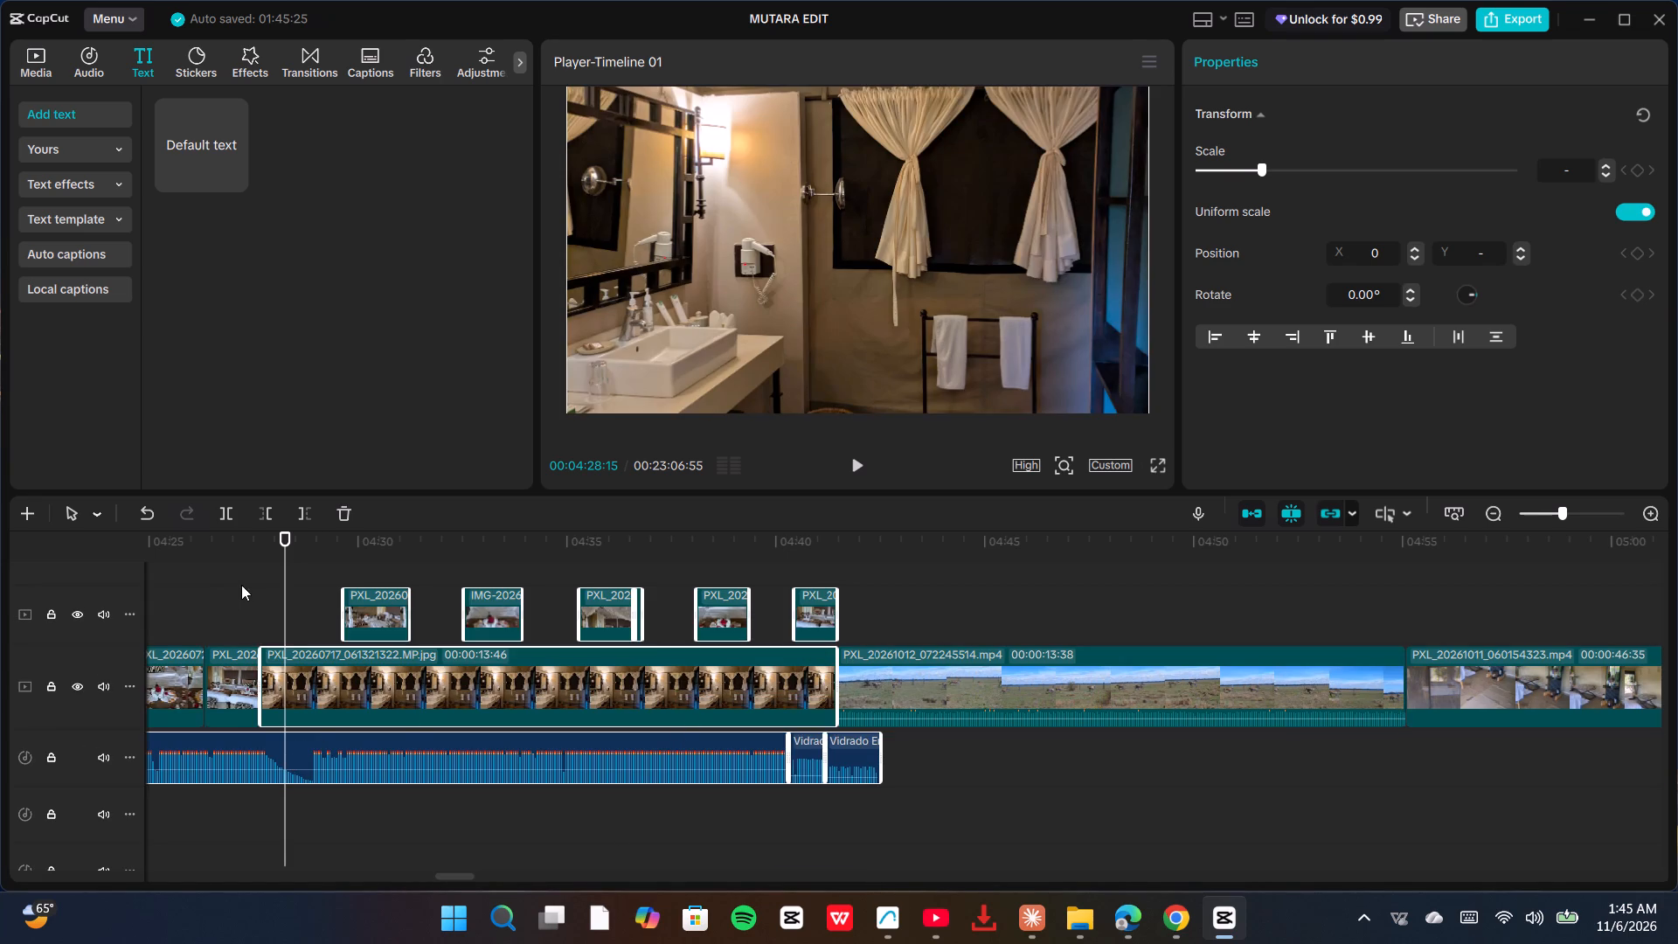
Play the room section from about 04:18, and delete the long PXL_20260717_061321322.MP.jpg photo from the main track.
drag(230, 627, 127, 606)
click(357, 601)
drag(296, 587, 148, 595)
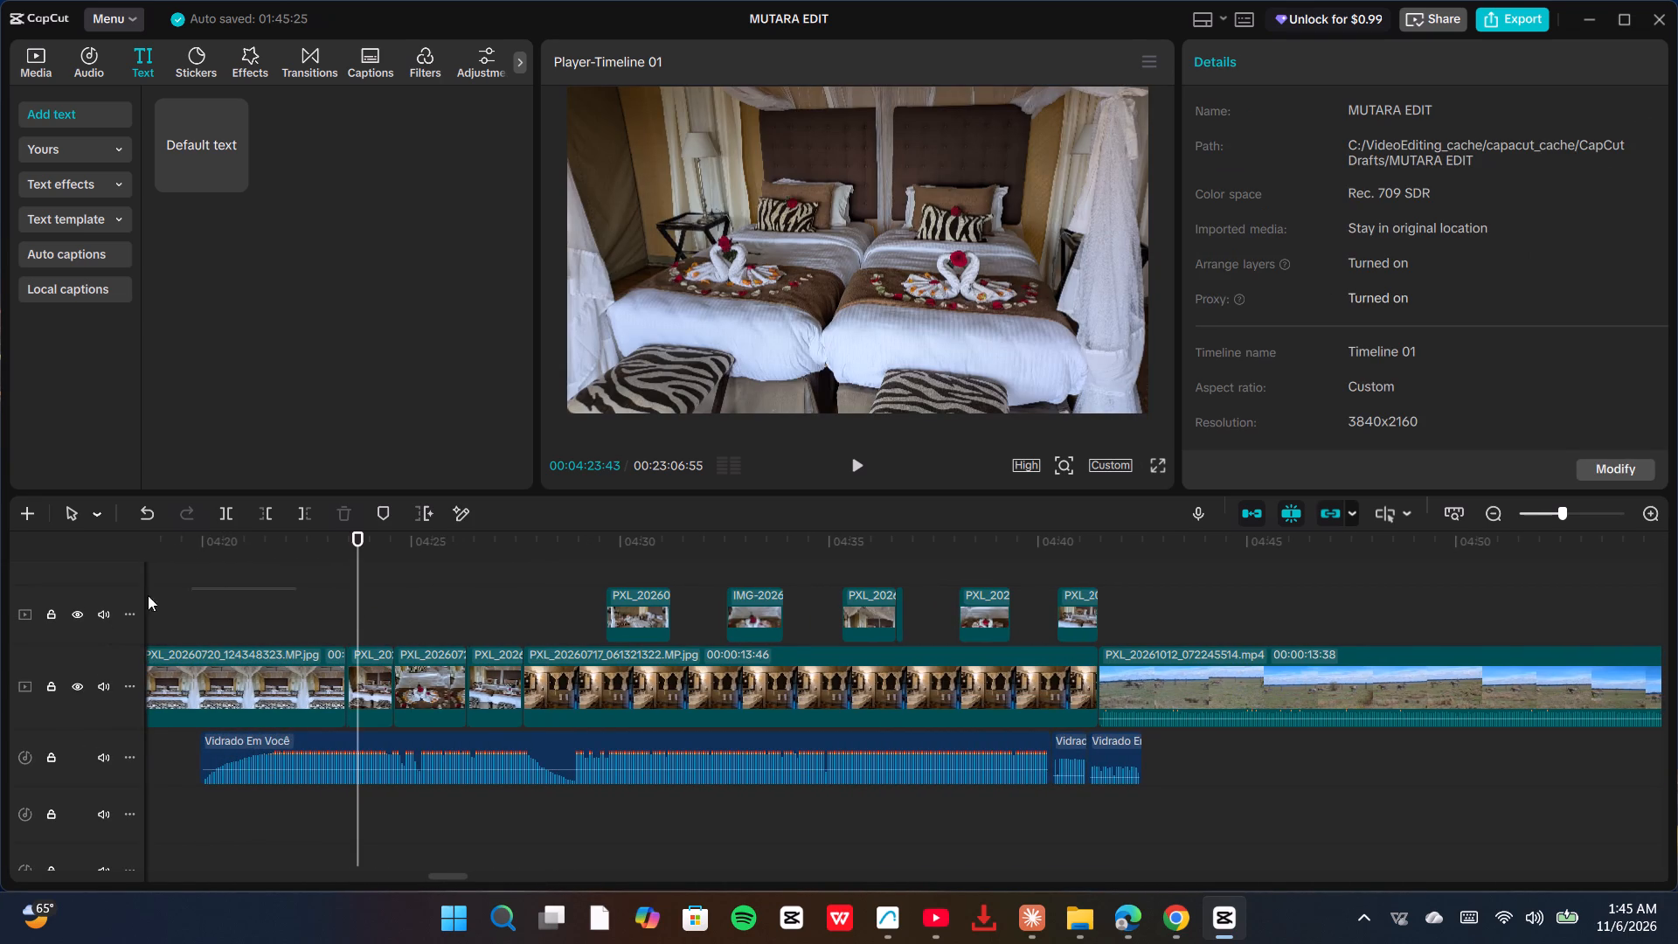
drag(148, 595, 120, 596)
click(381, 600)
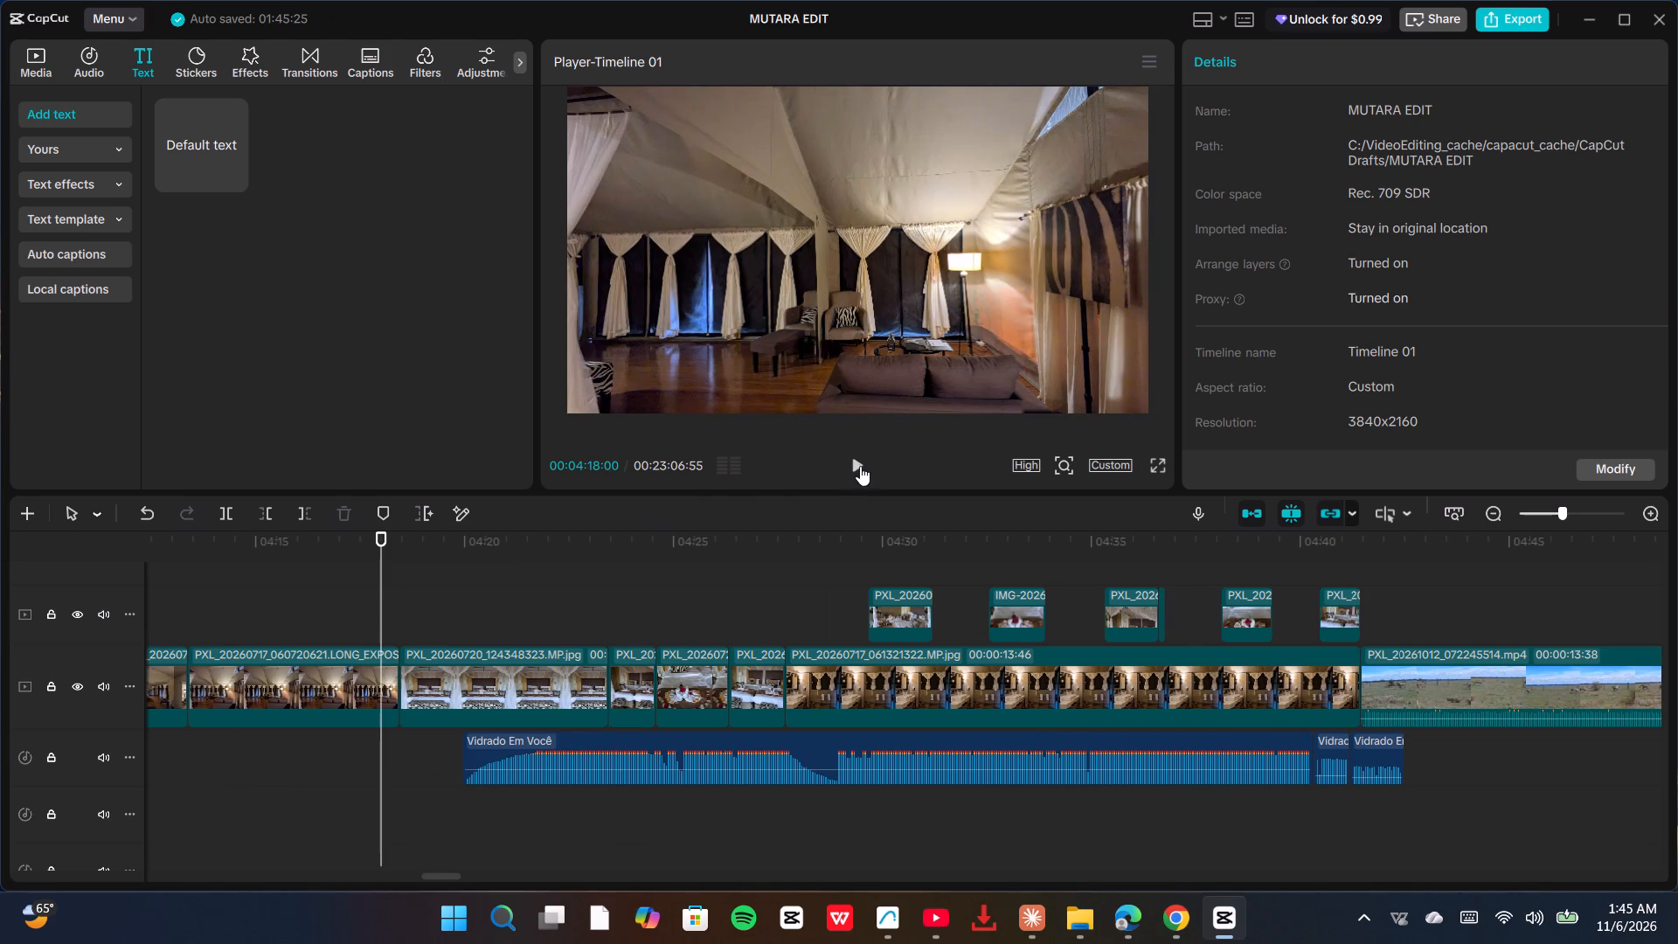
click(860, 464)
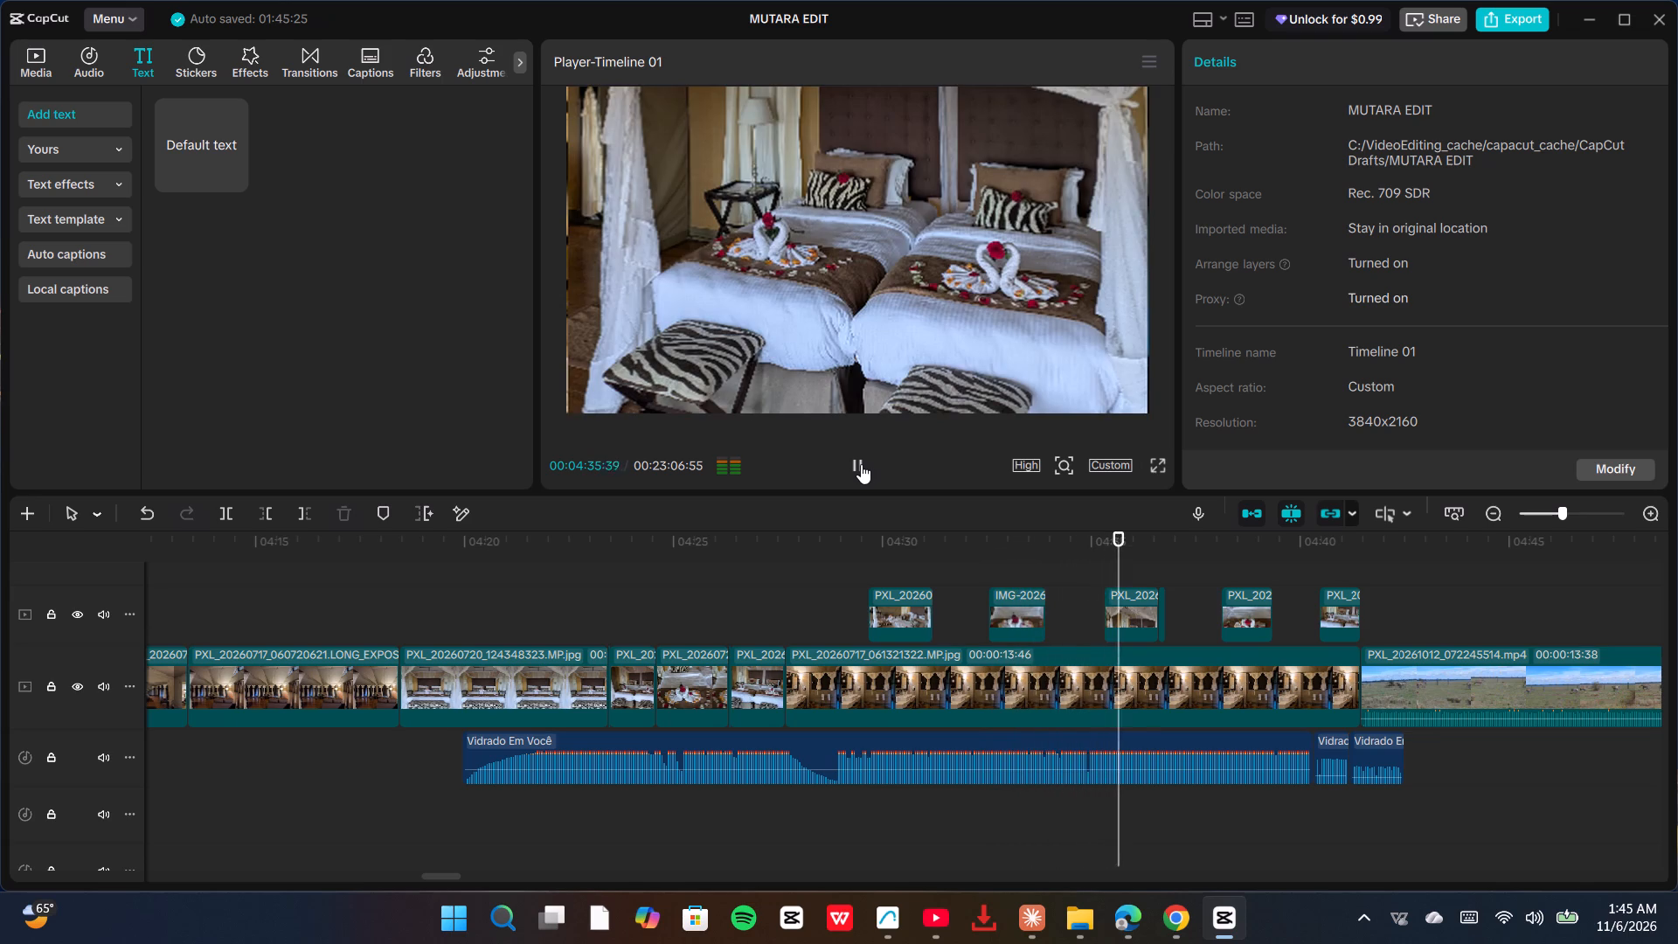
click(1062, 663)
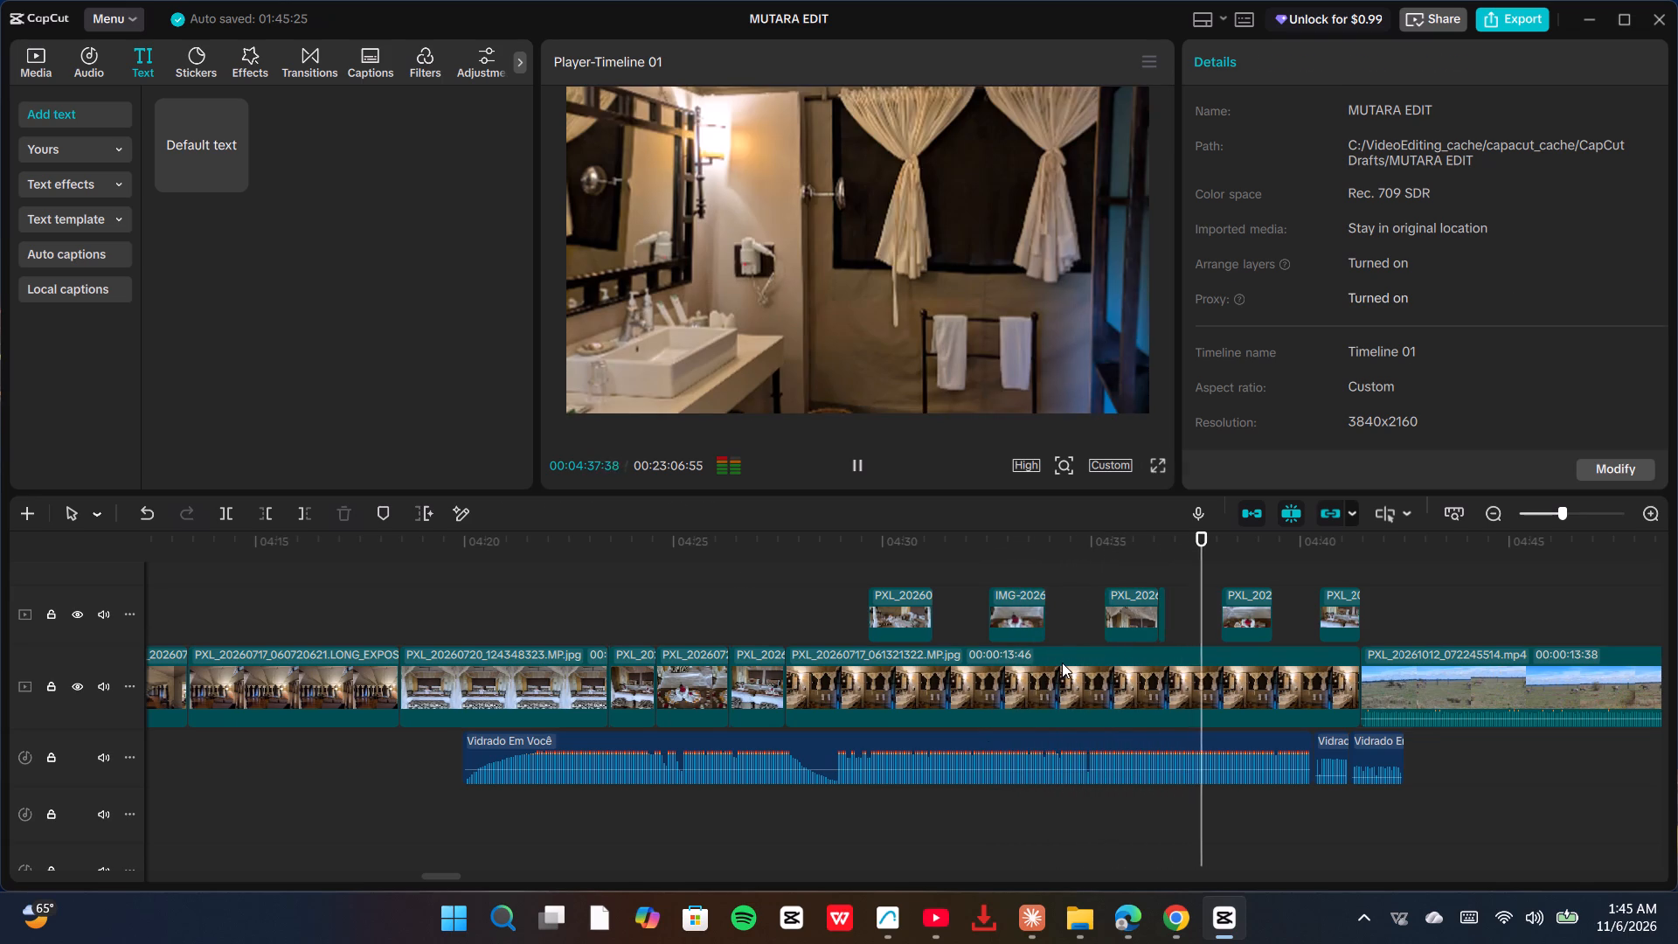
key(Delete)
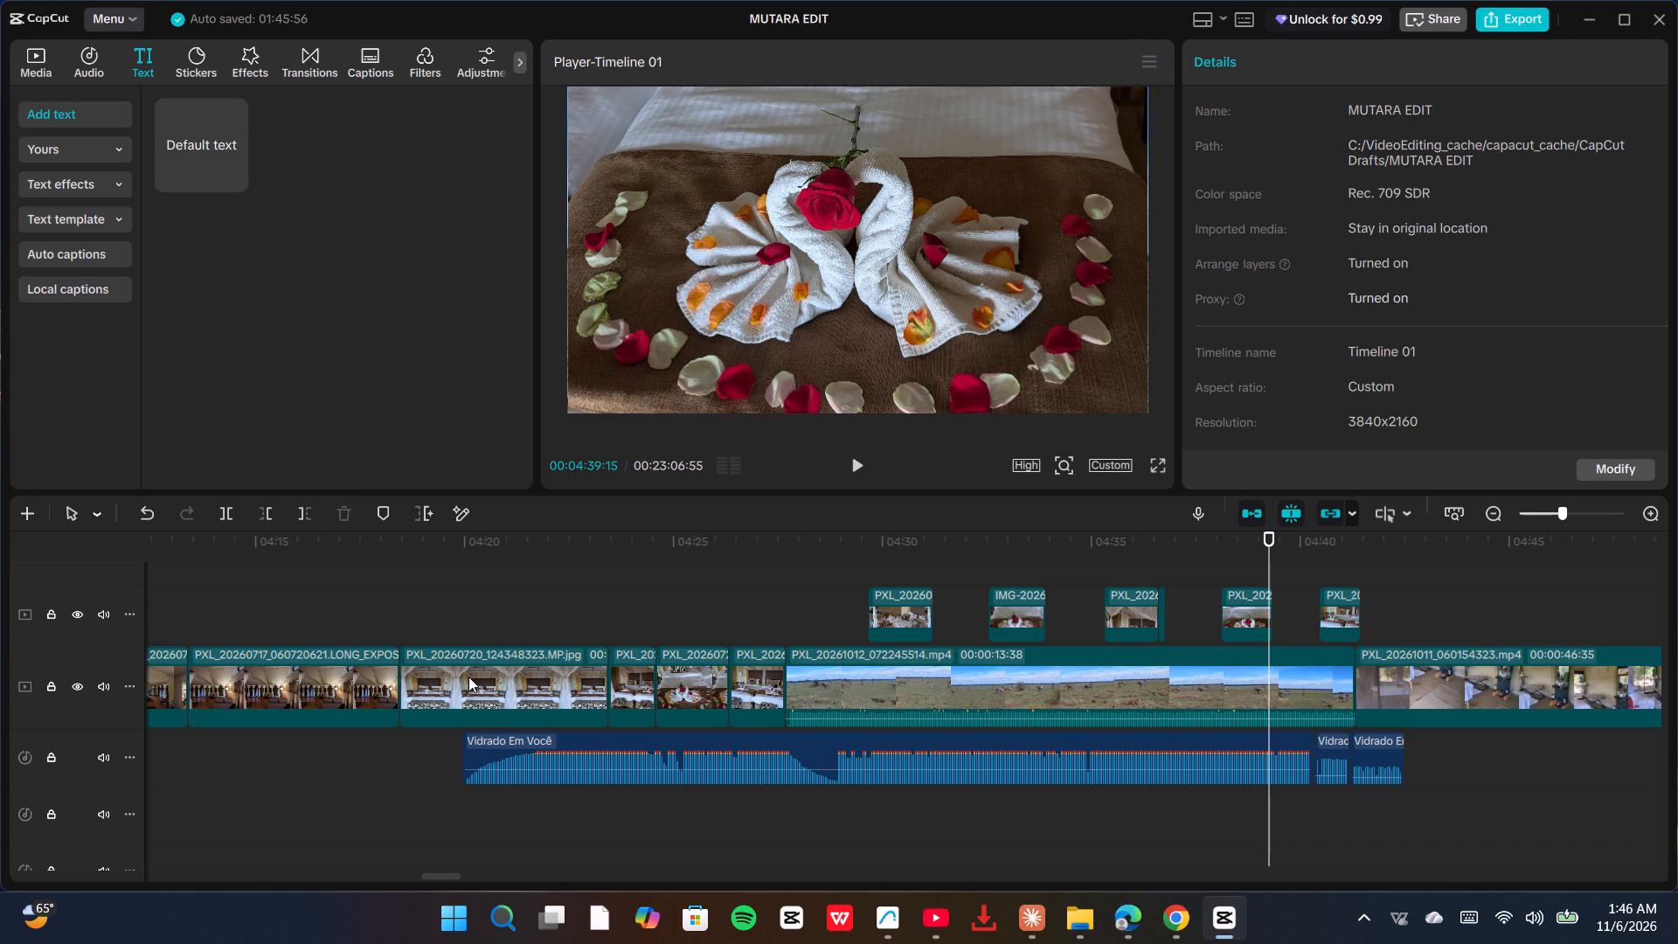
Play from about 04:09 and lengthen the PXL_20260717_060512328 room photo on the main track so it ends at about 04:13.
drag(437, 603, 55, 607)
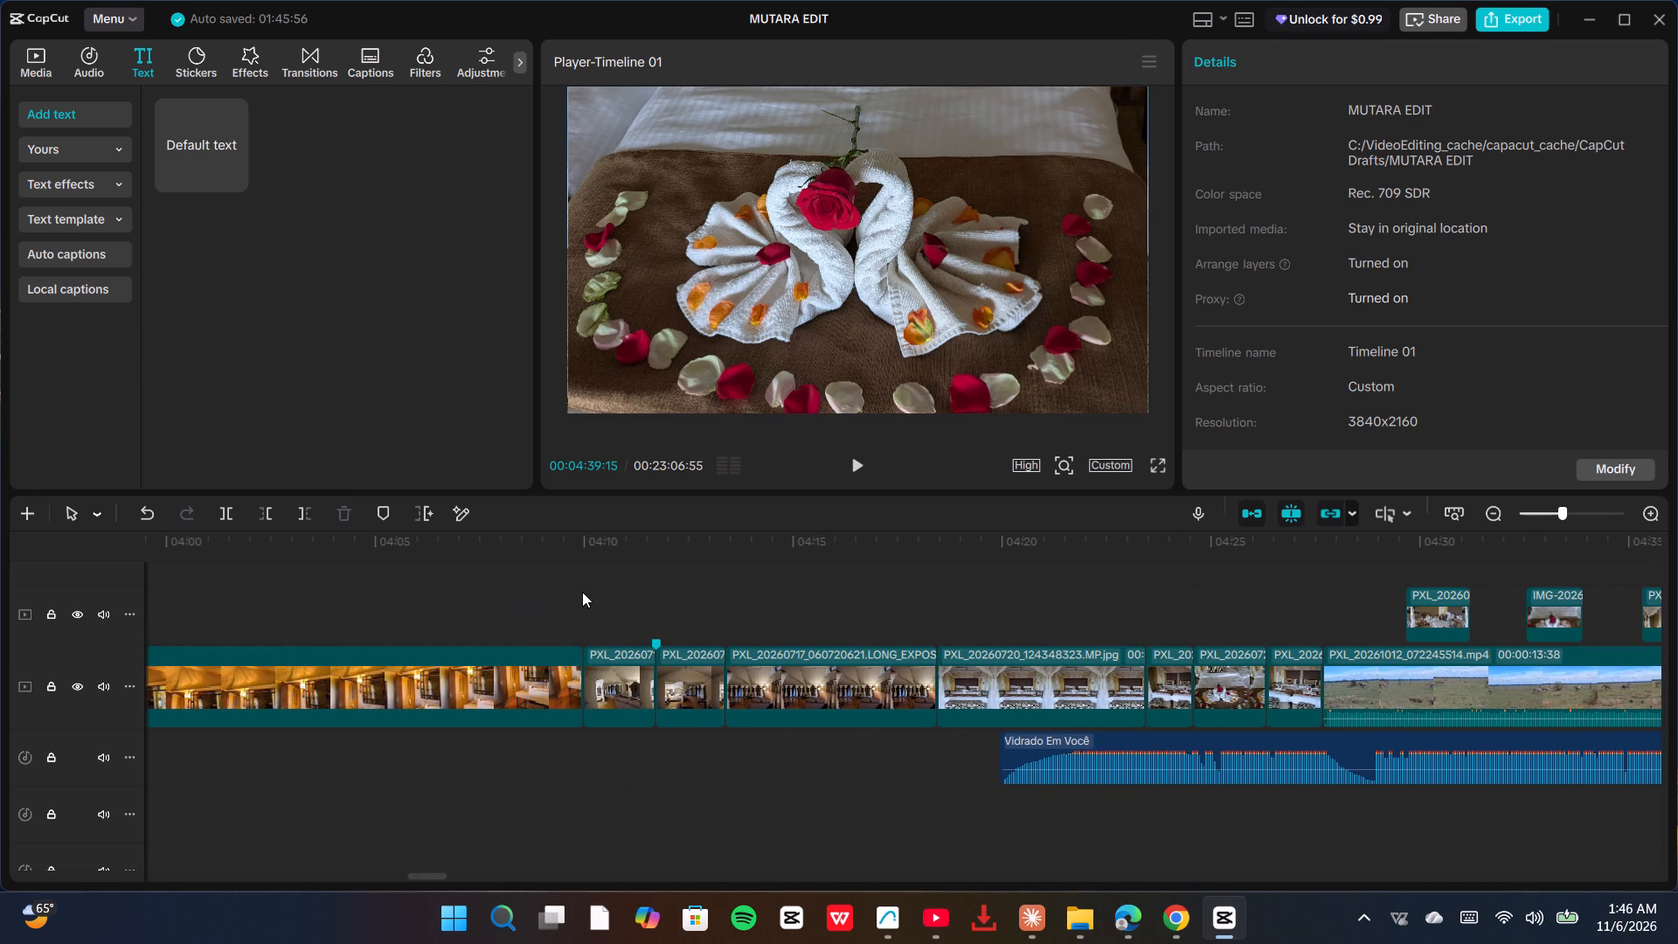
click(615, 688)
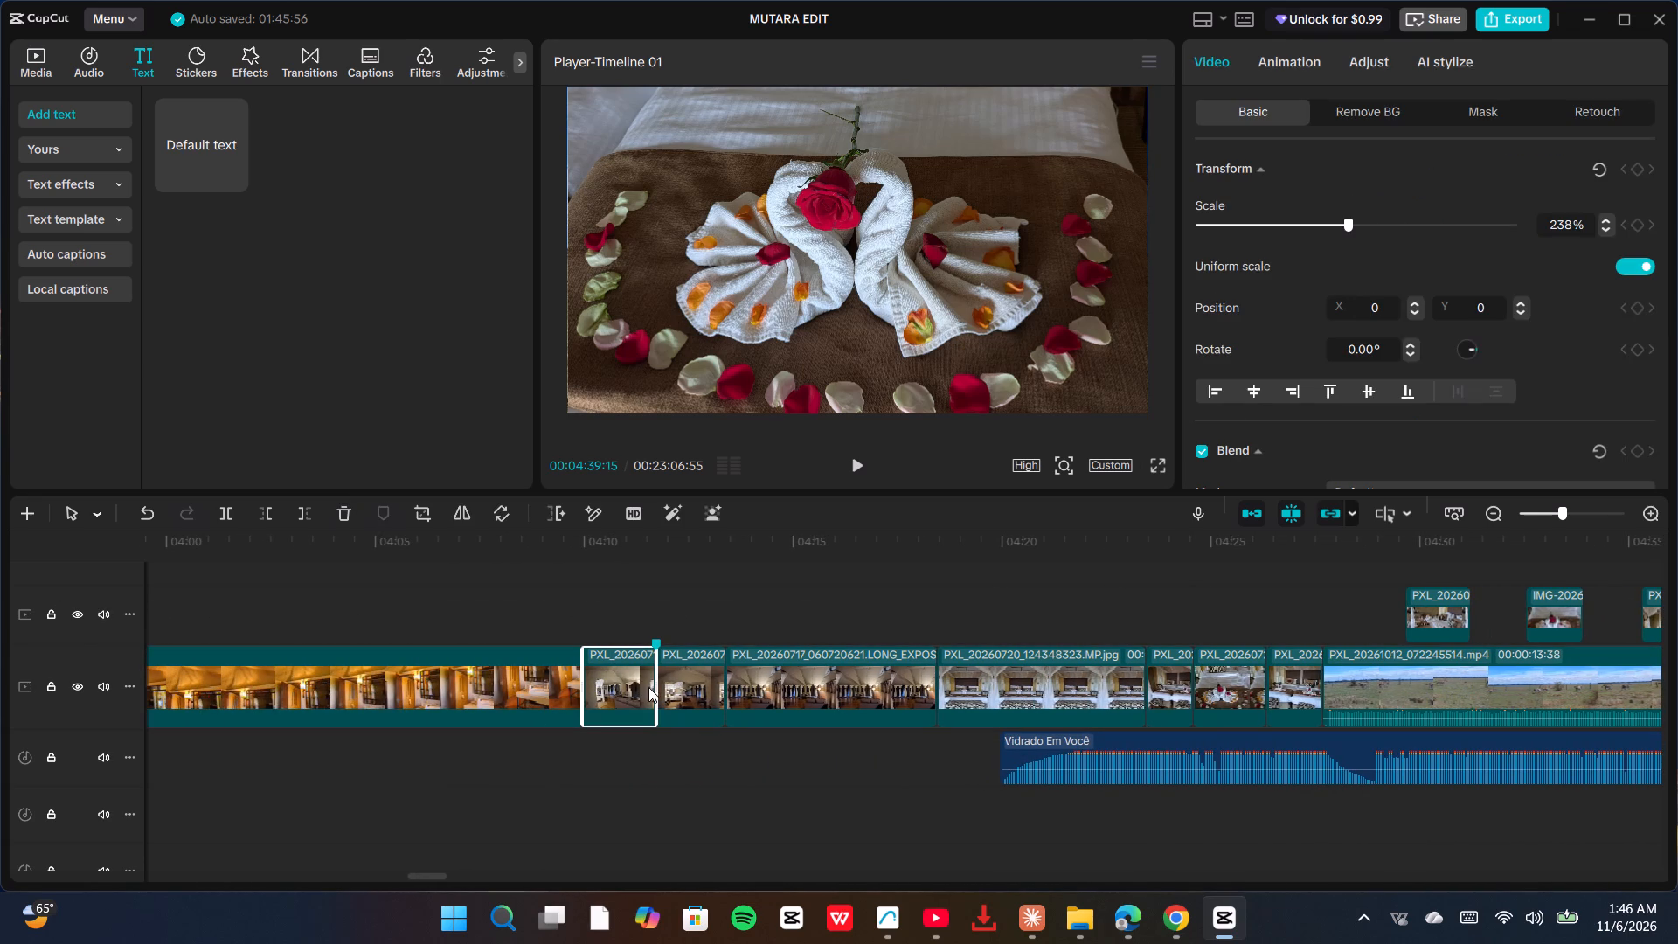
click(577, 600)
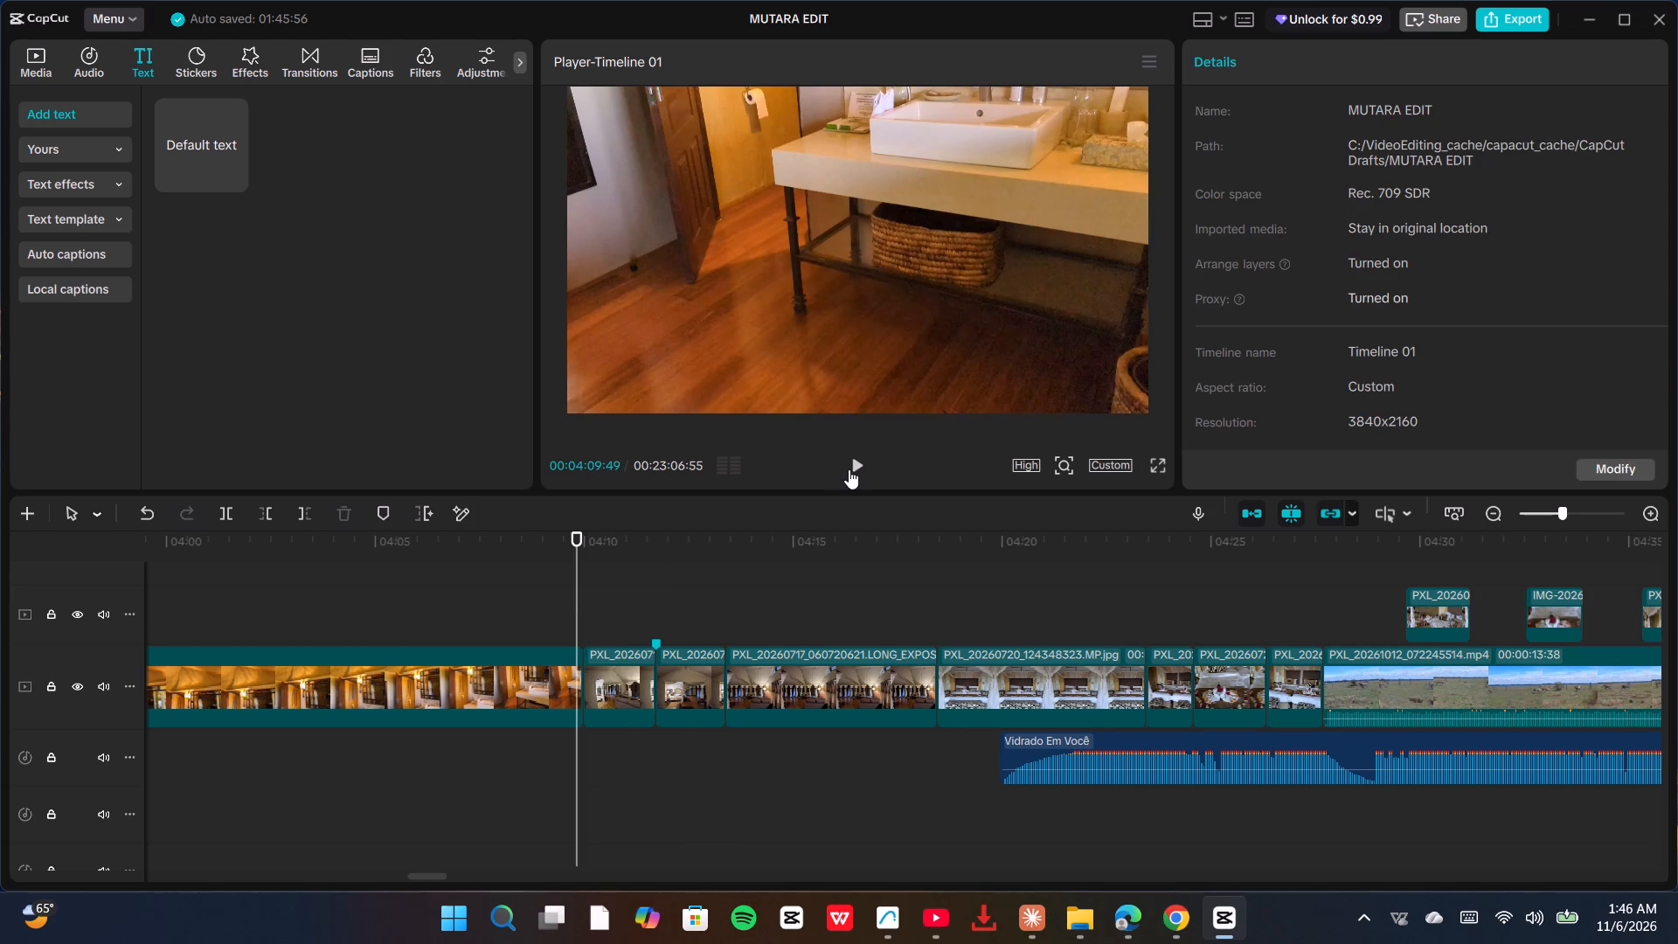
click(849, 469)
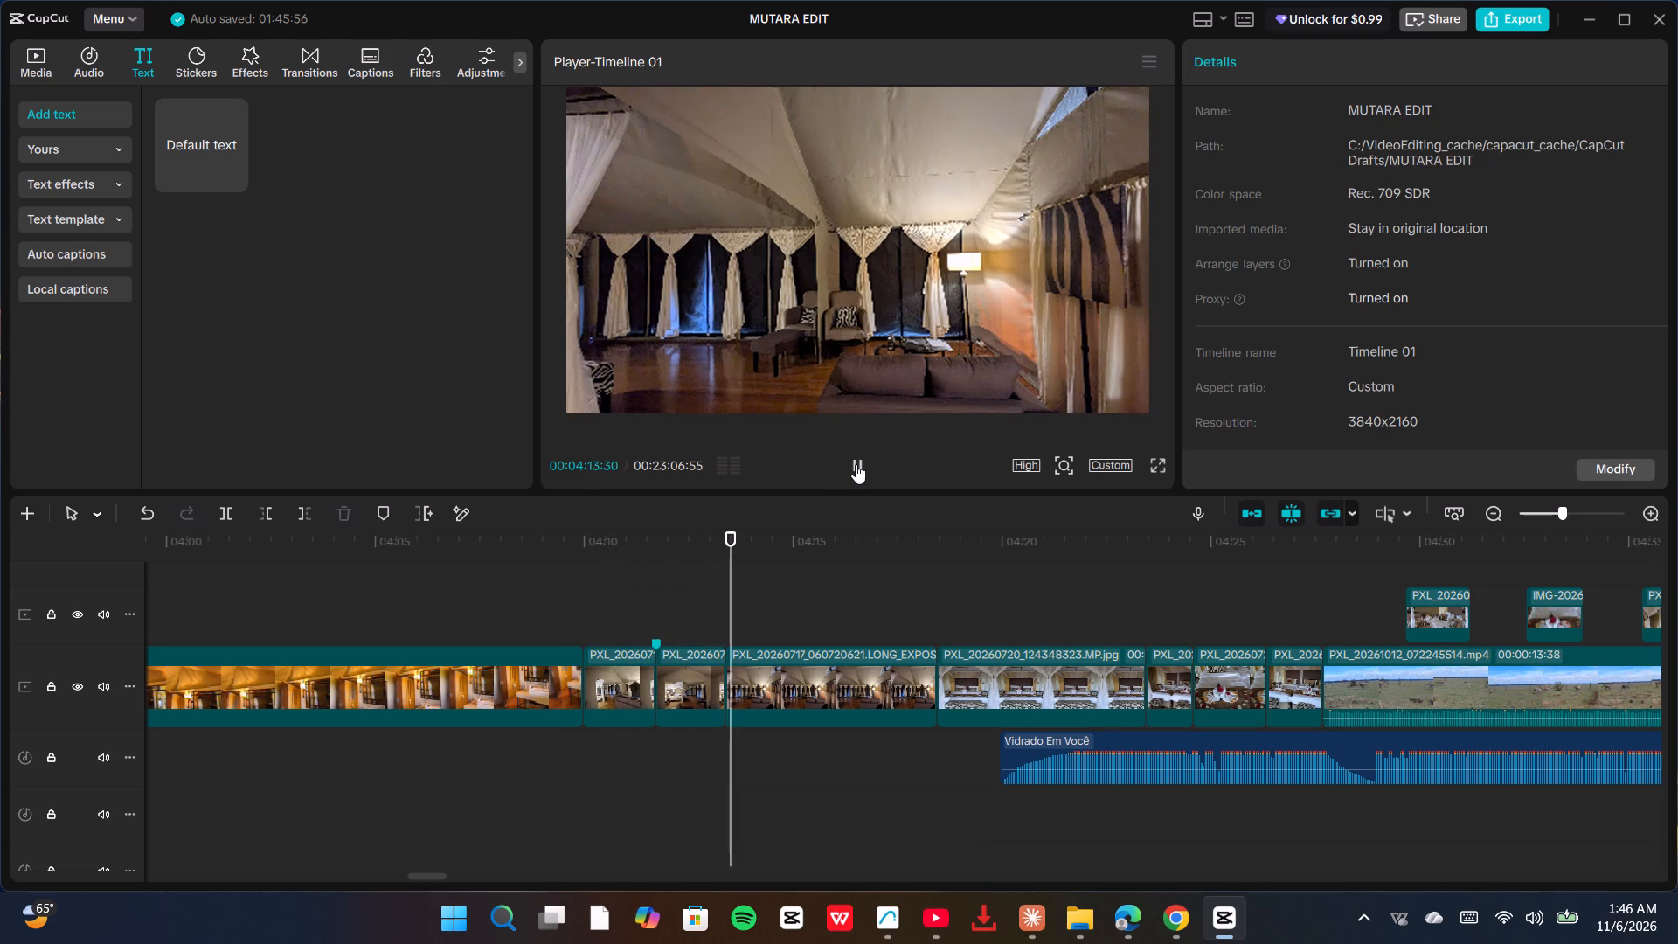
click(647, 686)
drag(655, 688, 707, 678)
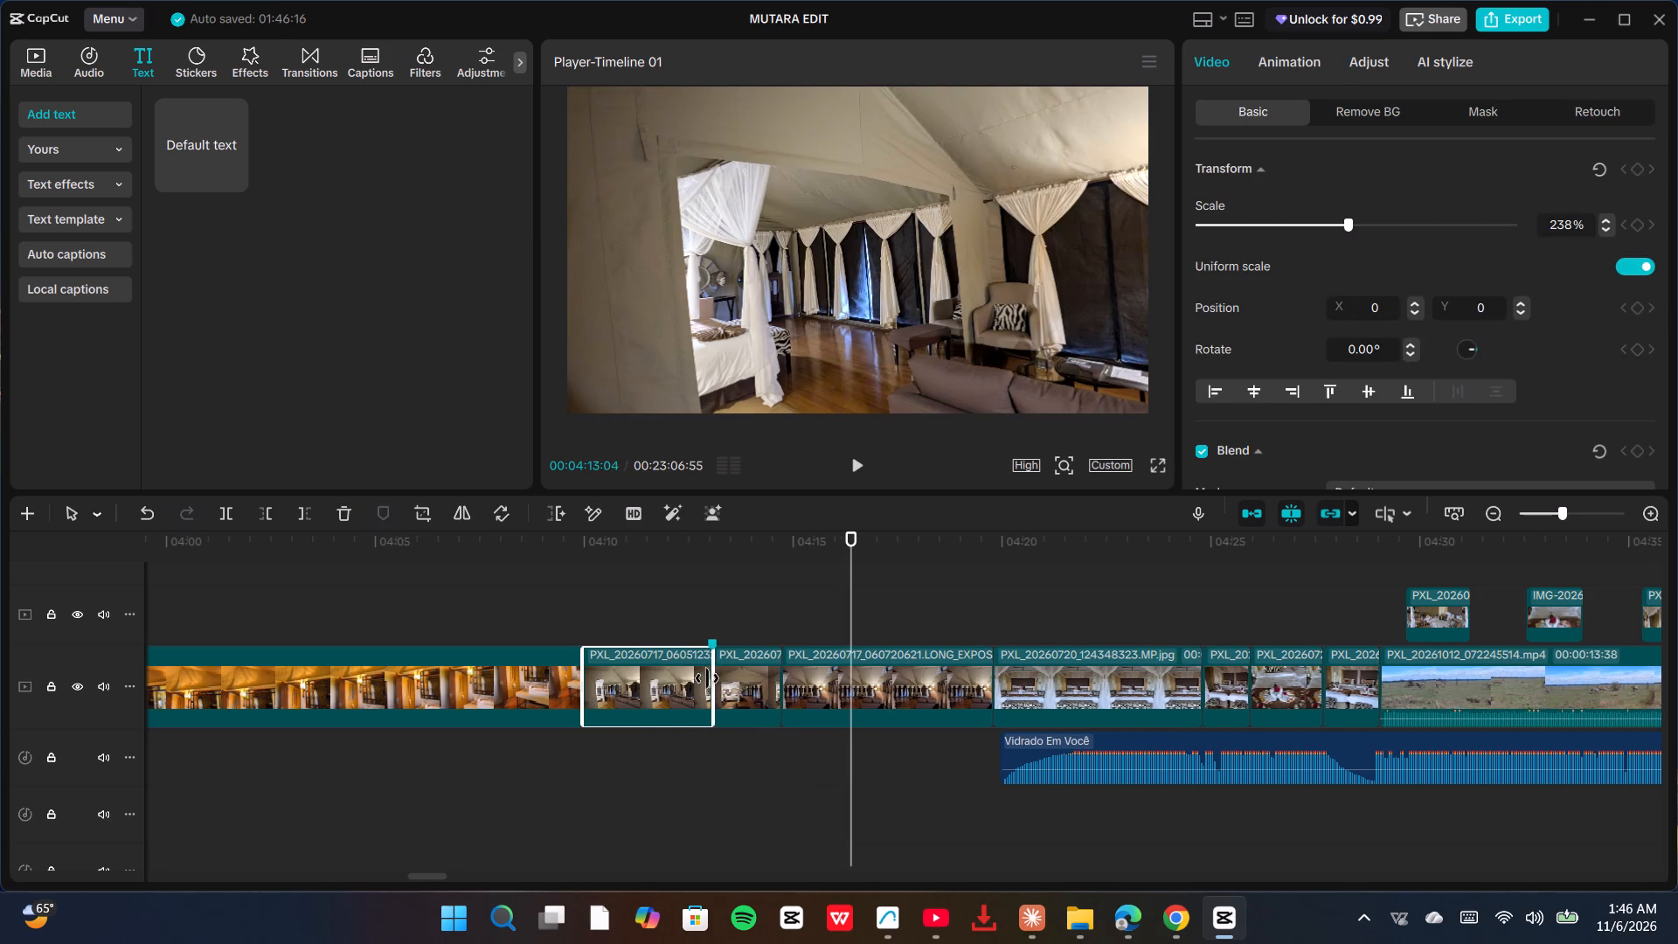
drag(707, 678, 730, 678)
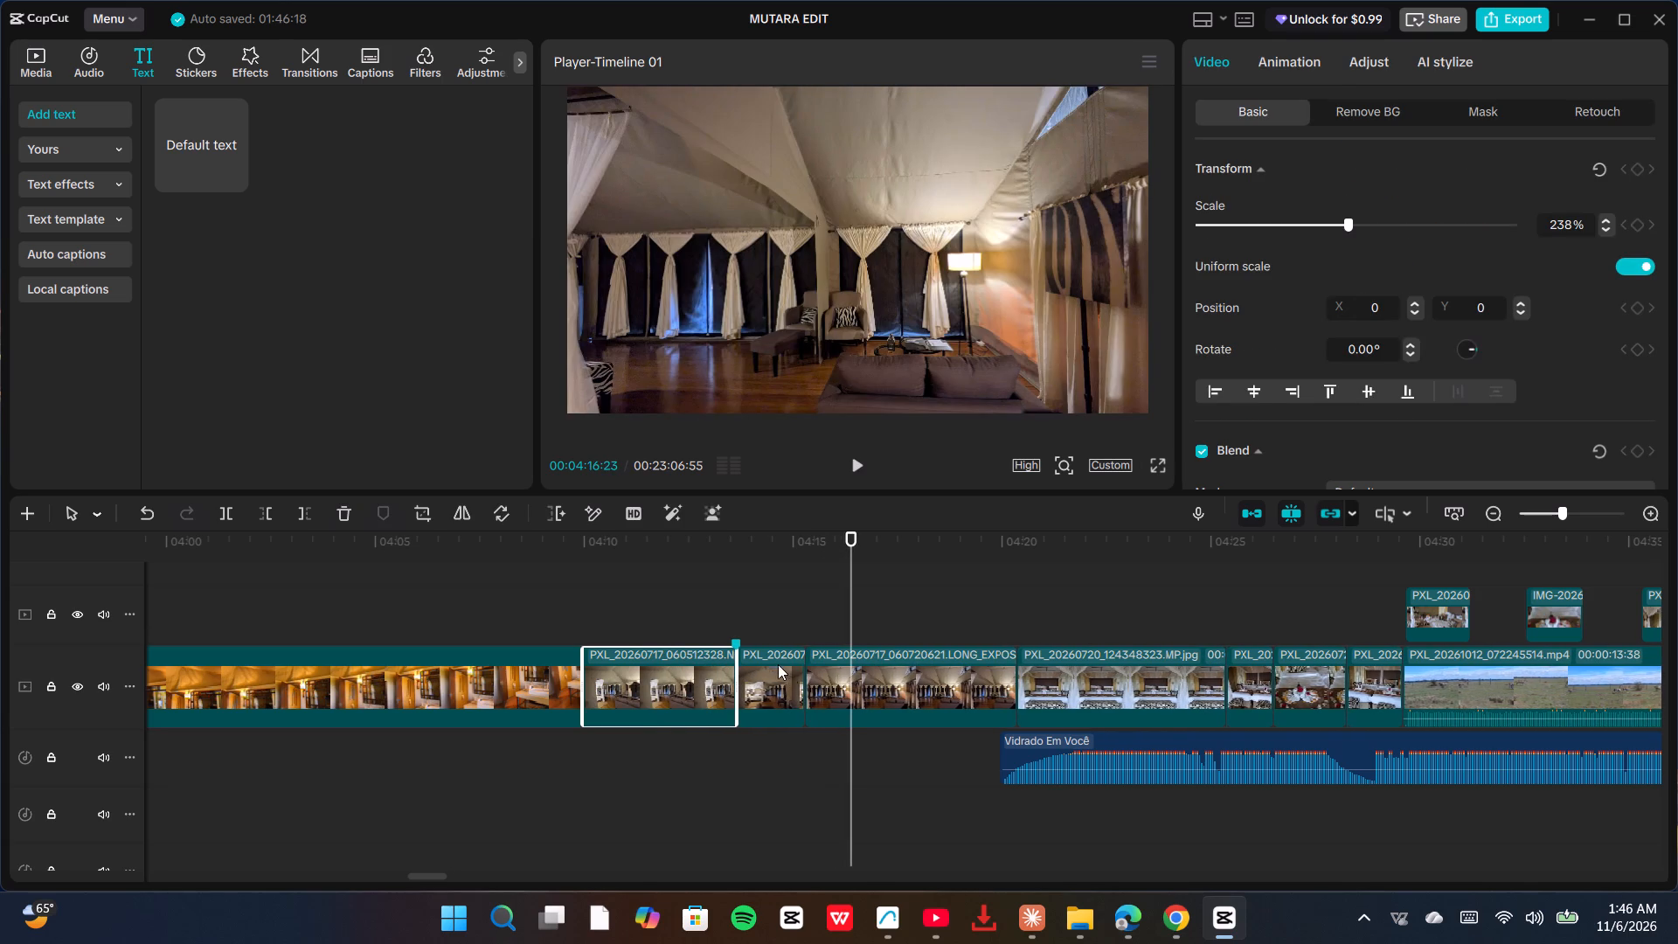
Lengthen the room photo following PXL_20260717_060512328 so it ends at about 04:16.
click(774, 660)
drag(809, 683, 853, 683)
Shorten the PXL_20260717_060720621.LONG_EXPOSURE photo on the main track so it ends at about 04:19.
click(934, 614)
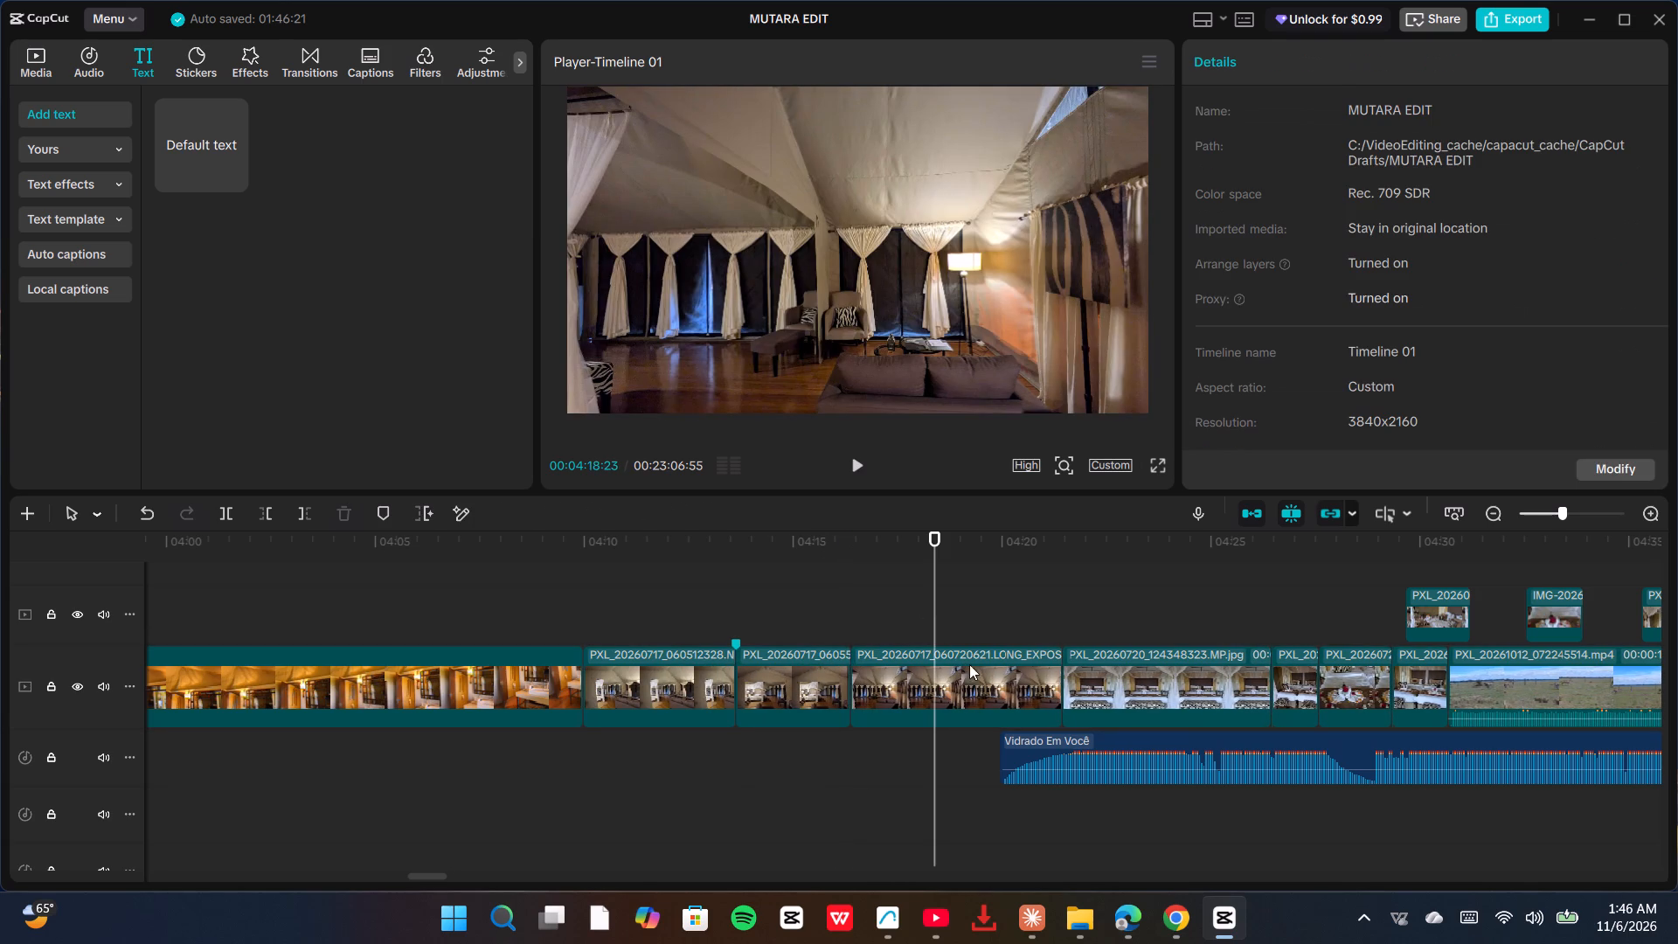
drag(1057, 682, 991, 688)
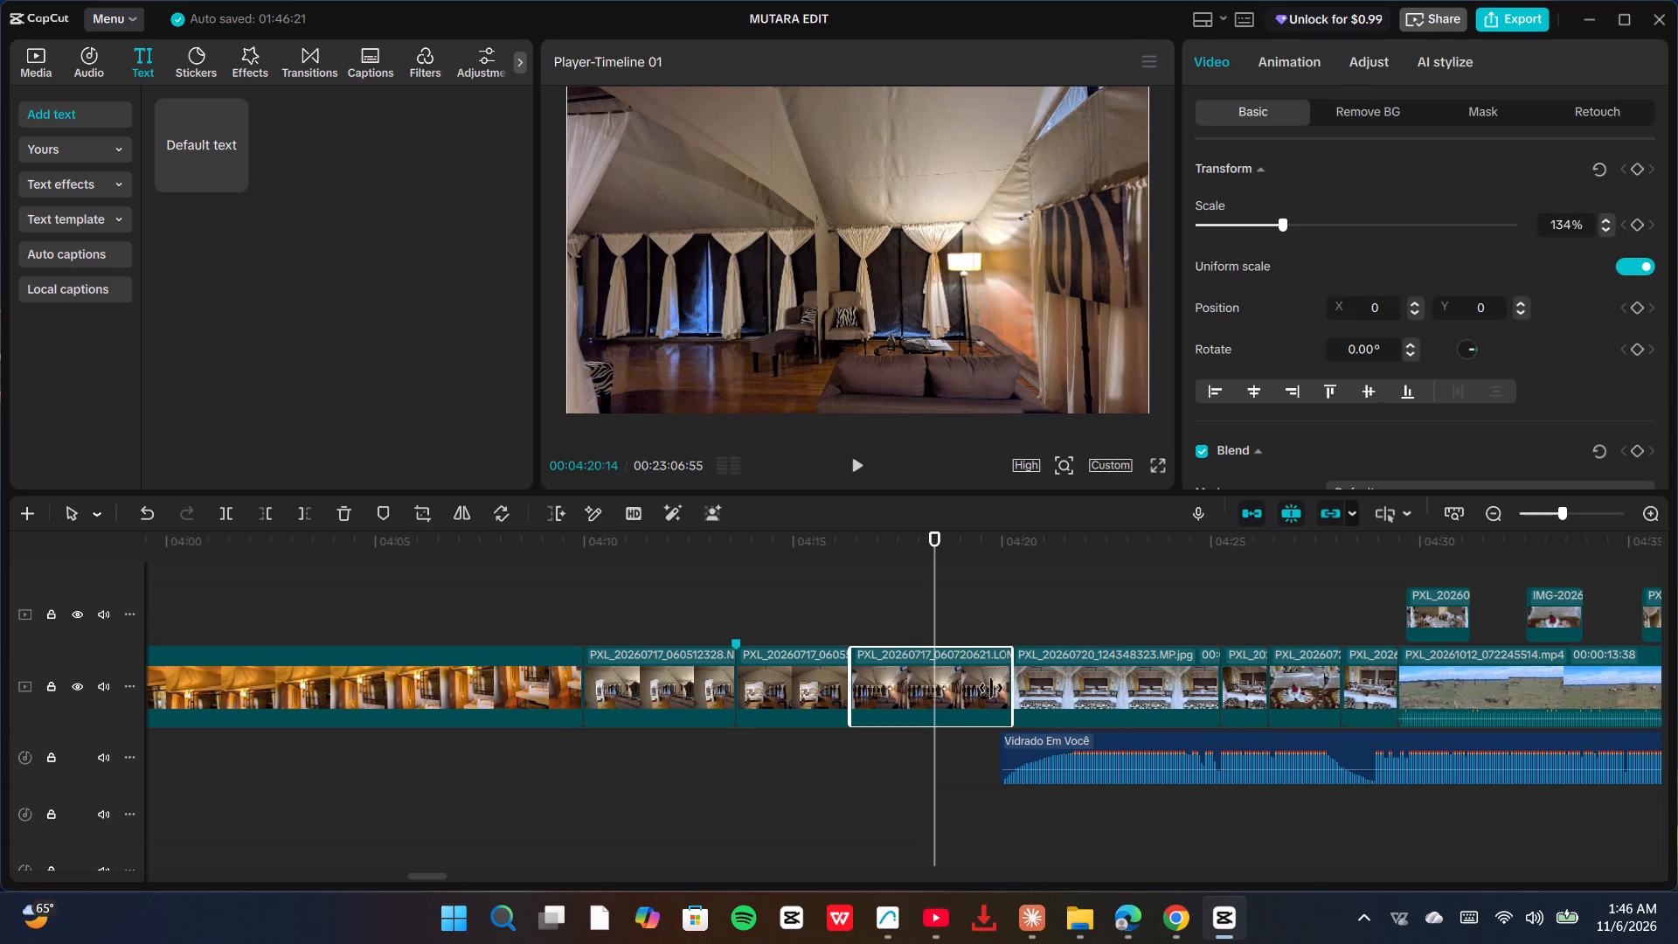
drag(991, 688, 960, 693)
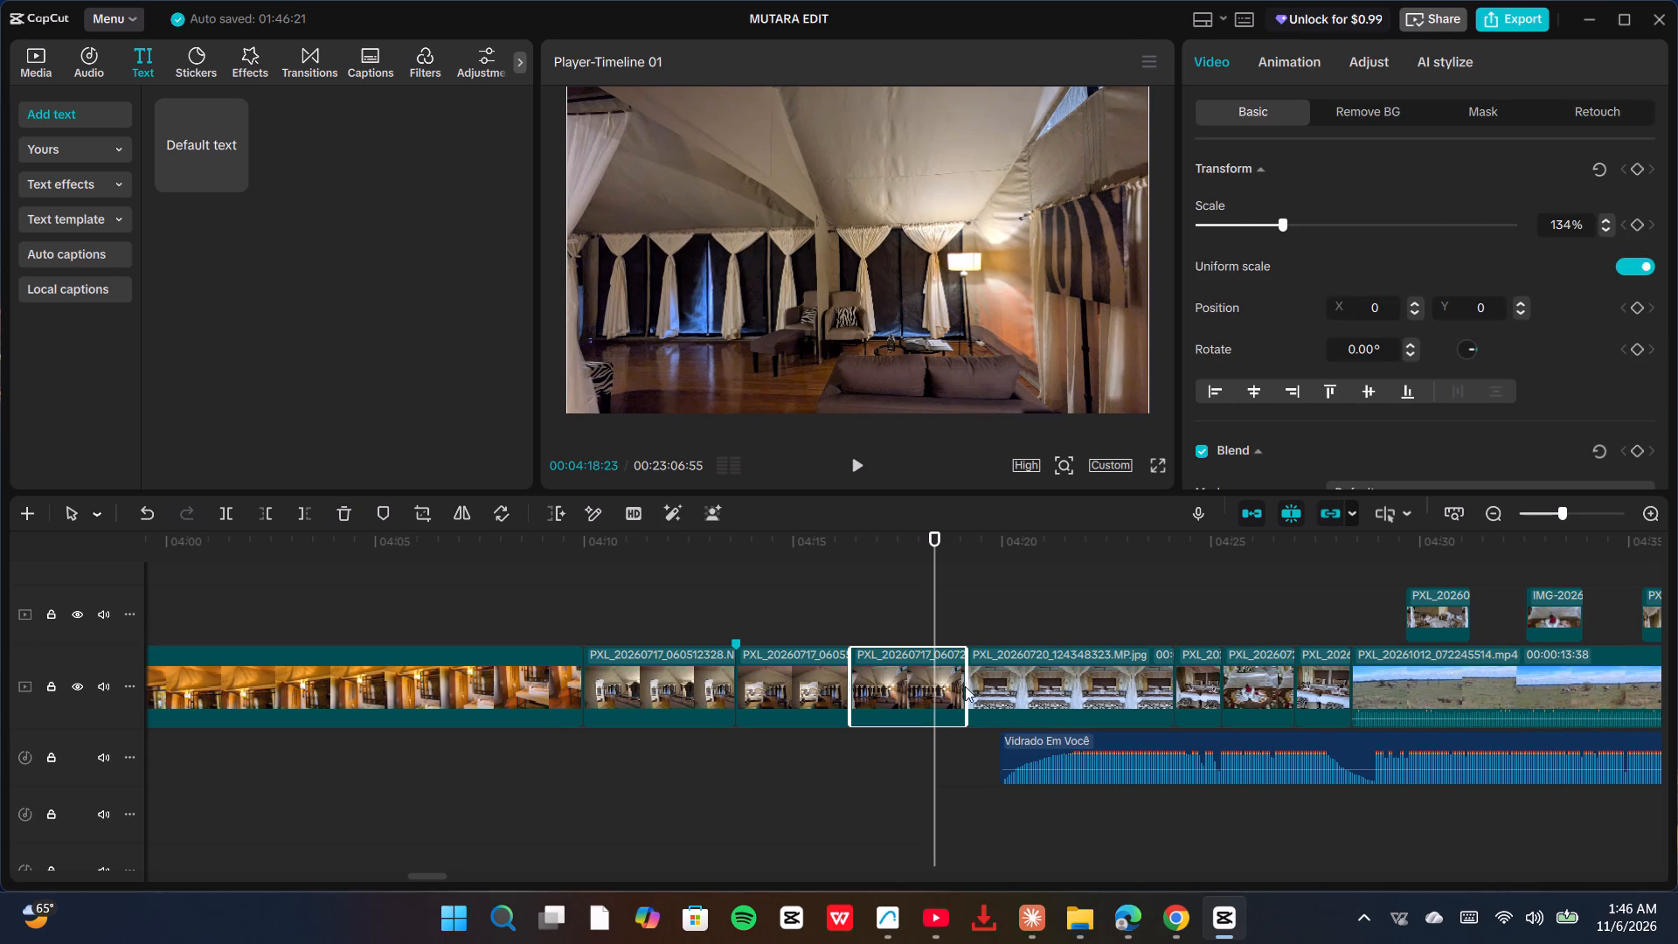
Play the room photos from about 04:17 to 04:28, and replay the bed photo transitions around 04:21 to 04:25 against the music.
click(905, 593)
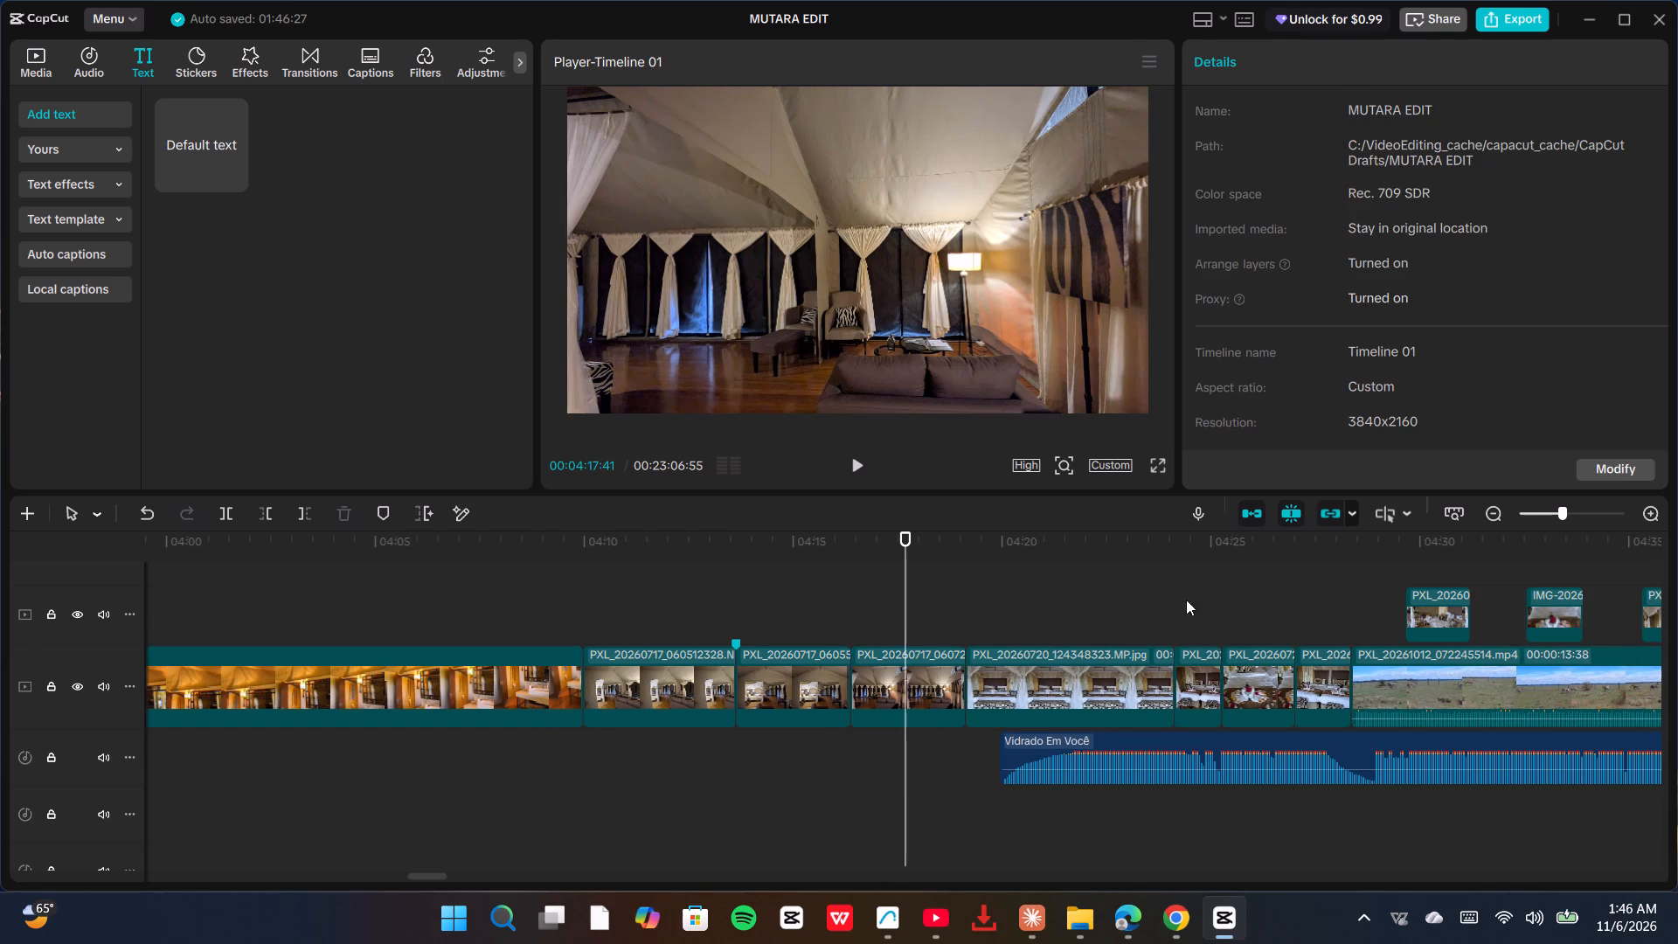
click(849, 462)
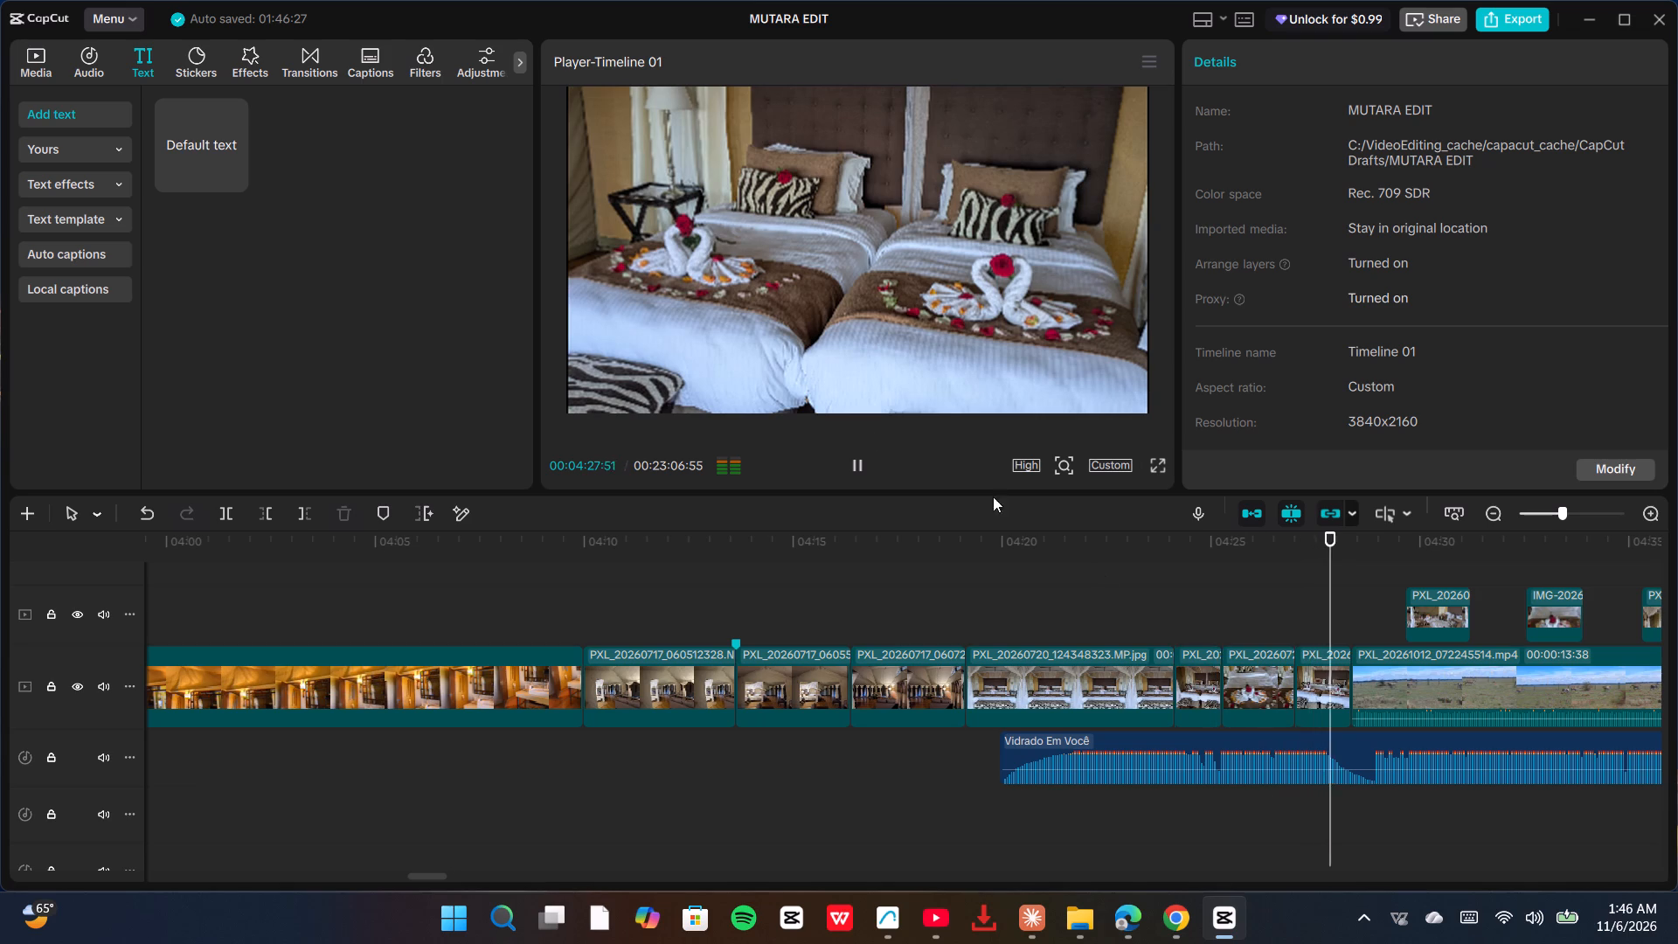
click(856, 466)
click(1096, 598)
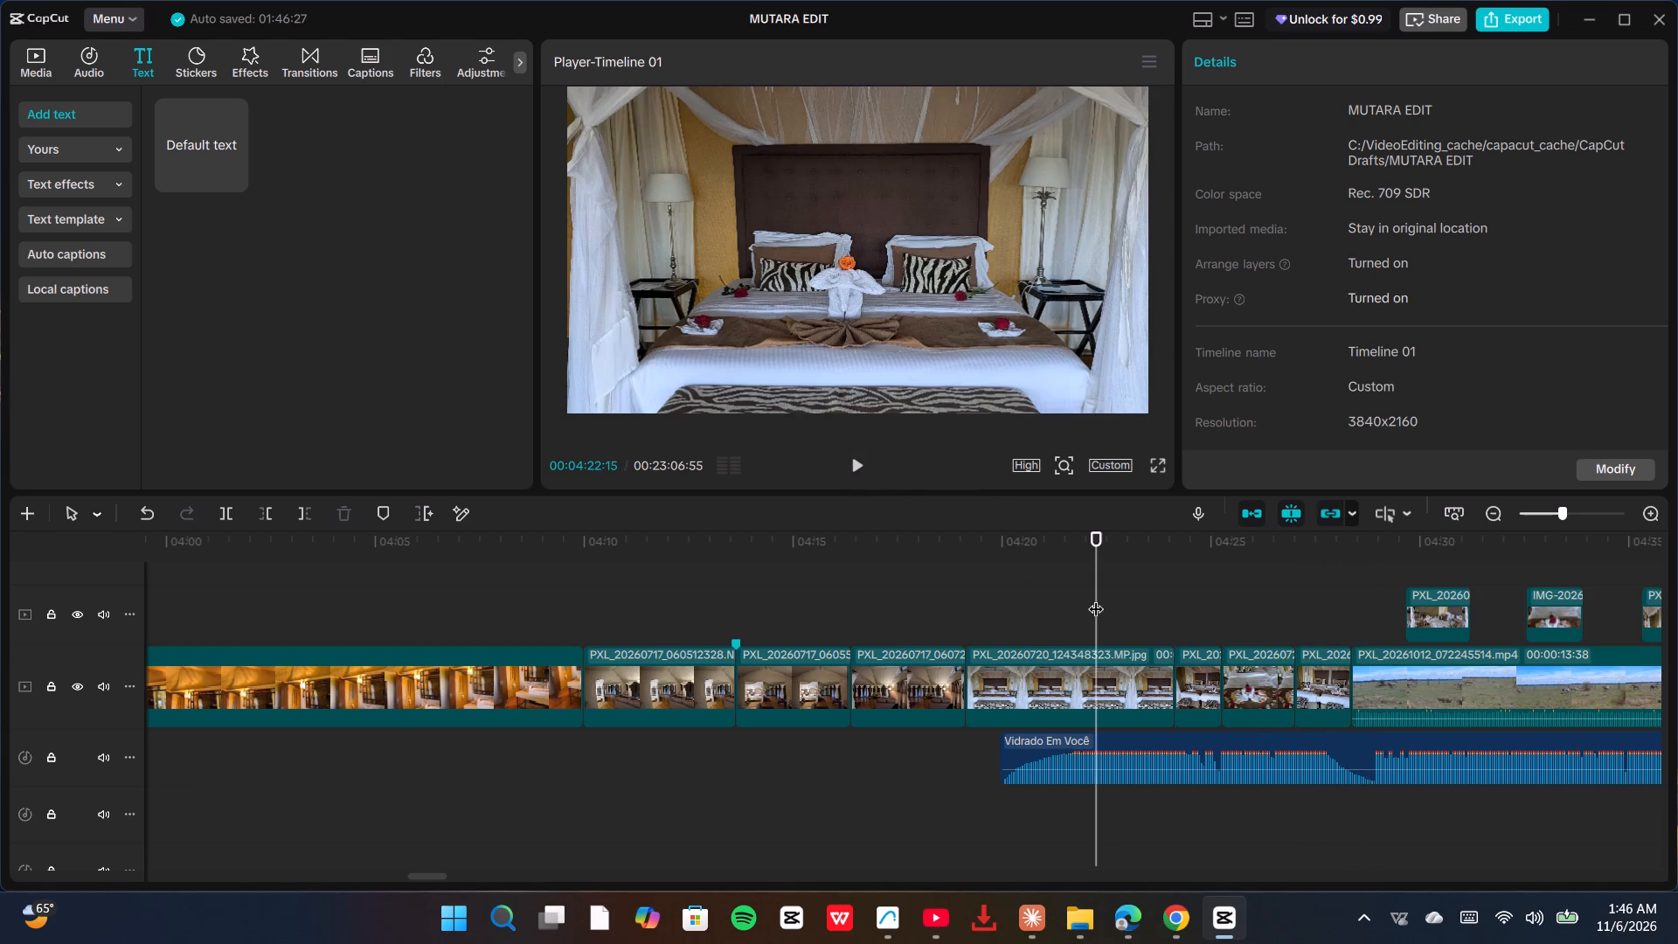
click(858, 462)
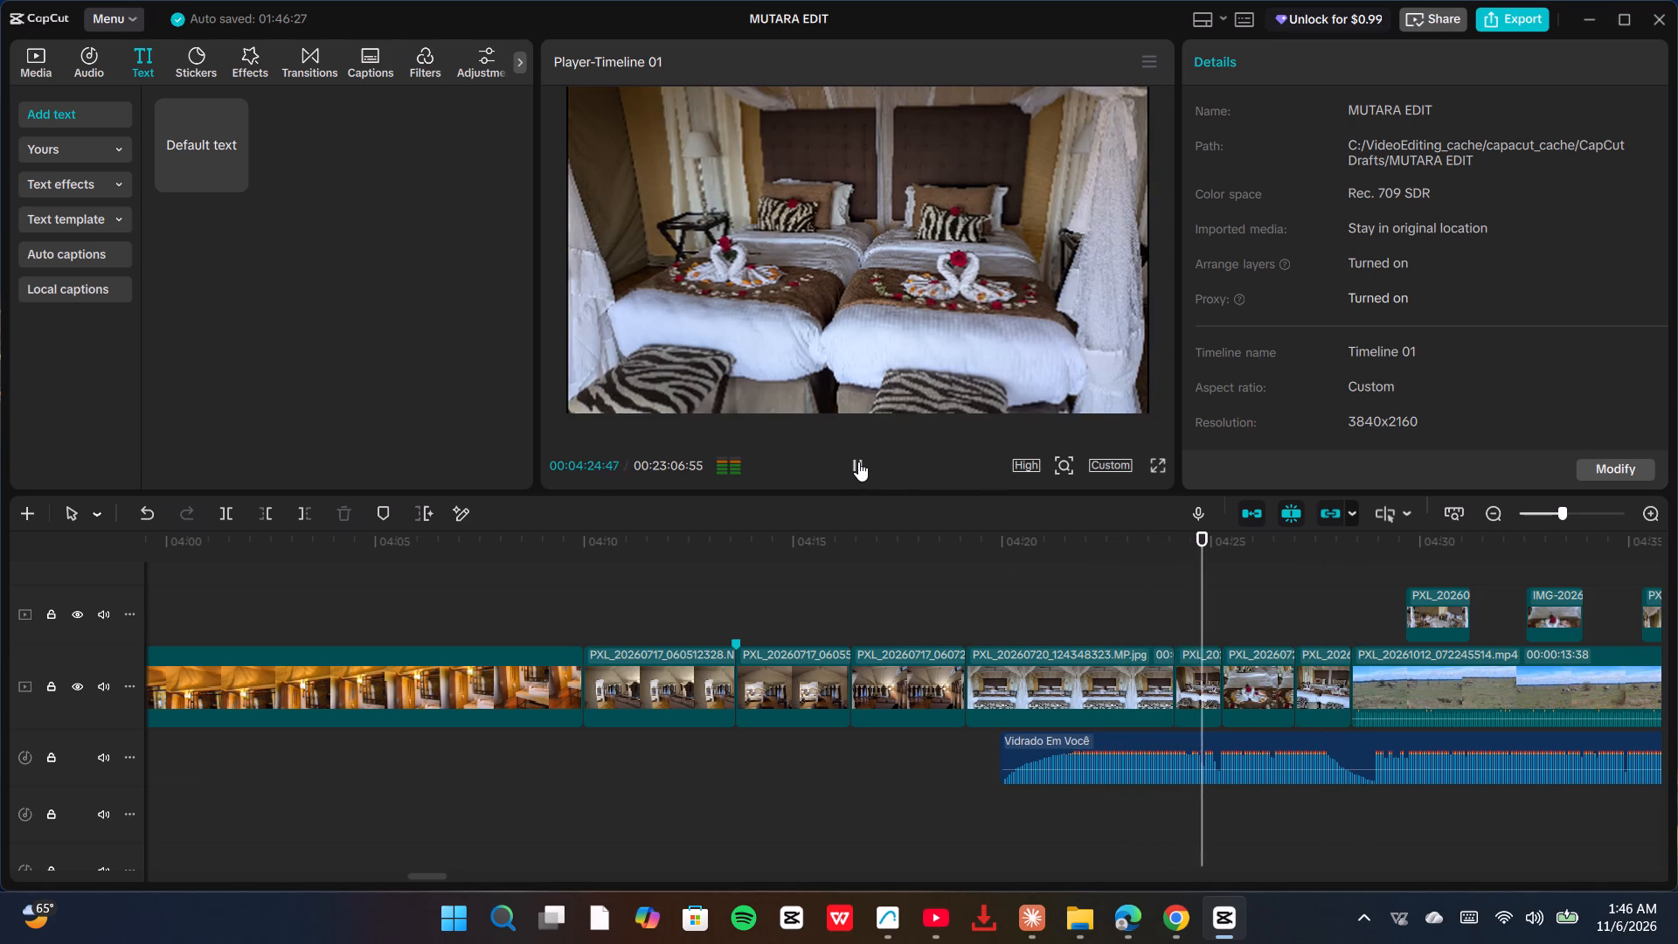
click(858, 462)
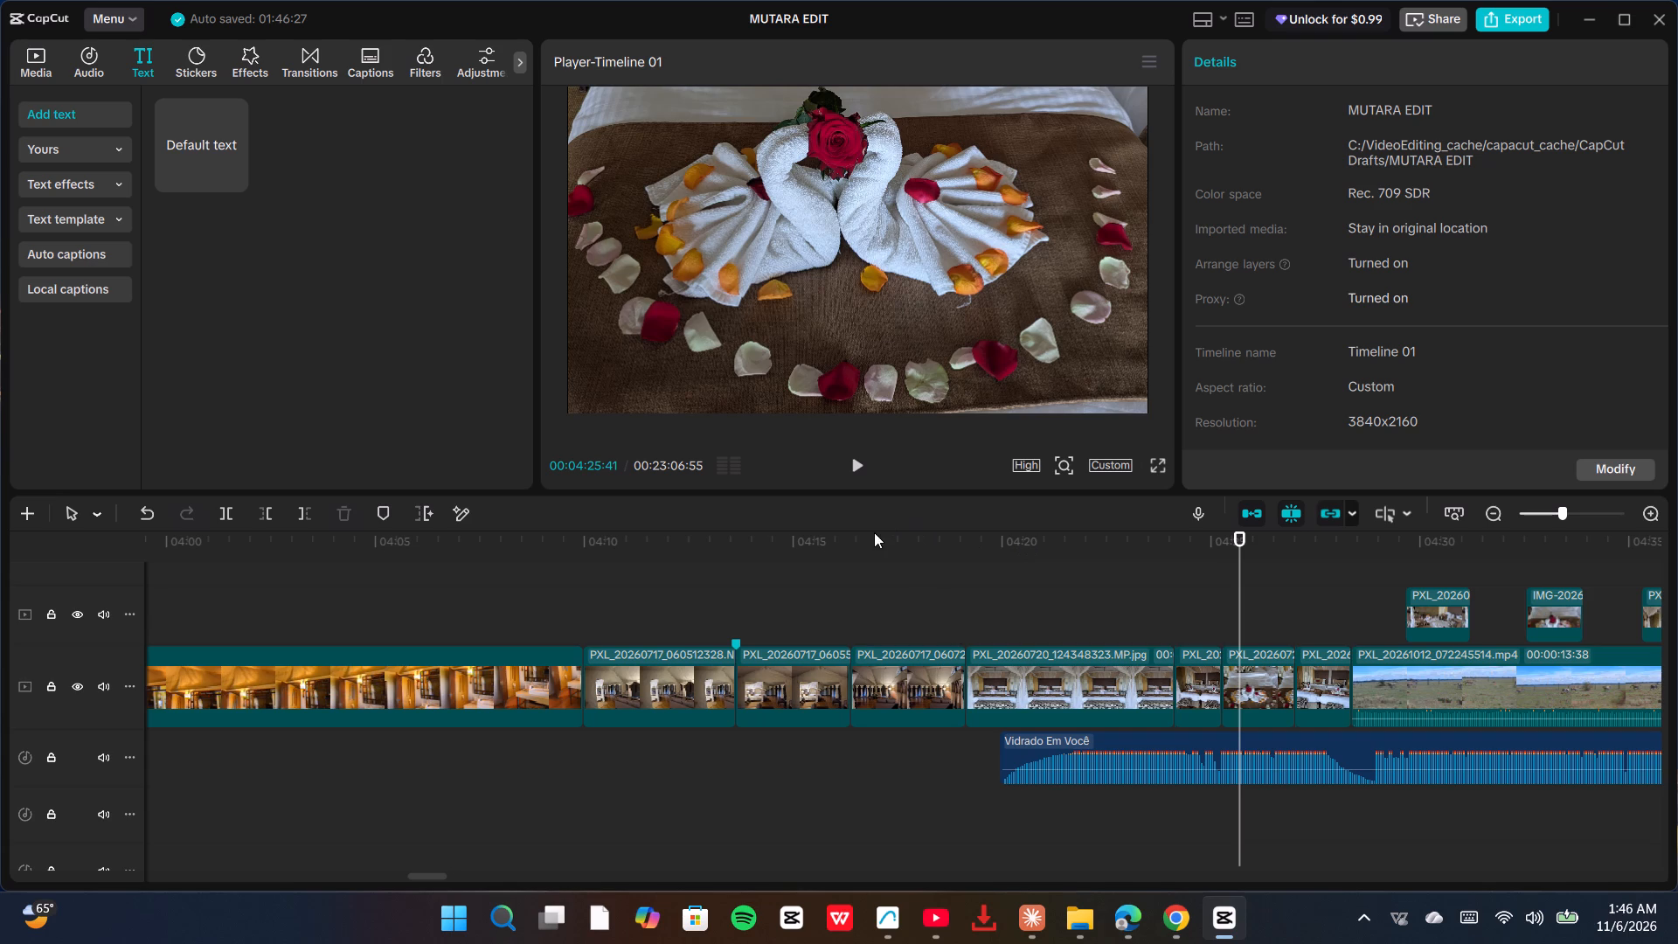
click(1166, 607)
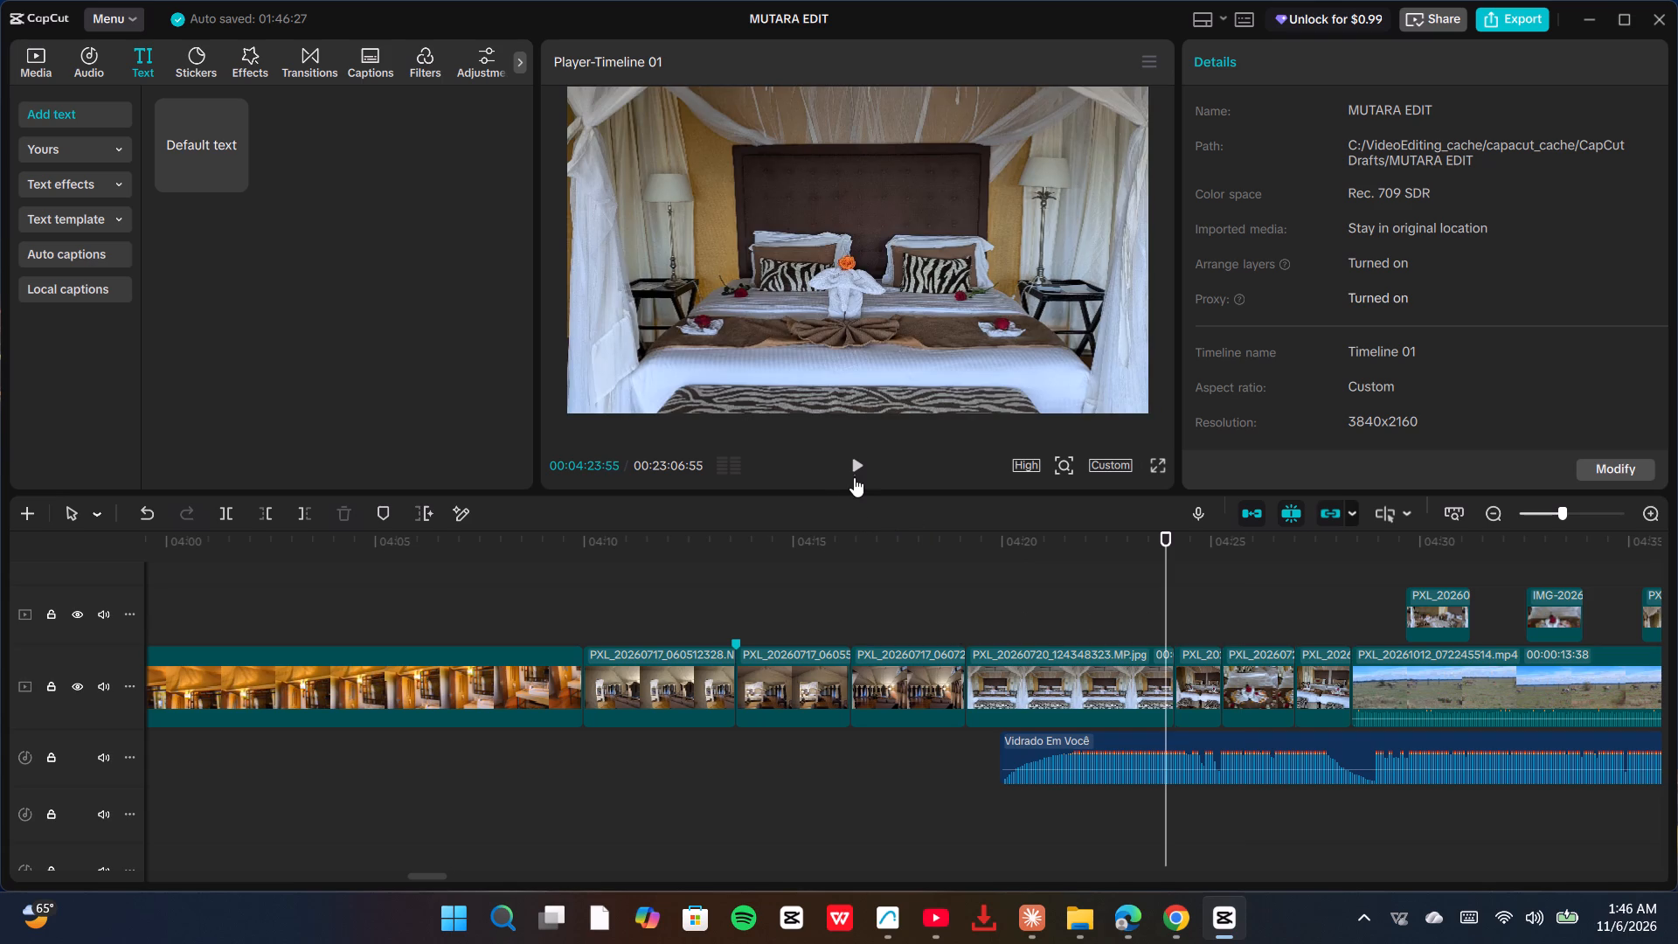
click(853, 465)
click(853, 465)
click(853, 465)
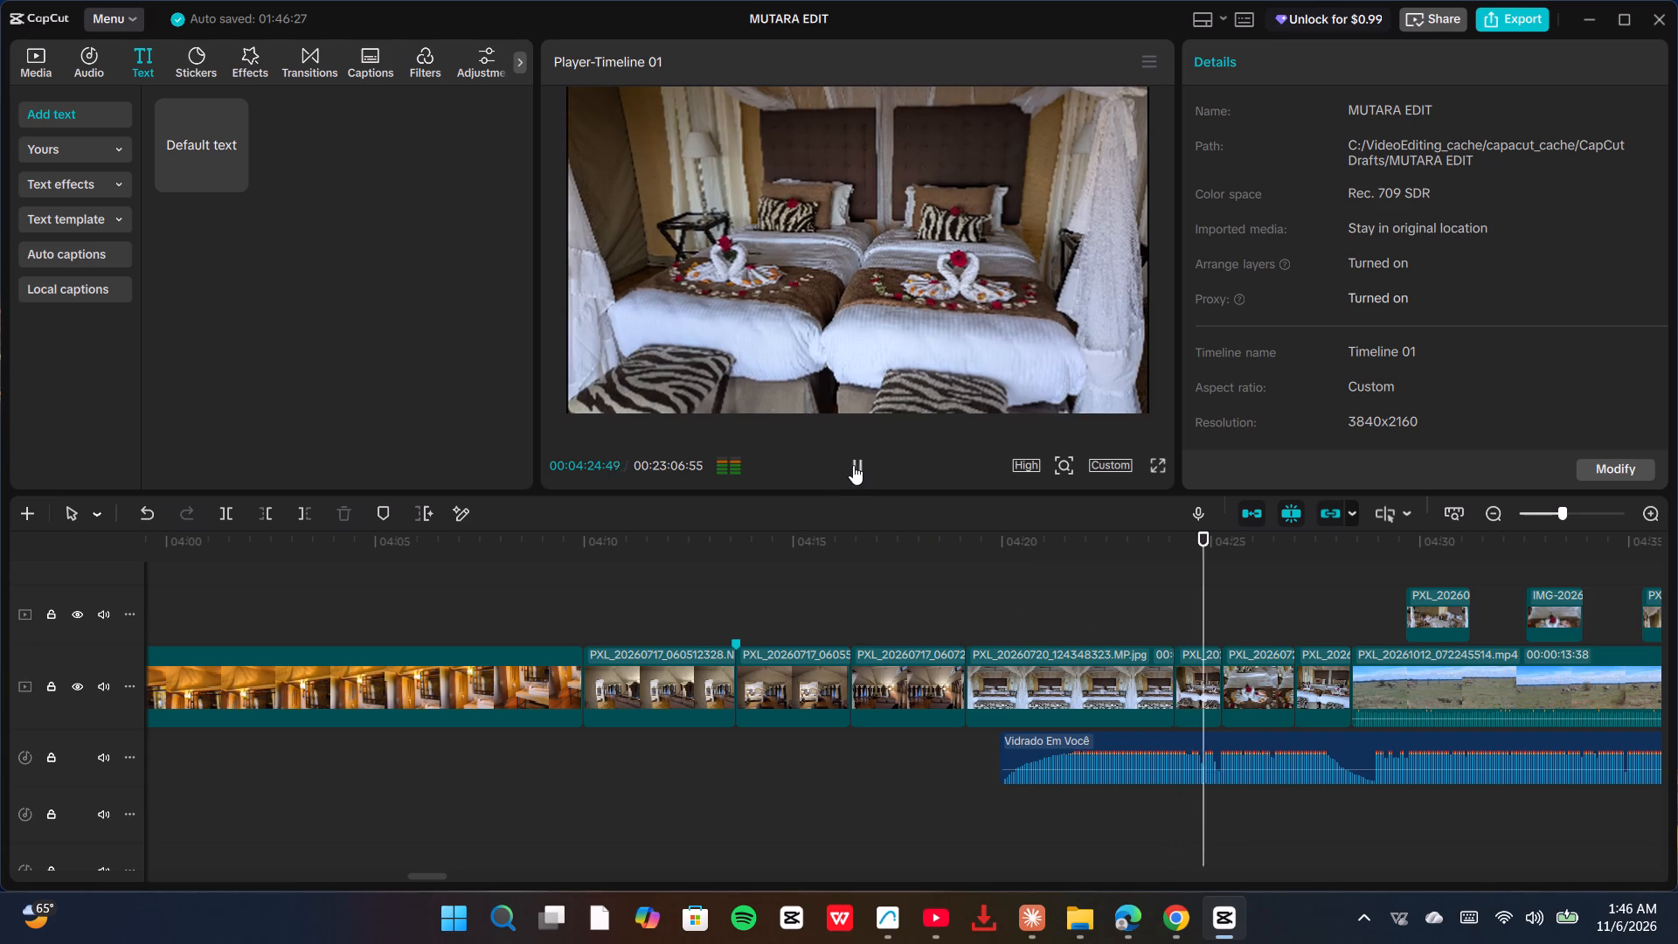
click(853, 465)
click(1070, 593)
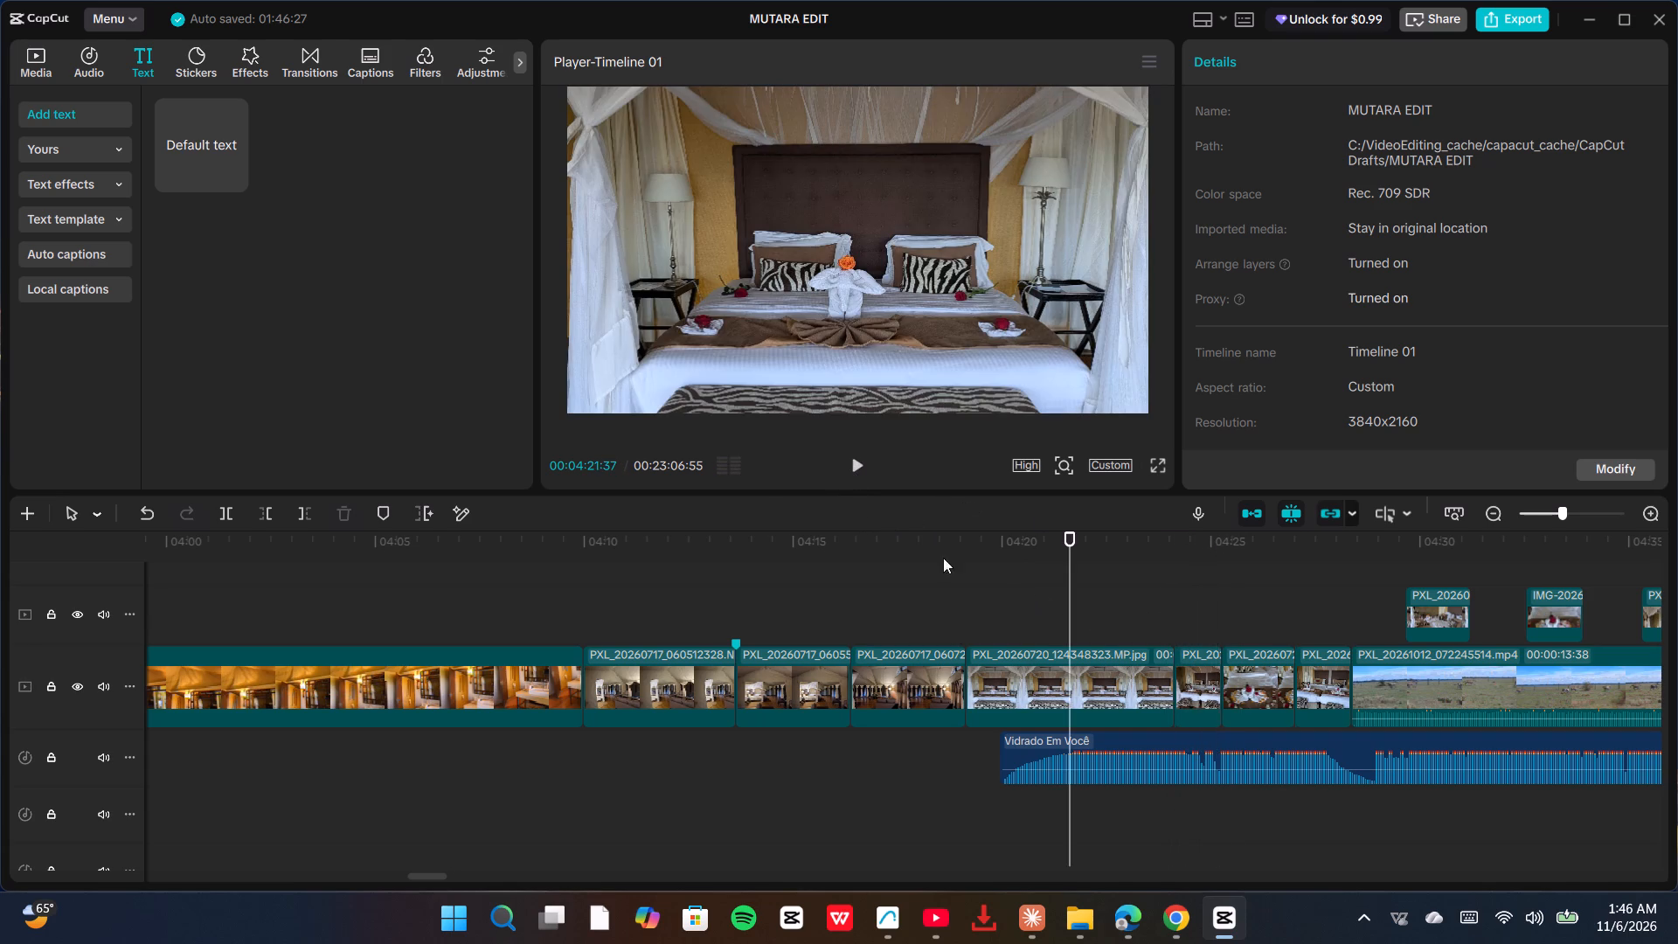
click(855, 460)
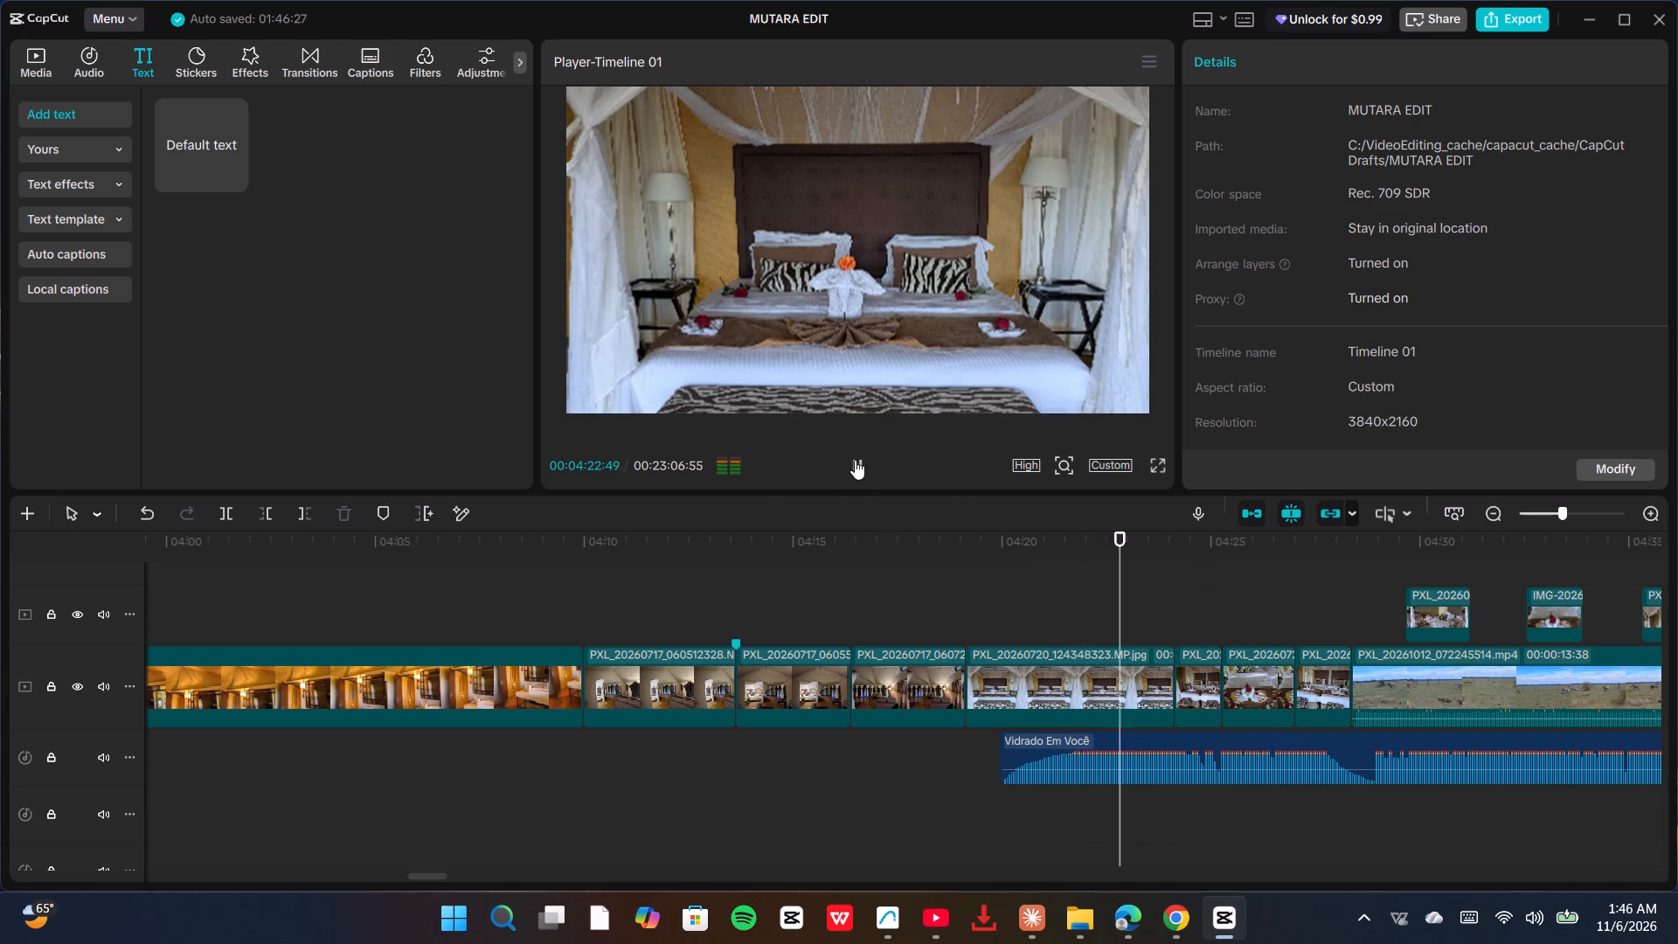
click(855, 460)
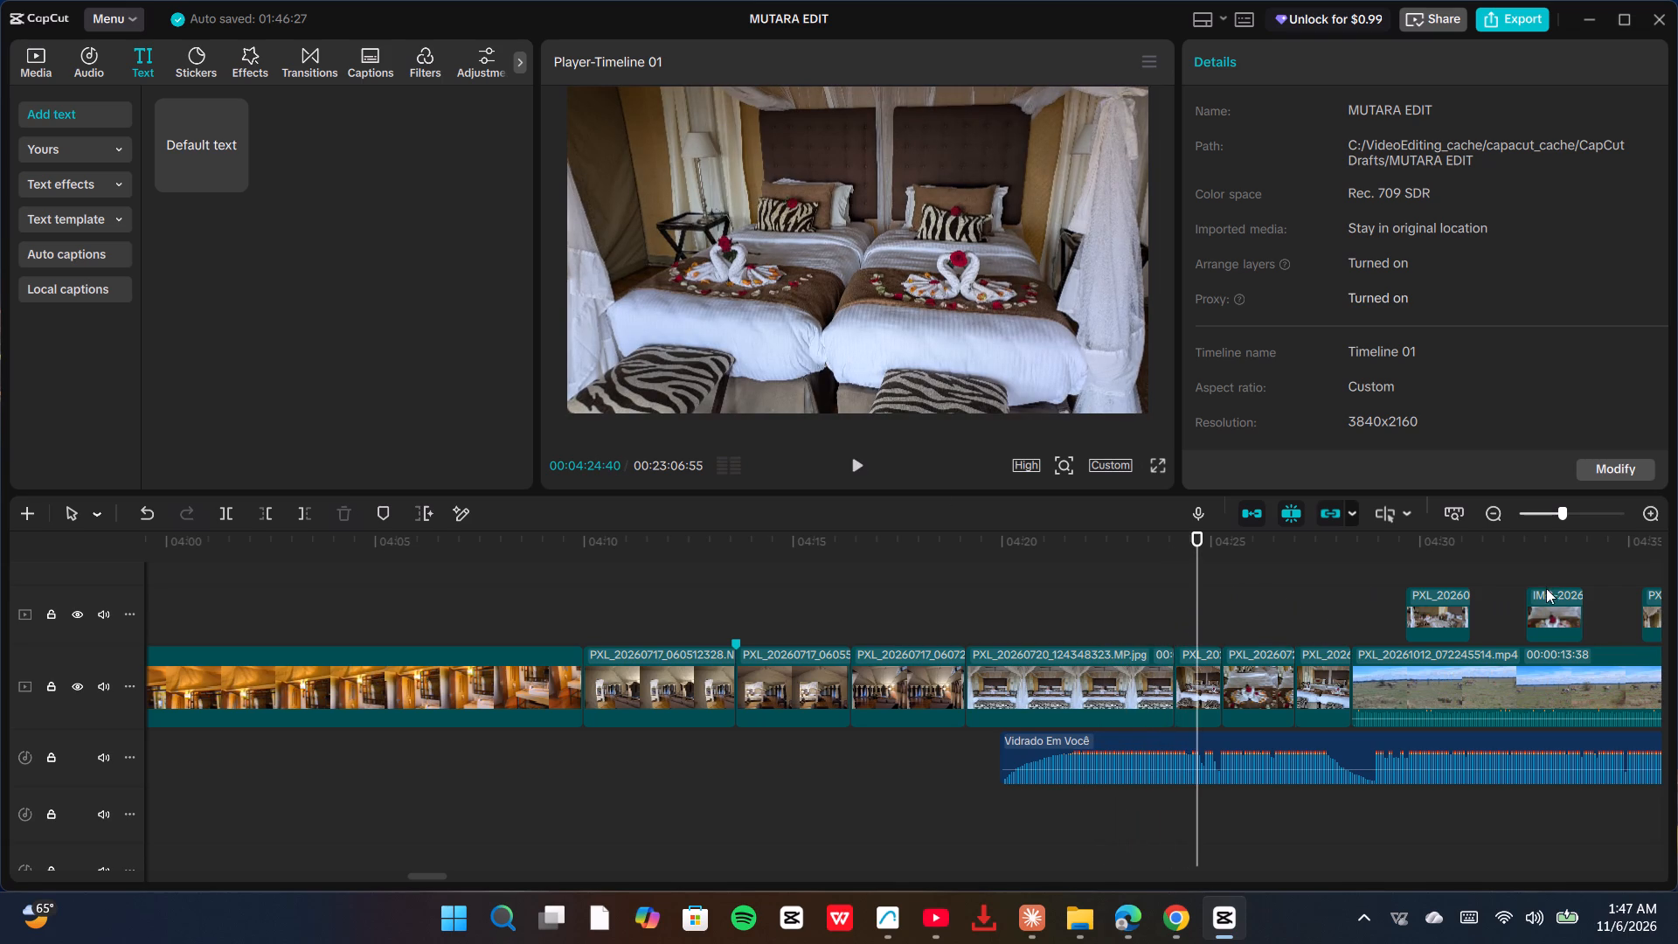
drag(1532, 566, 1677, 565)
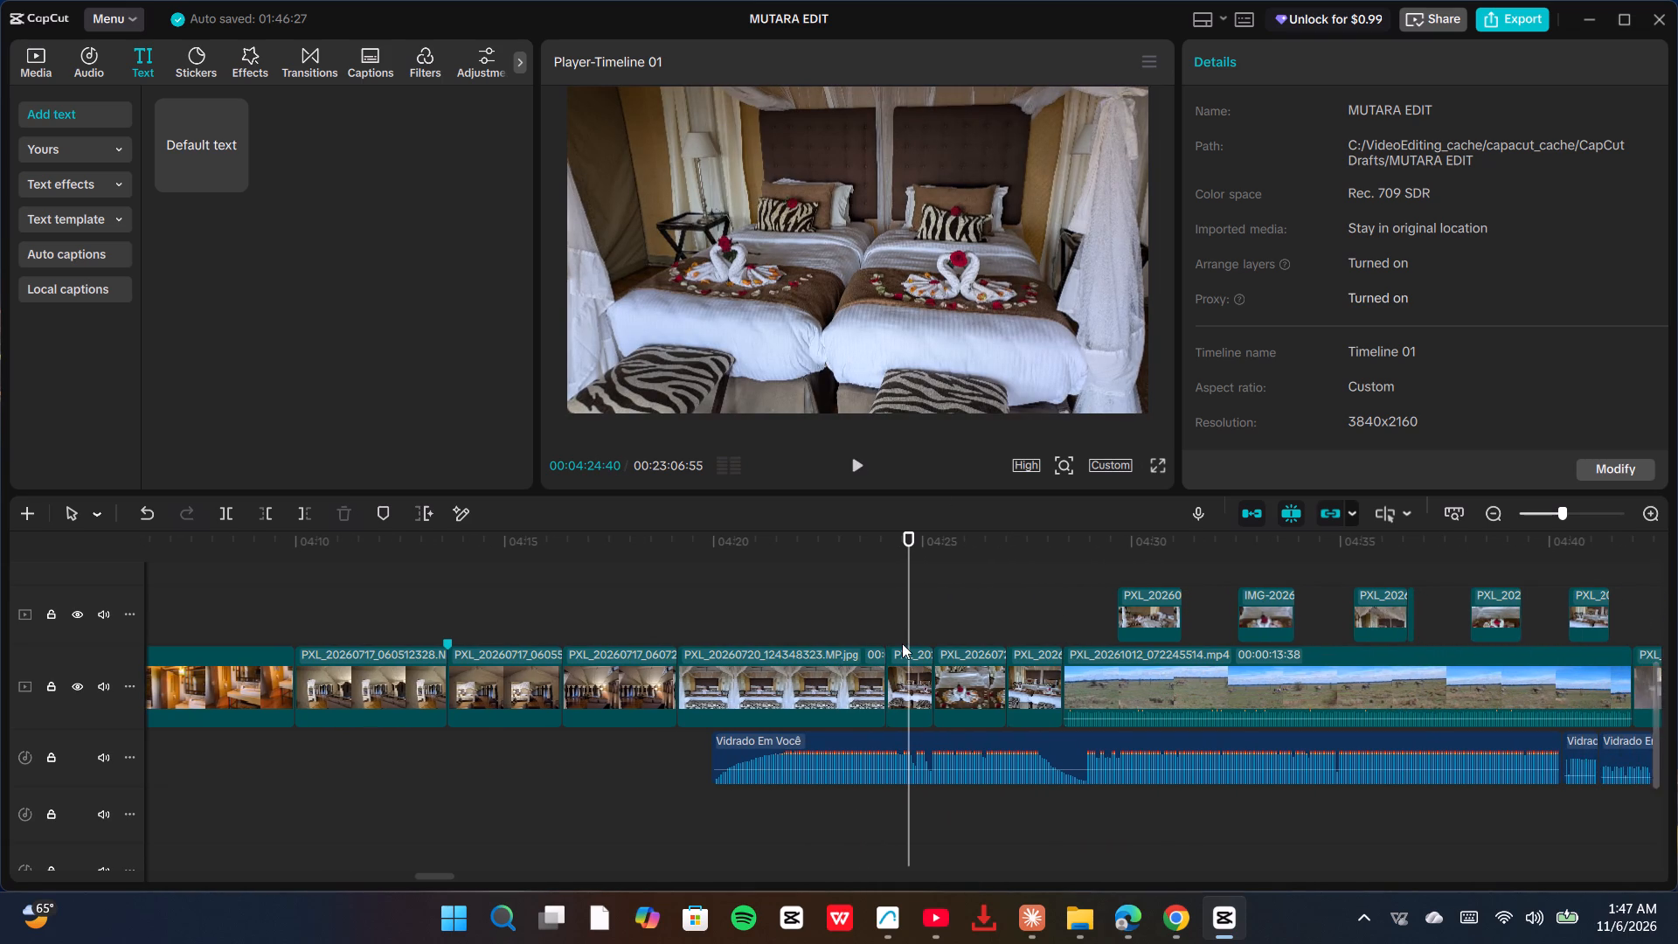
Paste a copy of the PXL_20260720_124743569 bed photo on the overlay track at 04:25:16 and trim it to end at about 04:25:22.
ctrl+scroll(892, 641, up, 5)
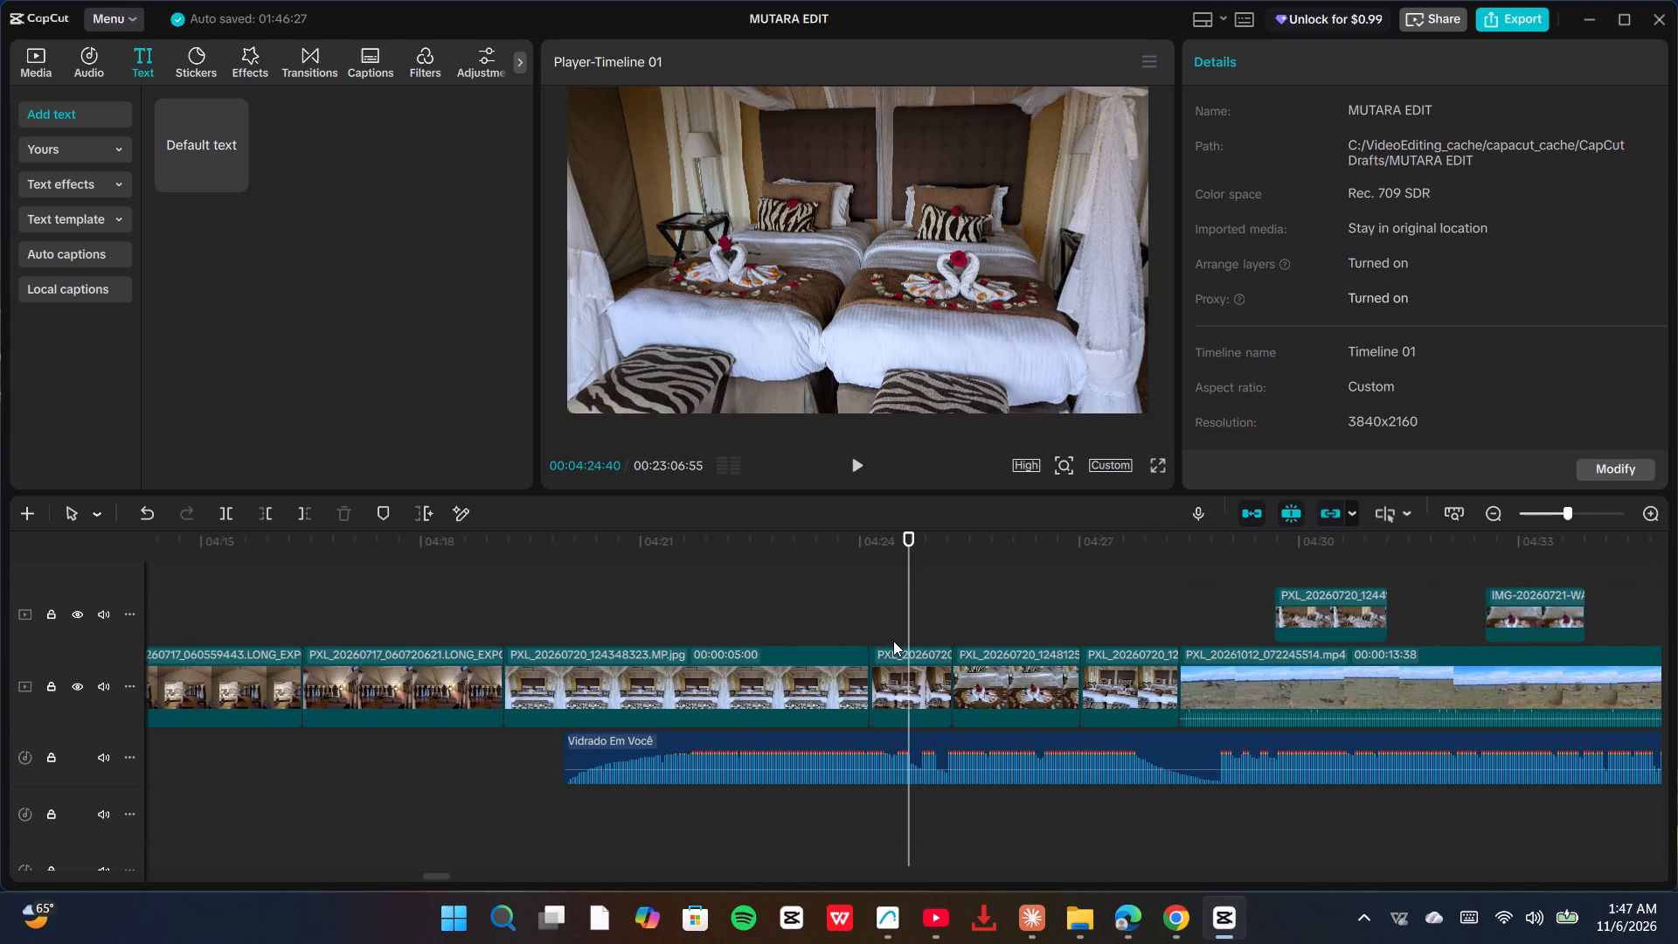
ctrl+scroll(893, 641, up, 3)
click(880, 669)
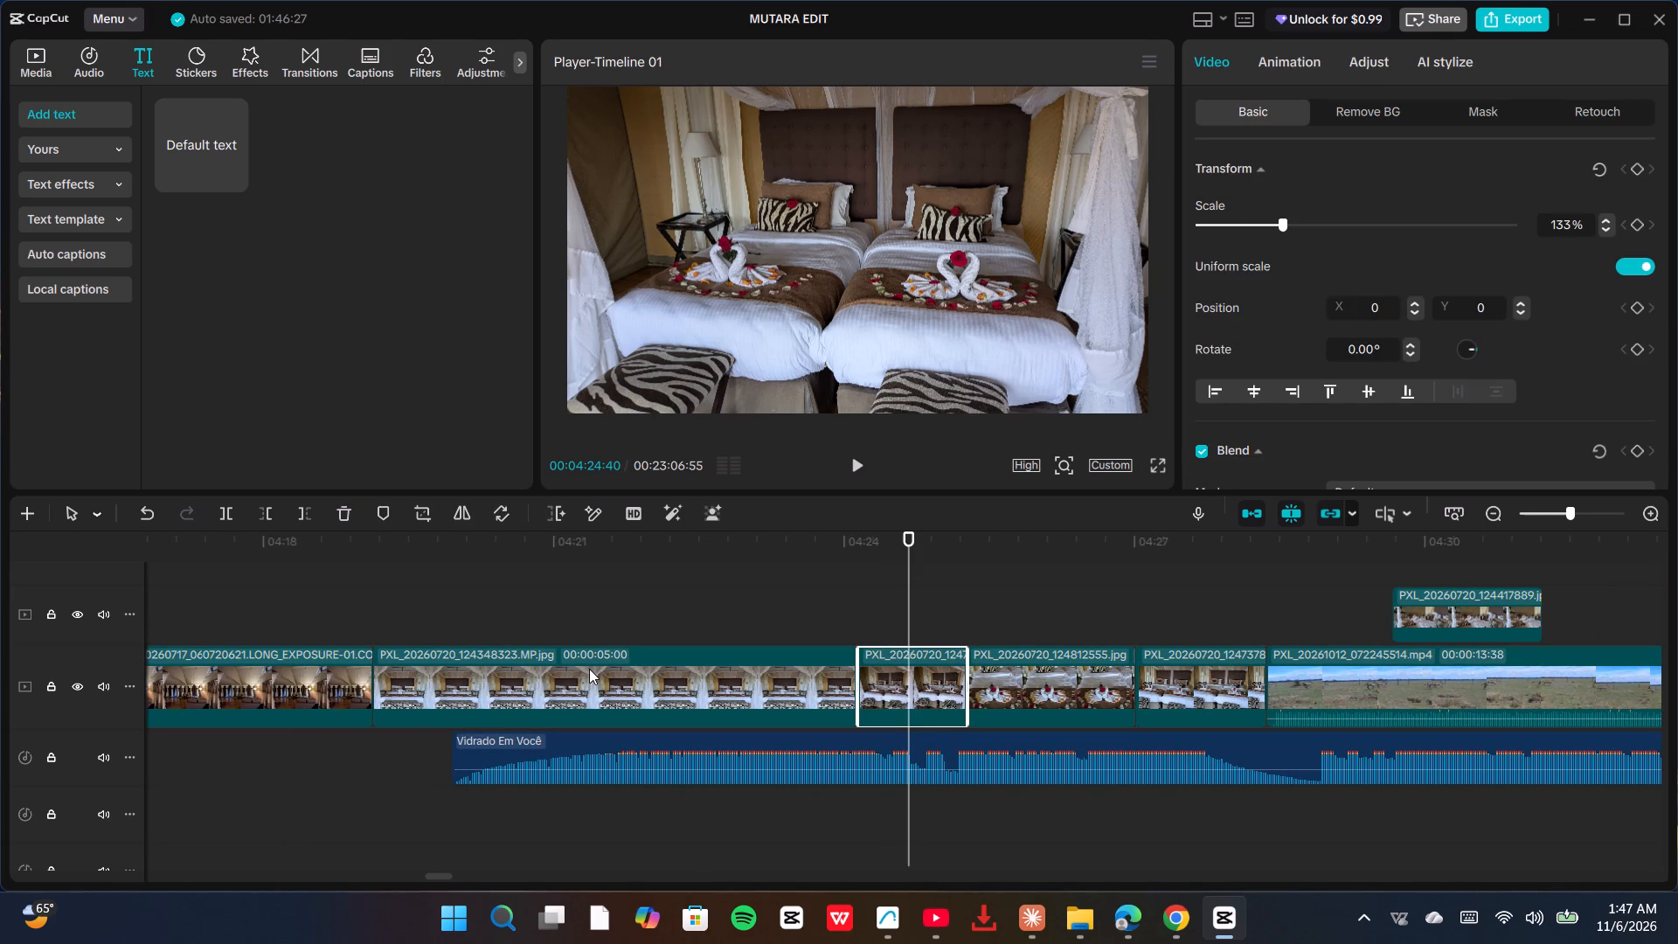
key(ctrl+c)
click(960, 622)
key(ctrl+v)
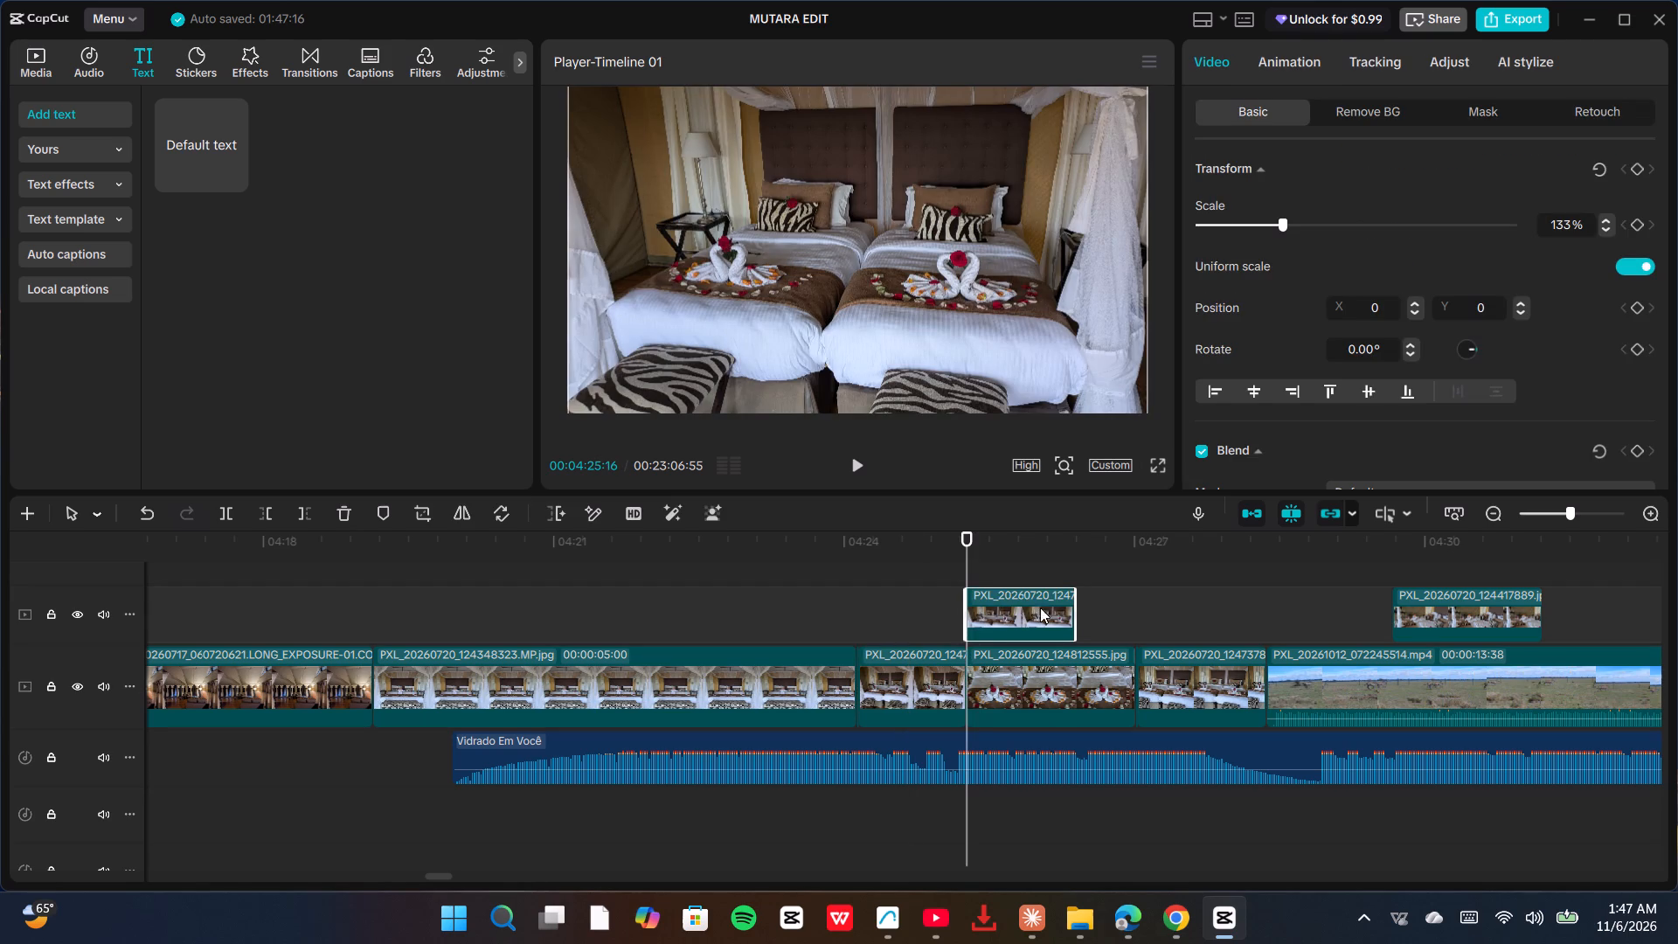
drag(1076, 622, 973, 622)
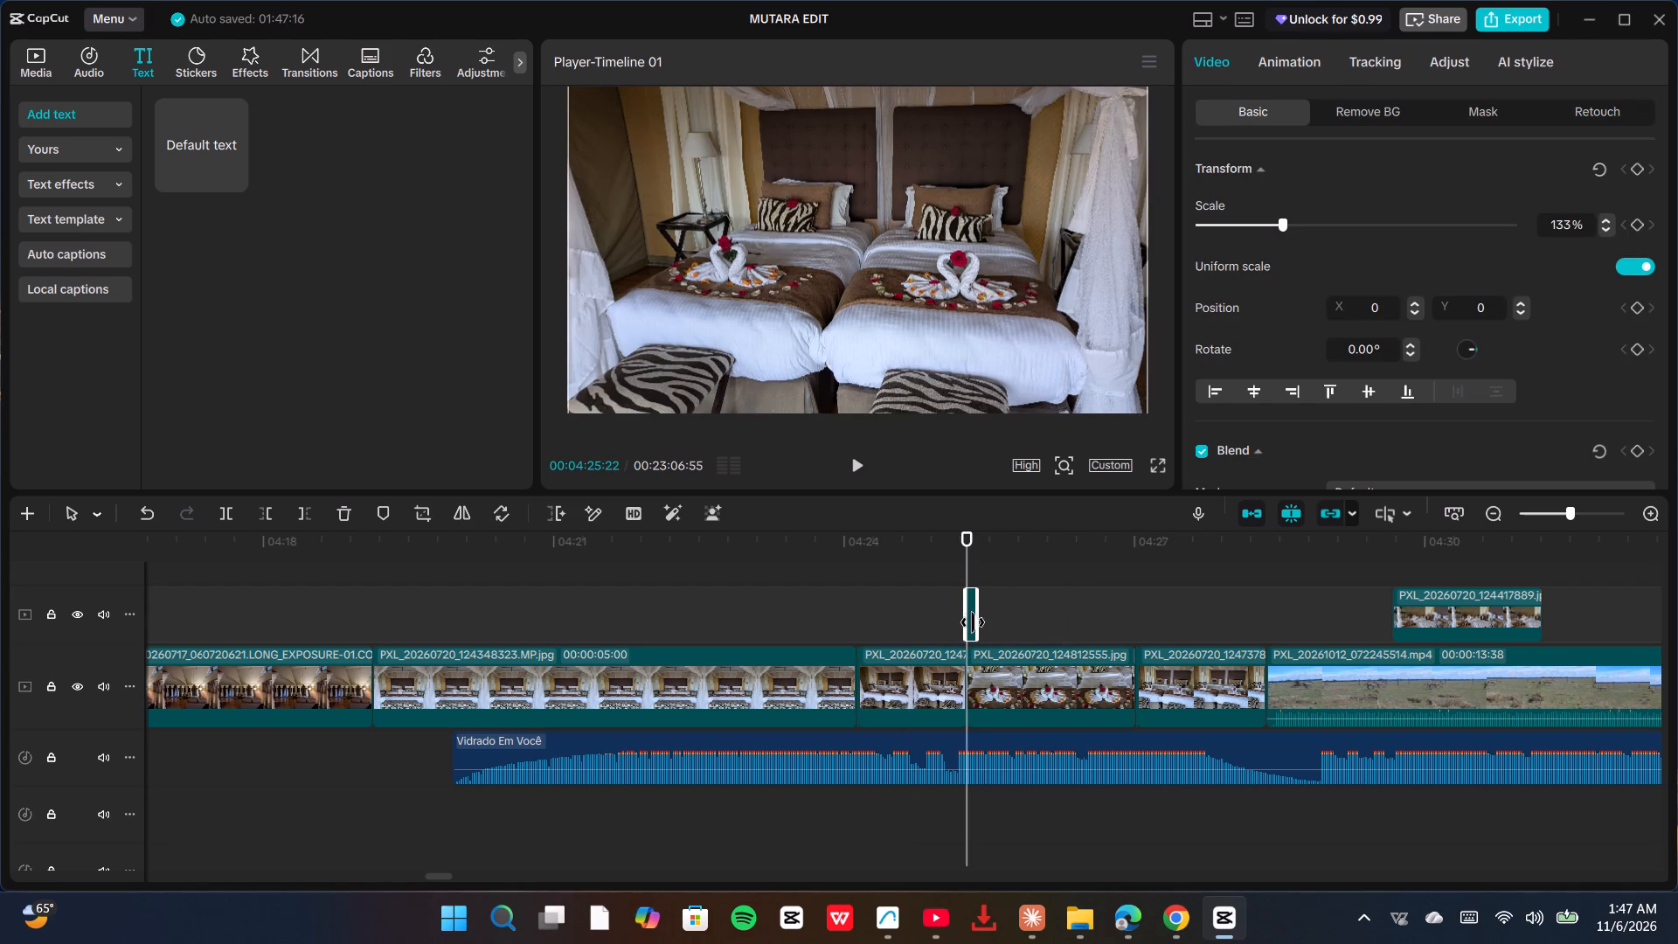
drag(973, 622, 972, 621)
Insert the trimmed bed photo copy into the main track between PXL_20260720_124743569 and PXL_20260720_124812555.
ctrl+scroll(981, 638, up, 5)
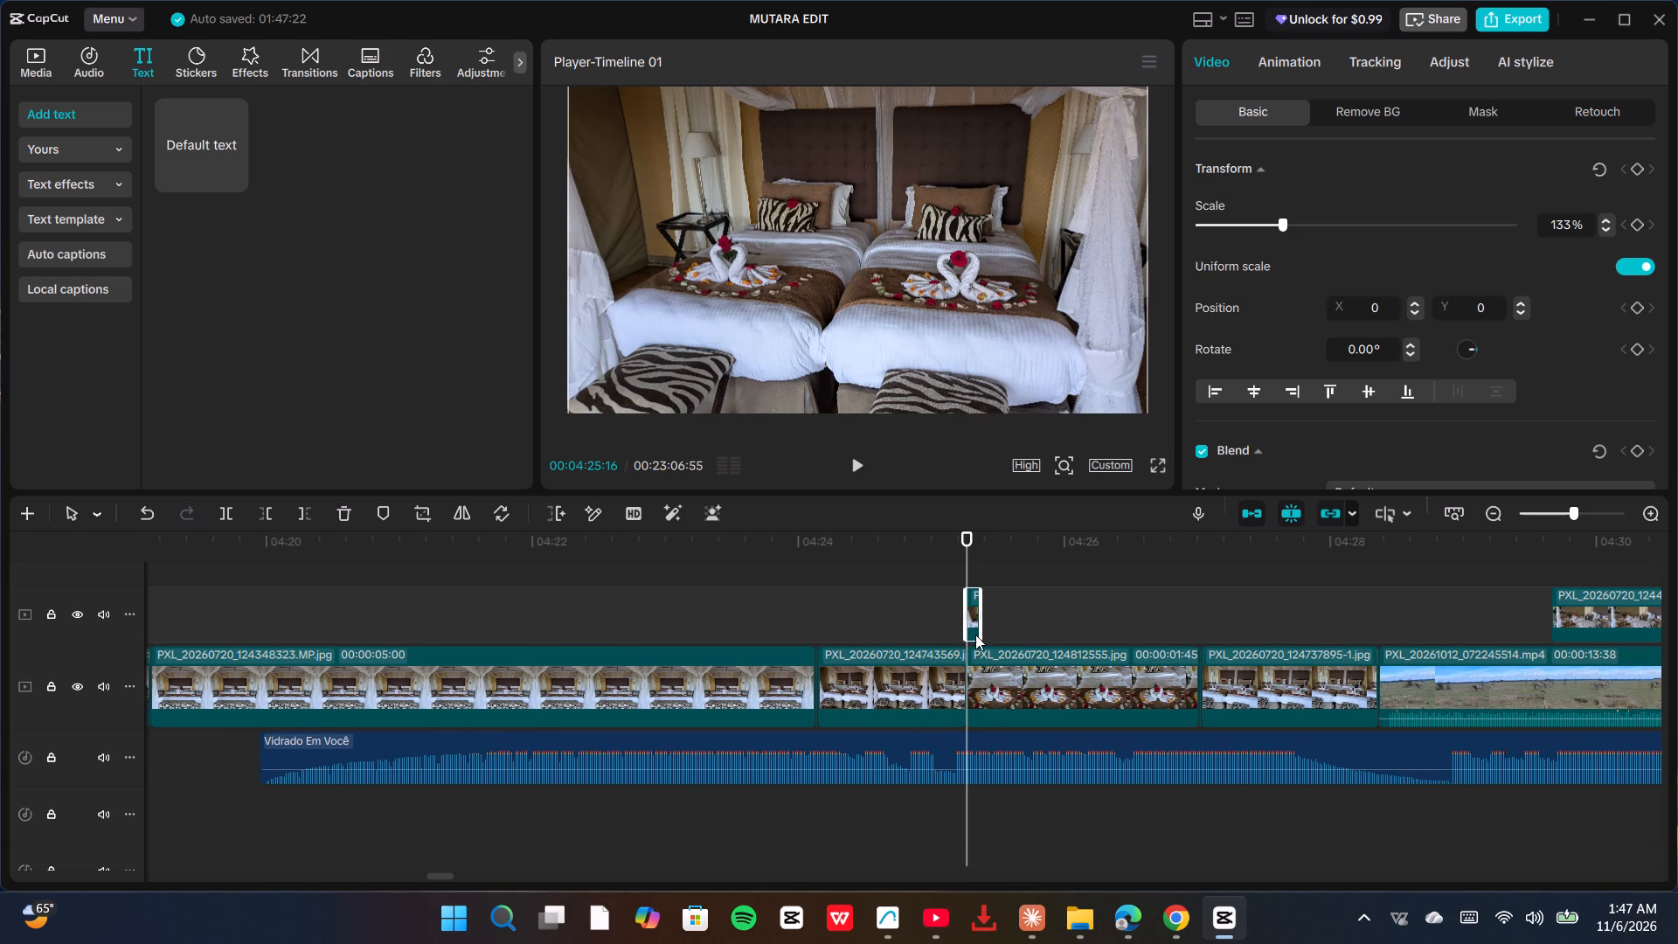
ctrl+scroll(977, 633, up, 6)
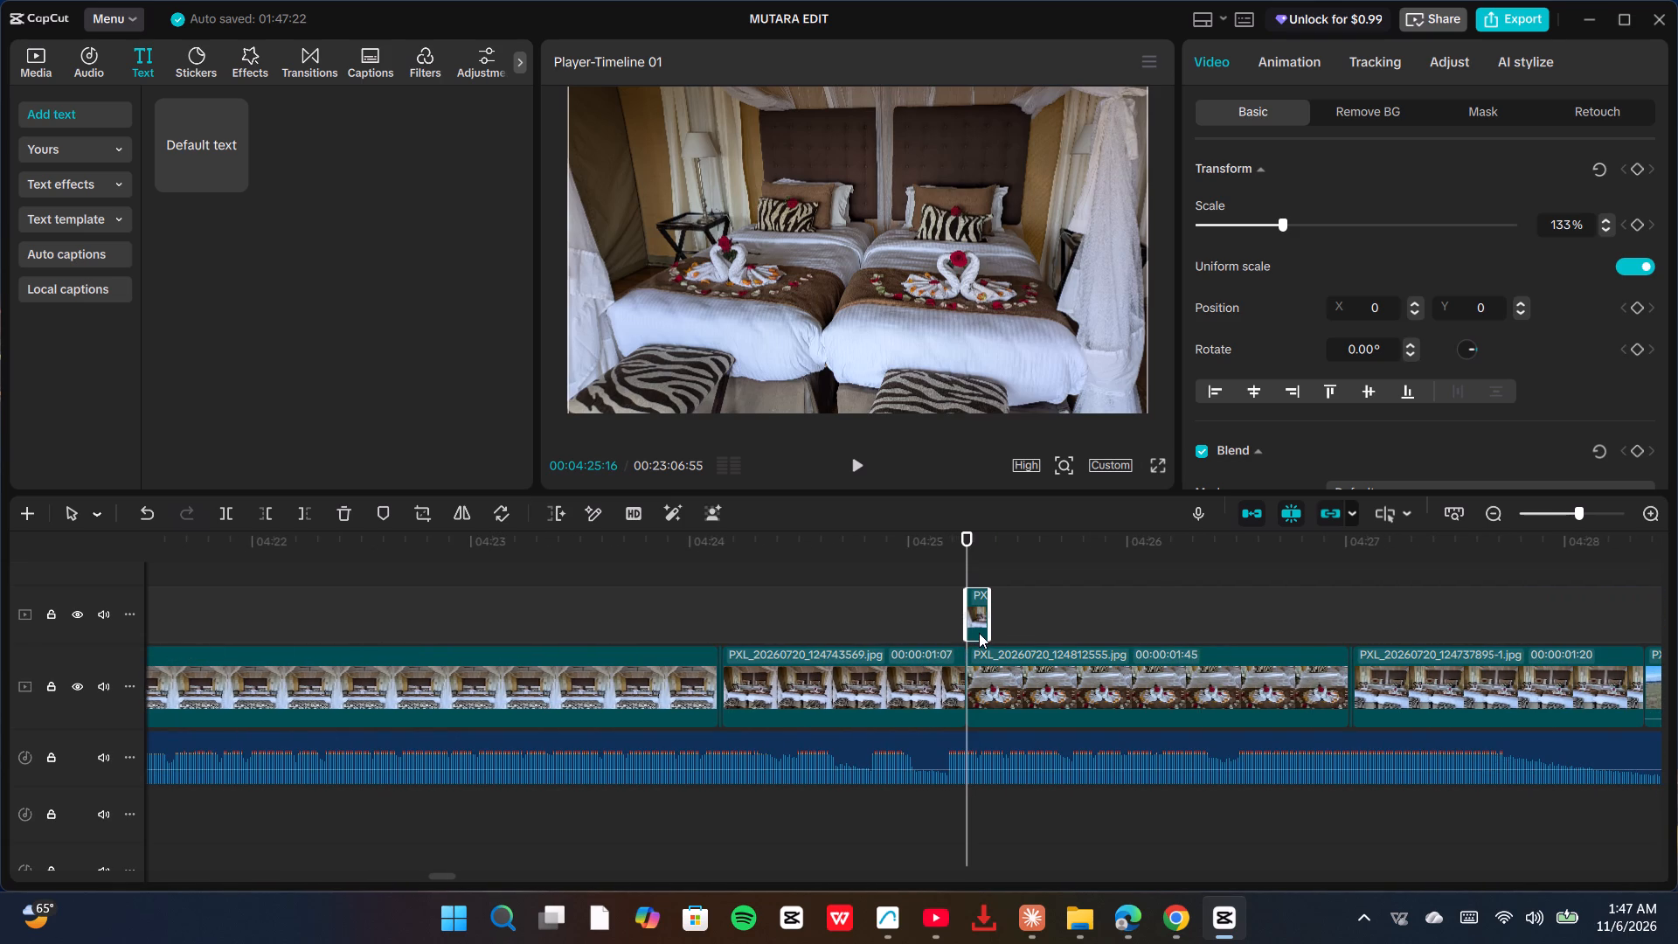
drag(979, 633, 974, 701)
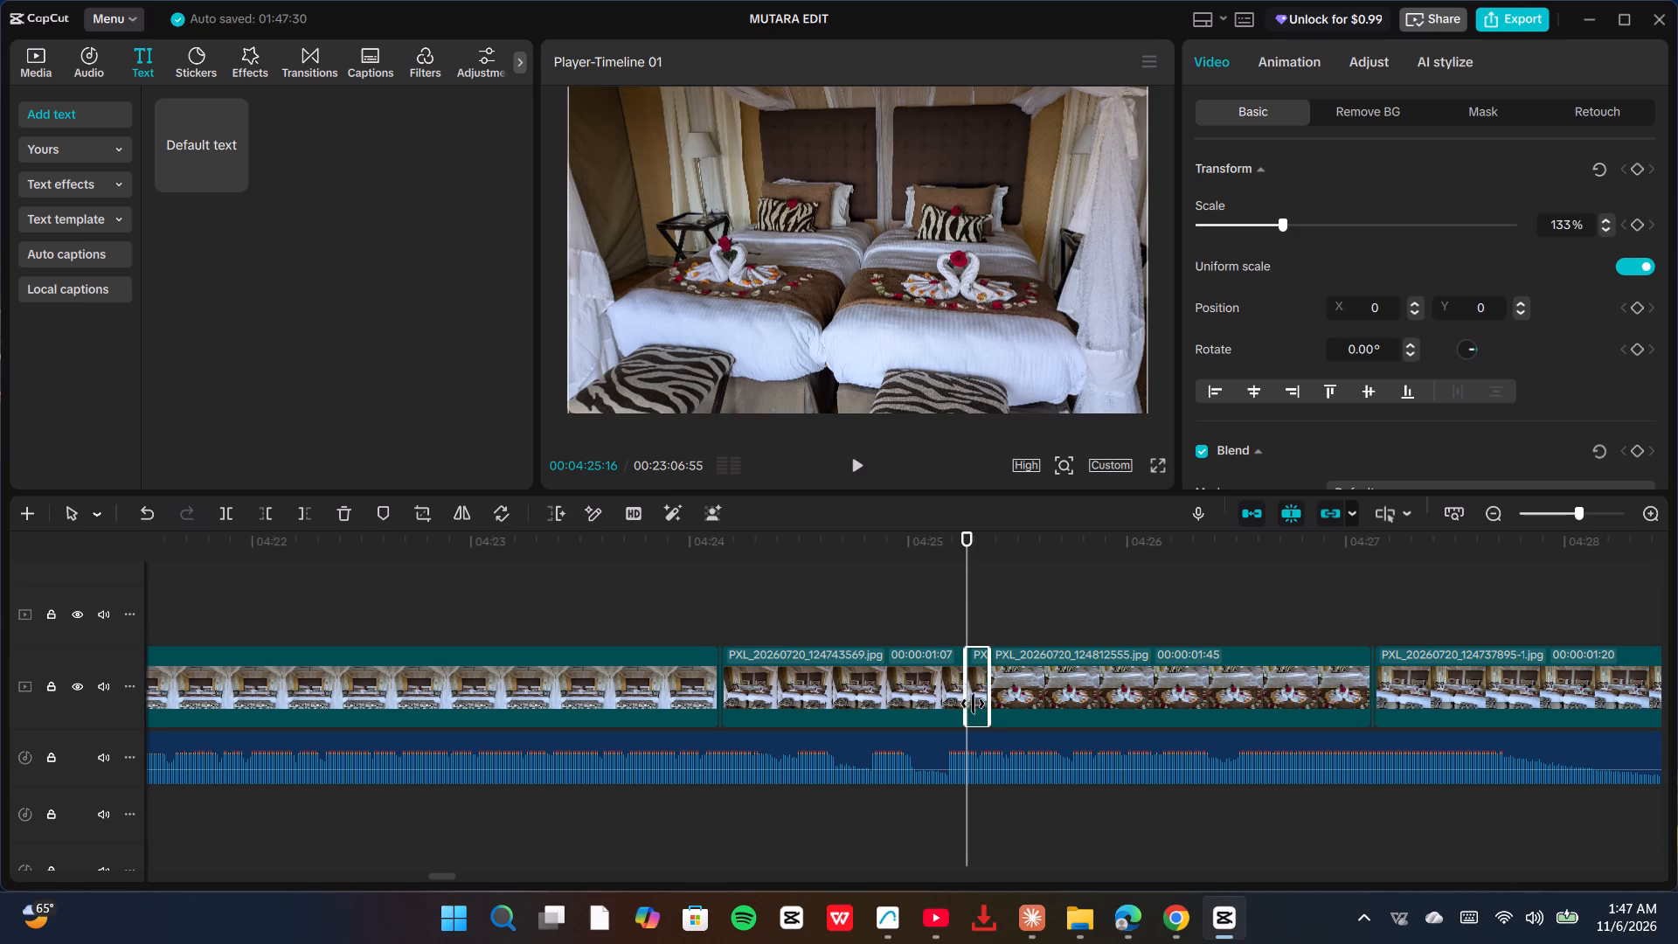
Play the bed photos from about 04:24 to 04:25:42 to check the inserted copy against the music.
click(905, 605)
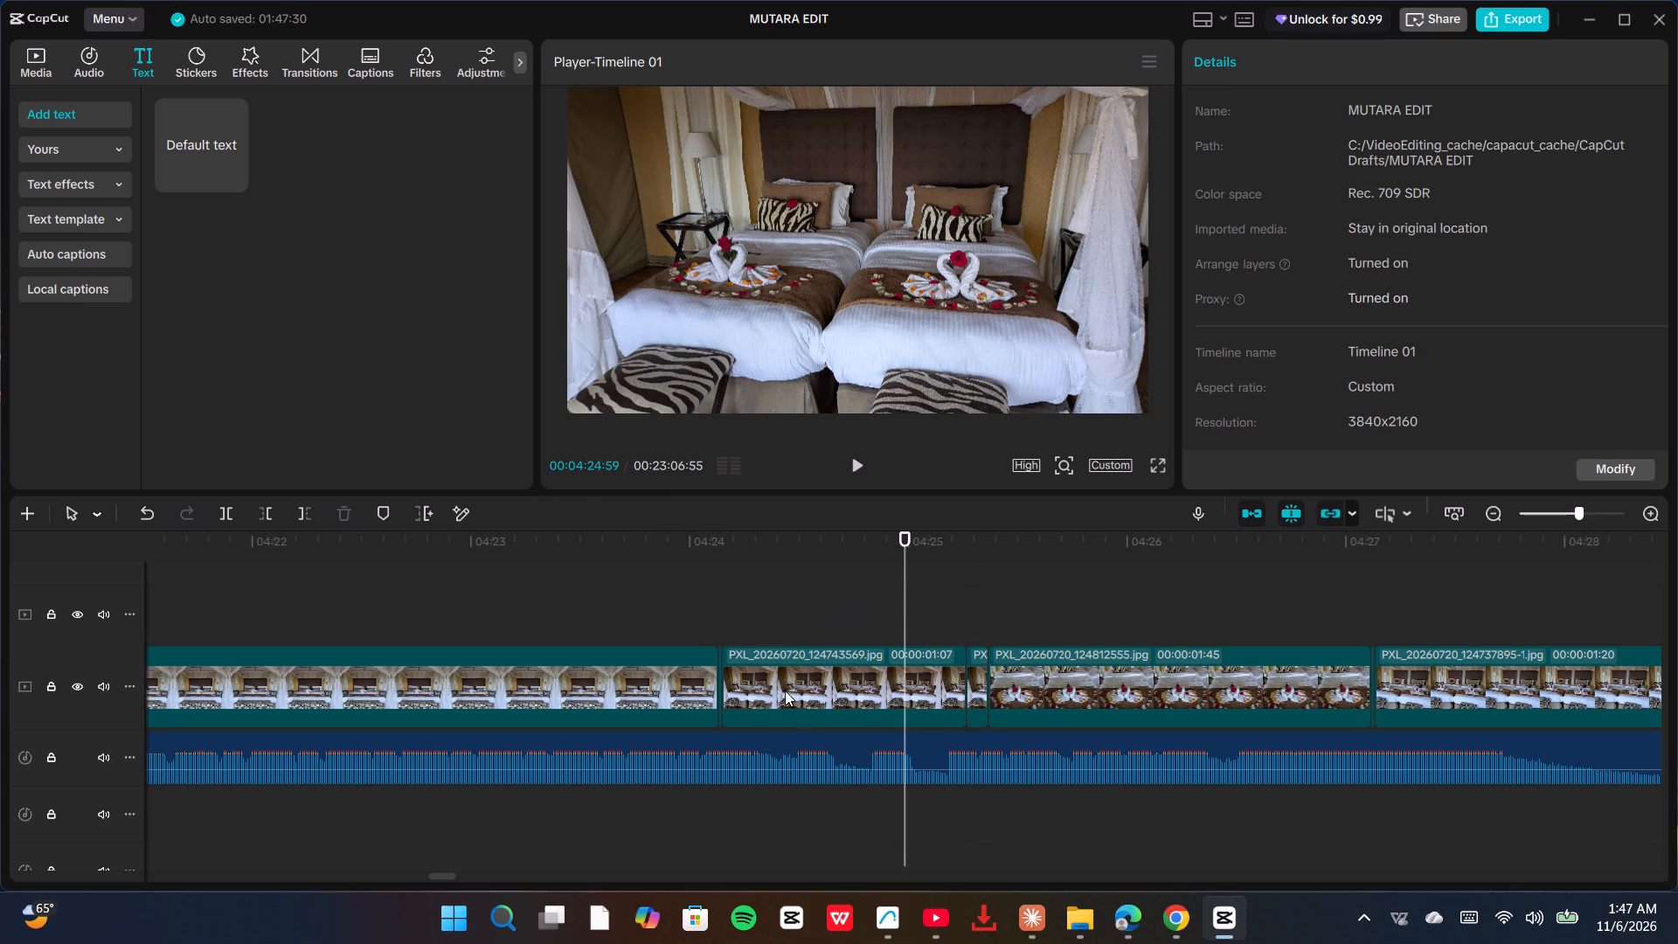
click(744, 575)
click(857, 471)
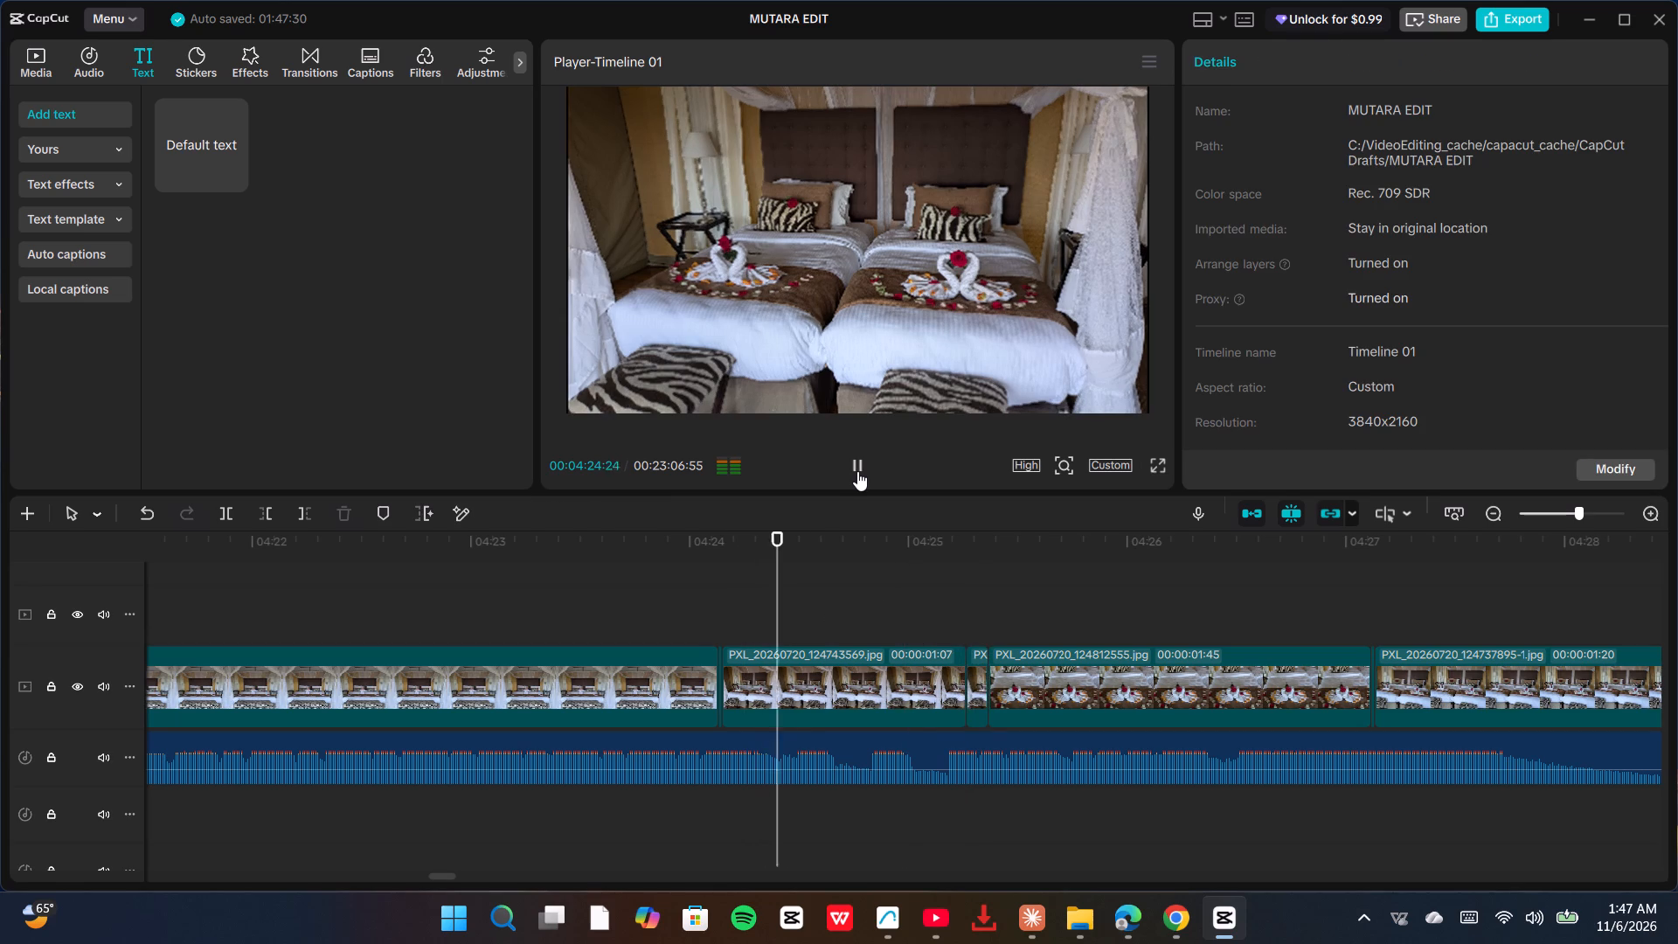
click(857, 471)
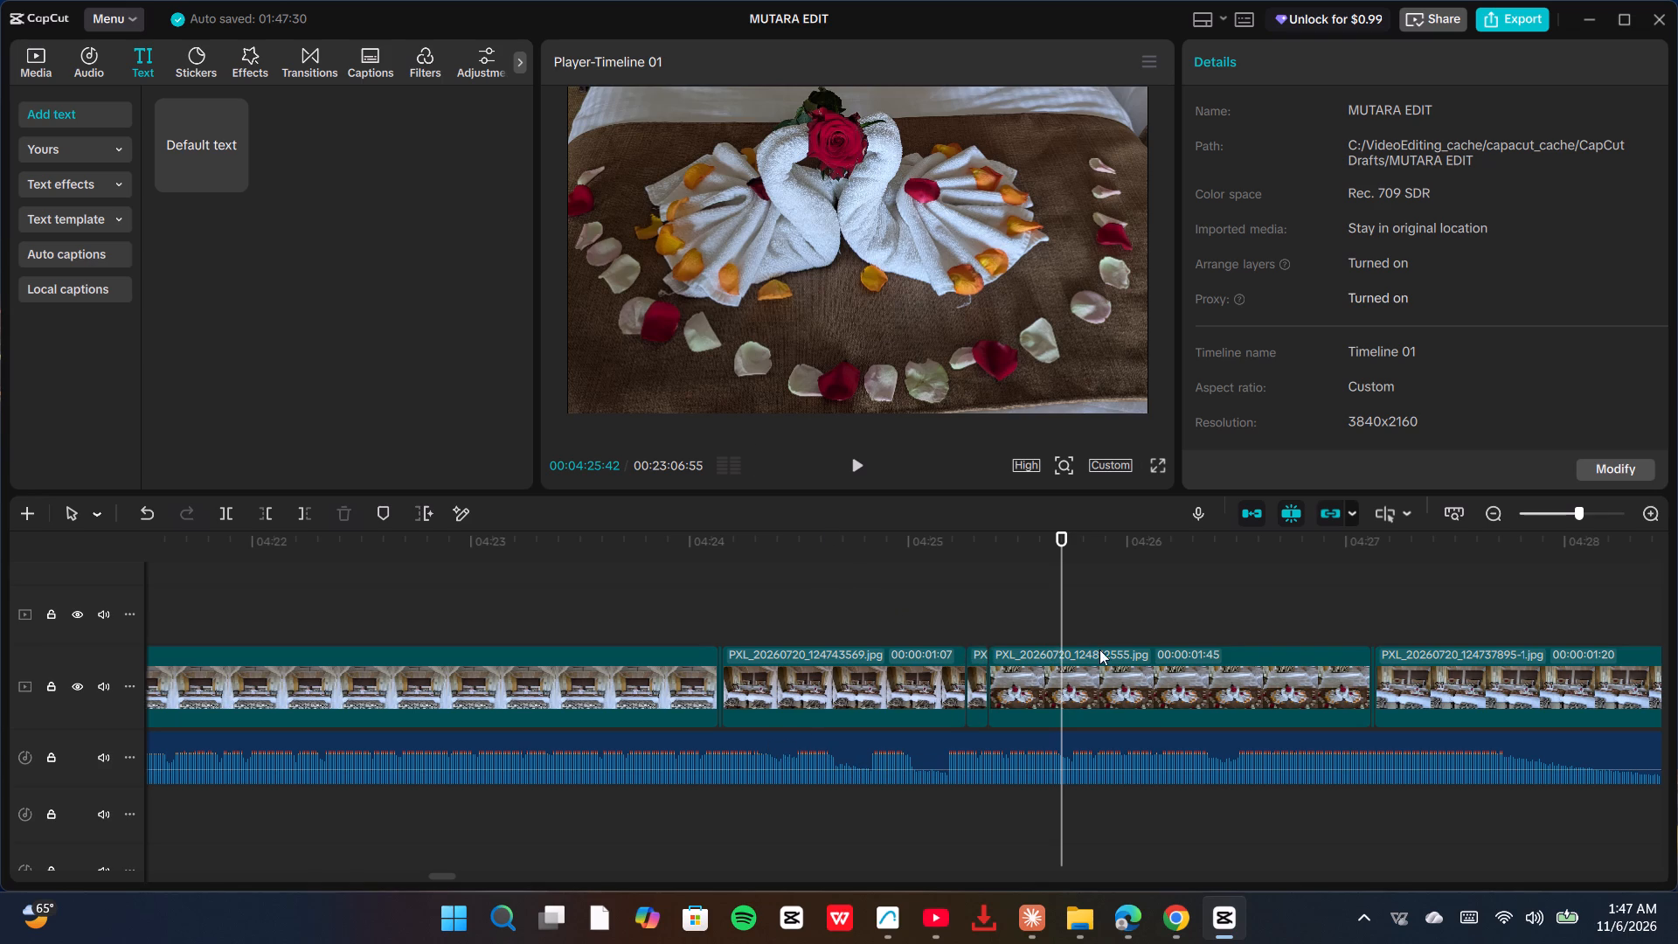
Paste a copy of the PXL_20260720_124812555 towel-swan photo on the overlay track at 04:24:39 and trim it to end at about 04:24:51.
click(1135, 654)
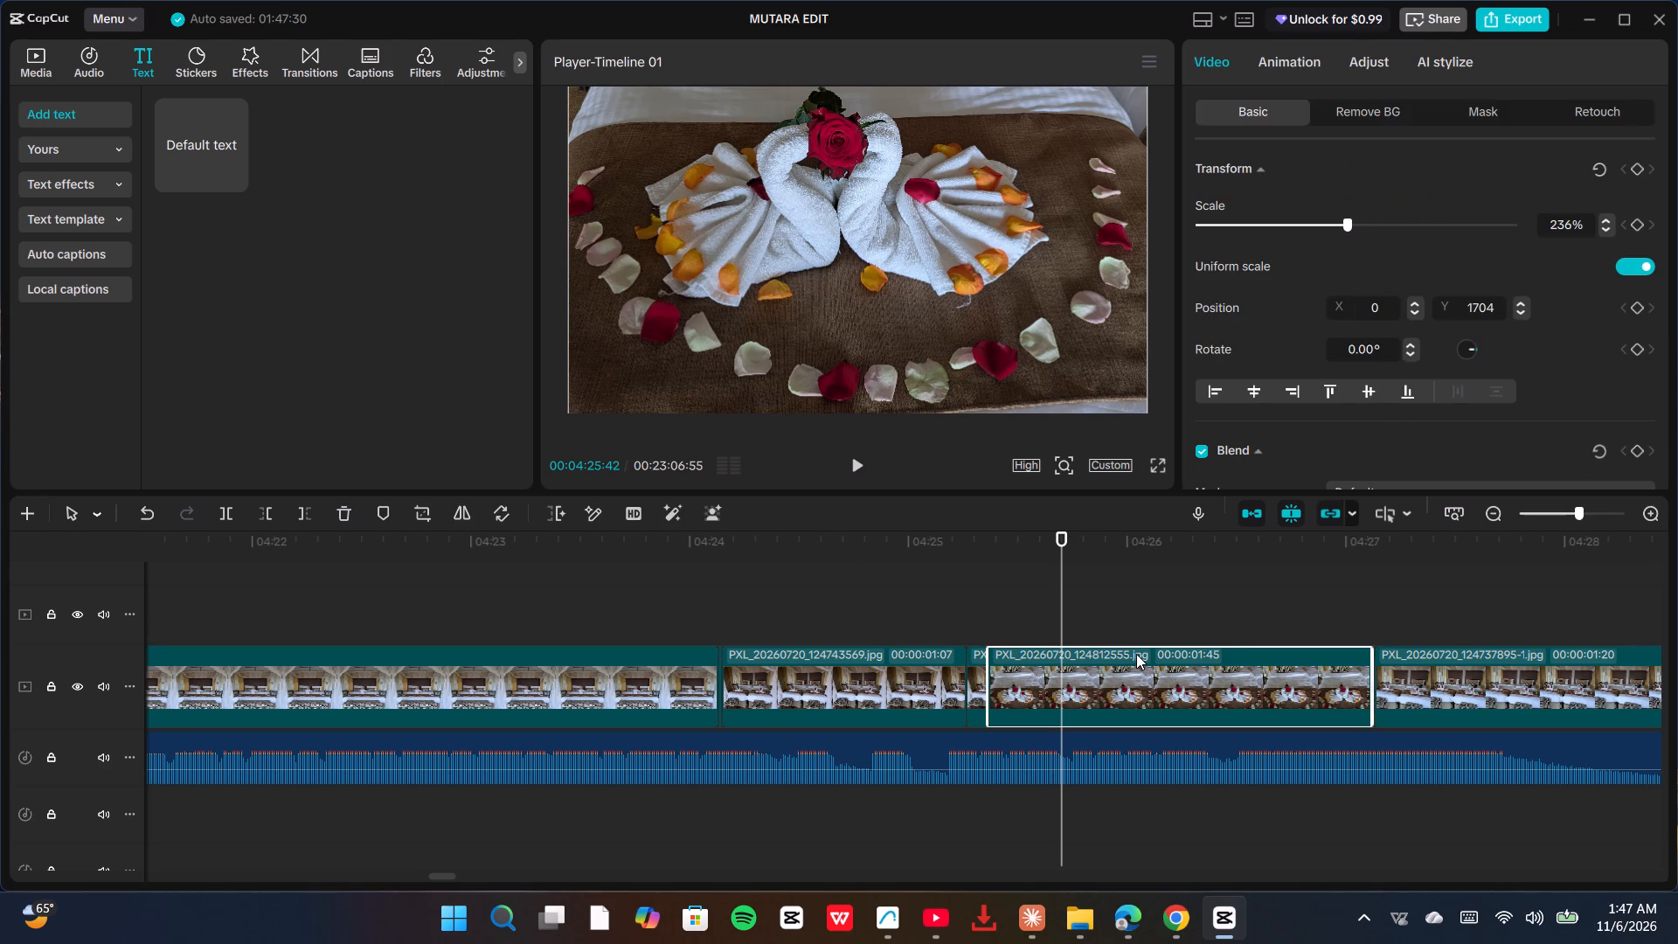
key(ctrl+c)
click(830, 611)
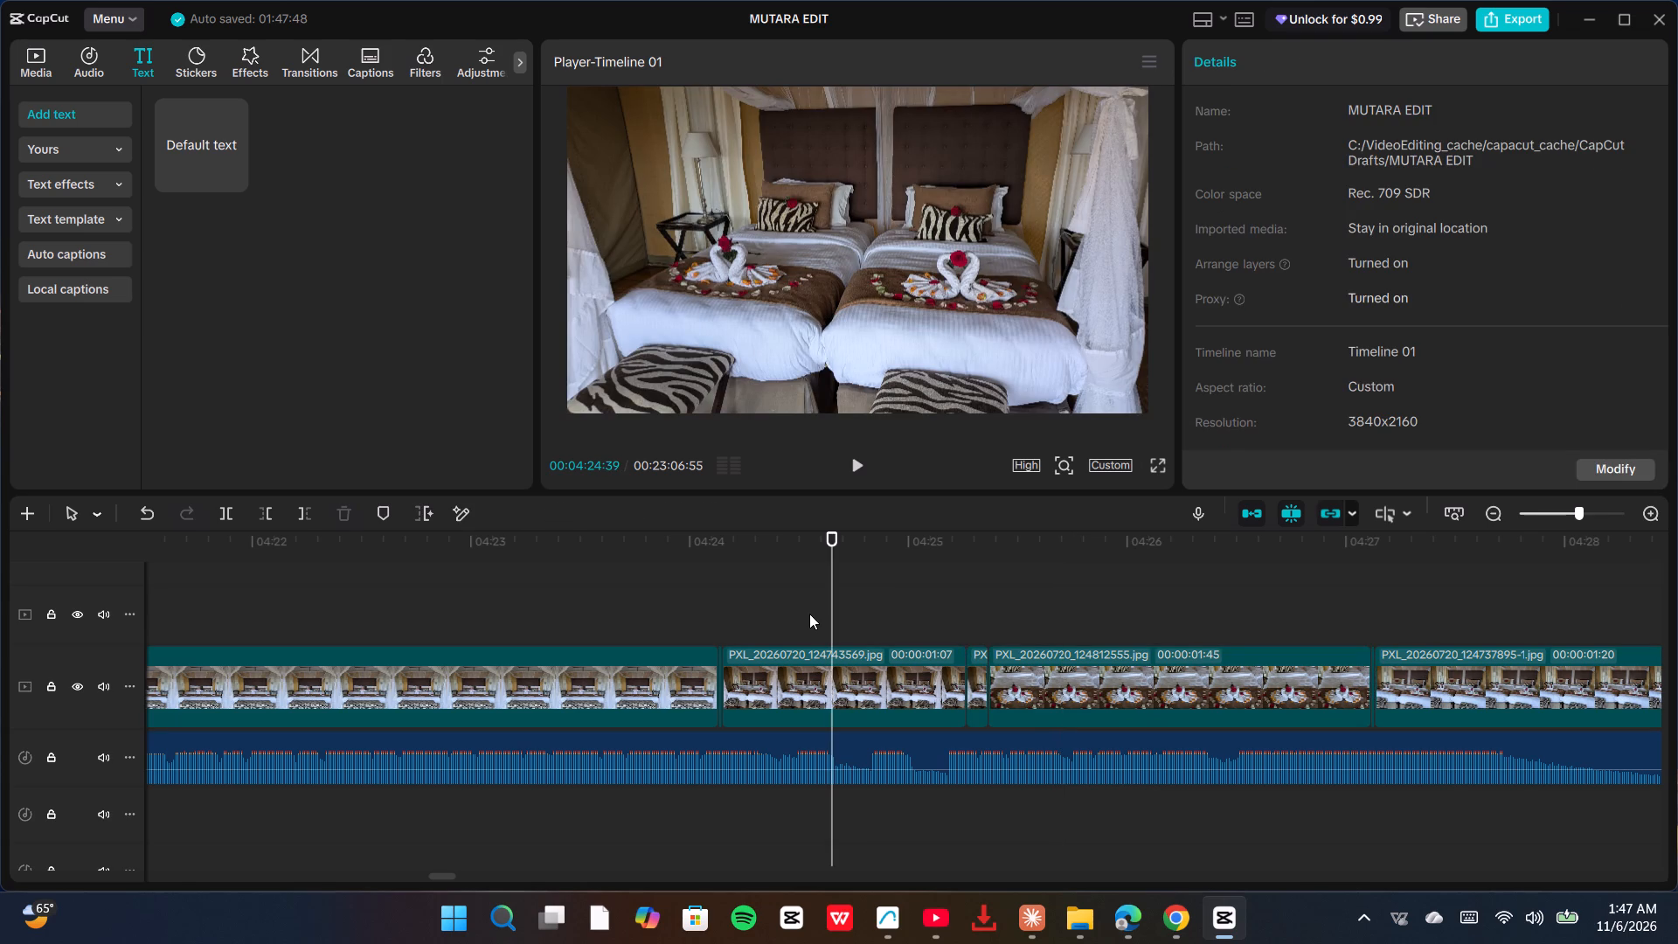
key(ctrl+v)
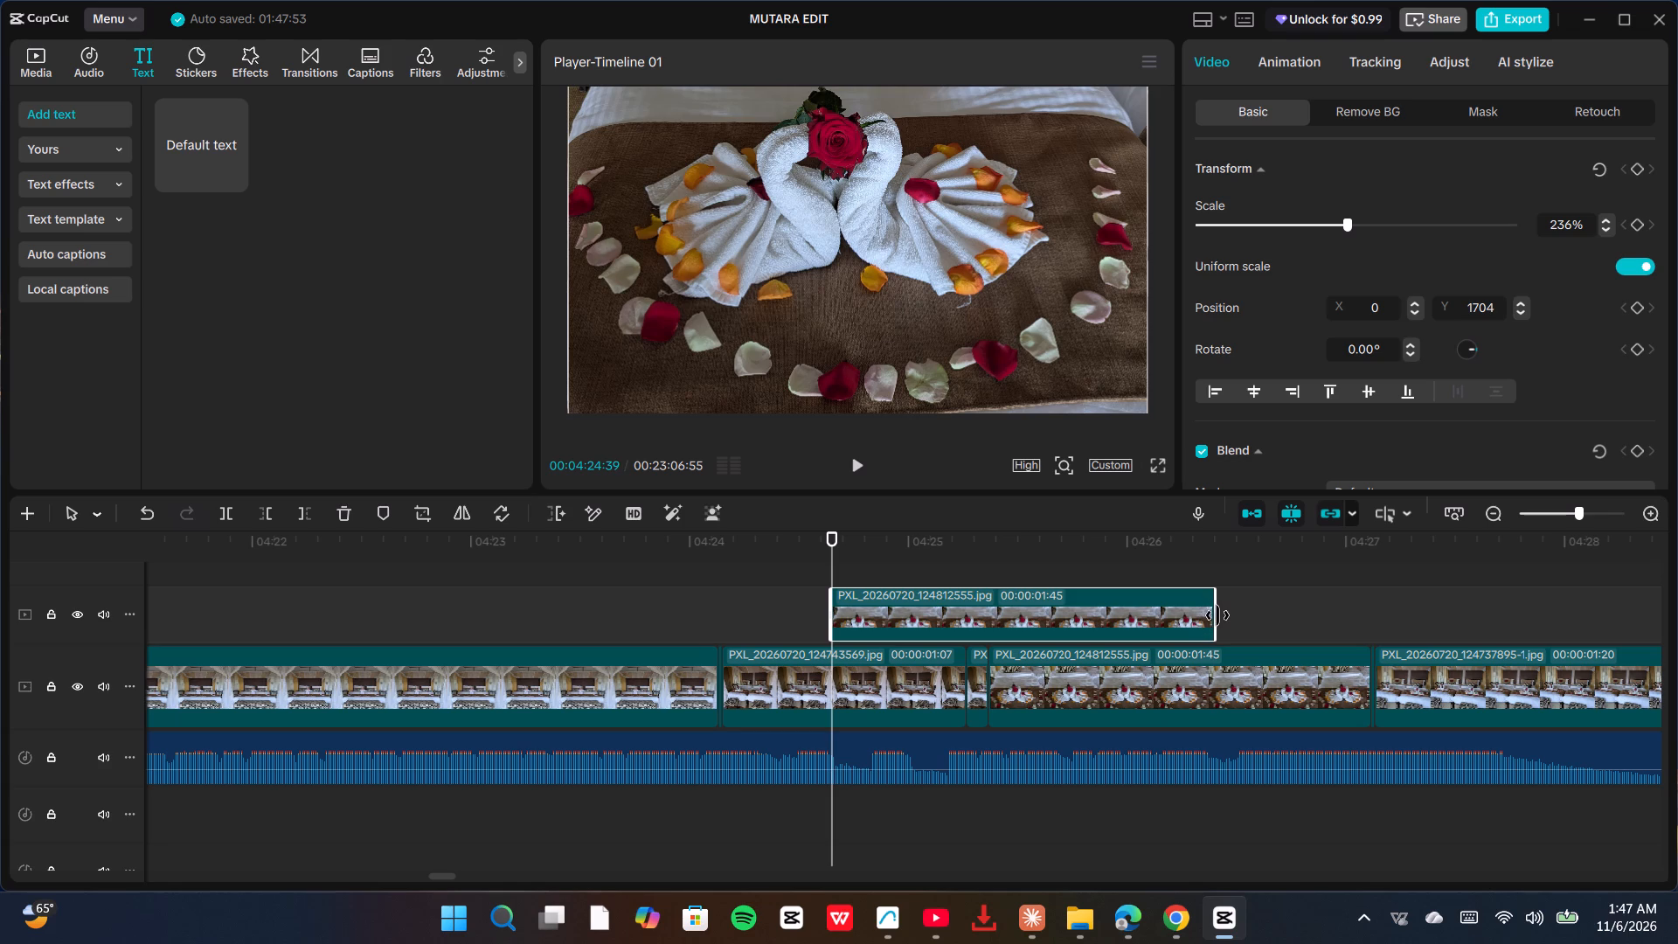
drag(1217, 615, 877, 648)
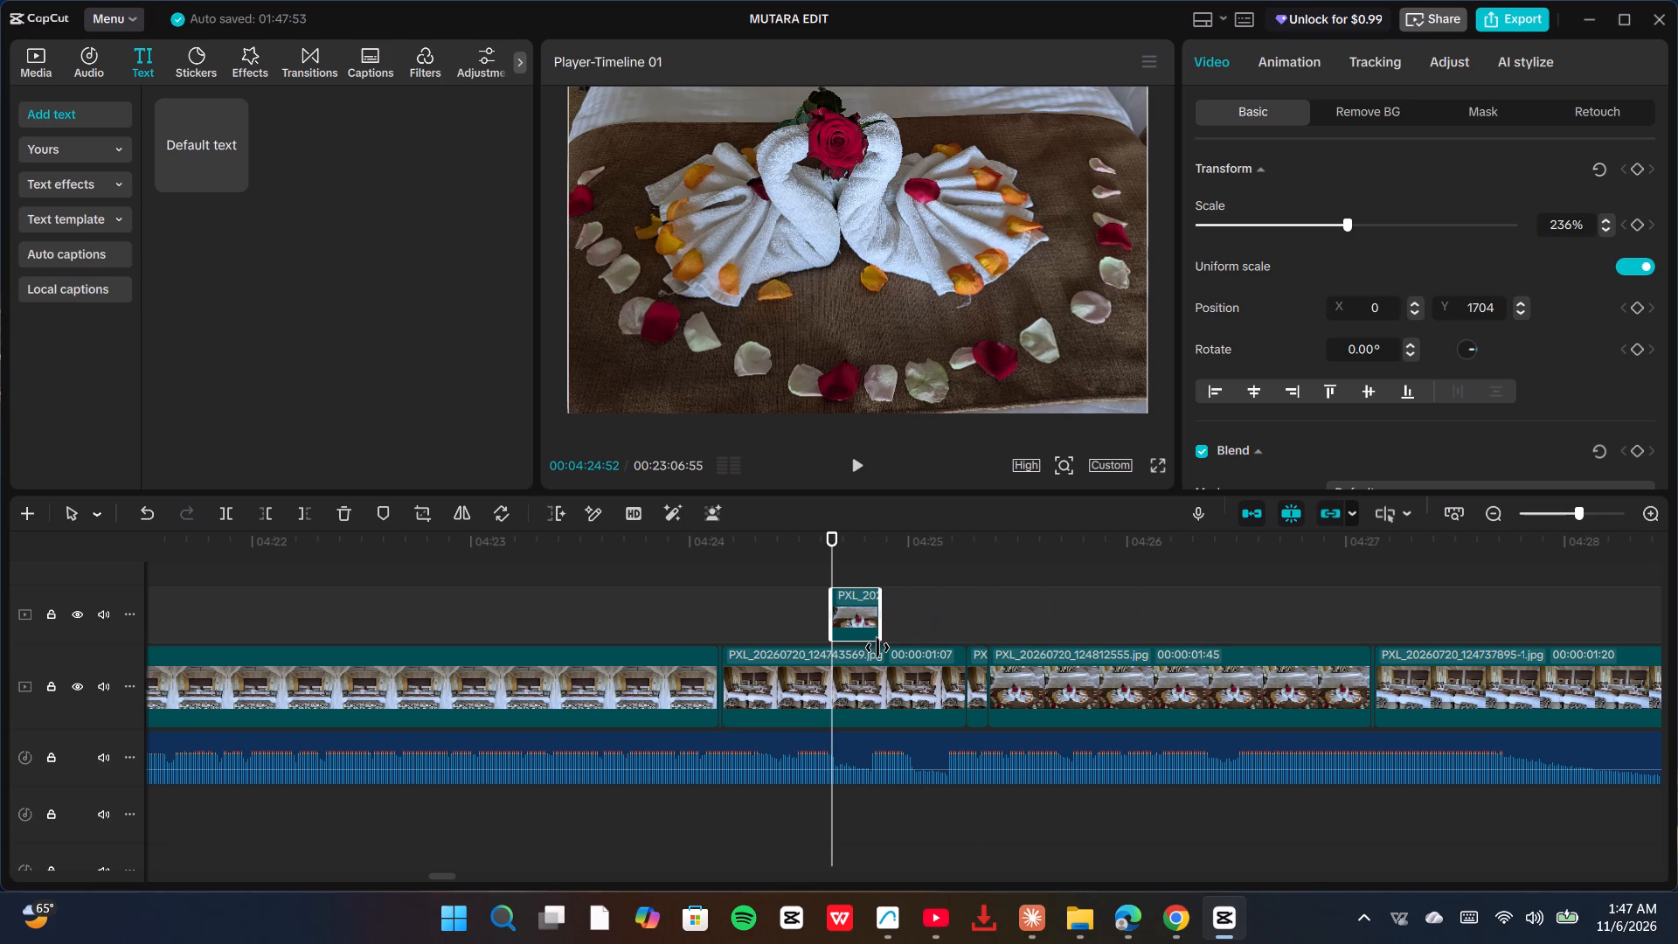
drag(877, 648, 874, 650)
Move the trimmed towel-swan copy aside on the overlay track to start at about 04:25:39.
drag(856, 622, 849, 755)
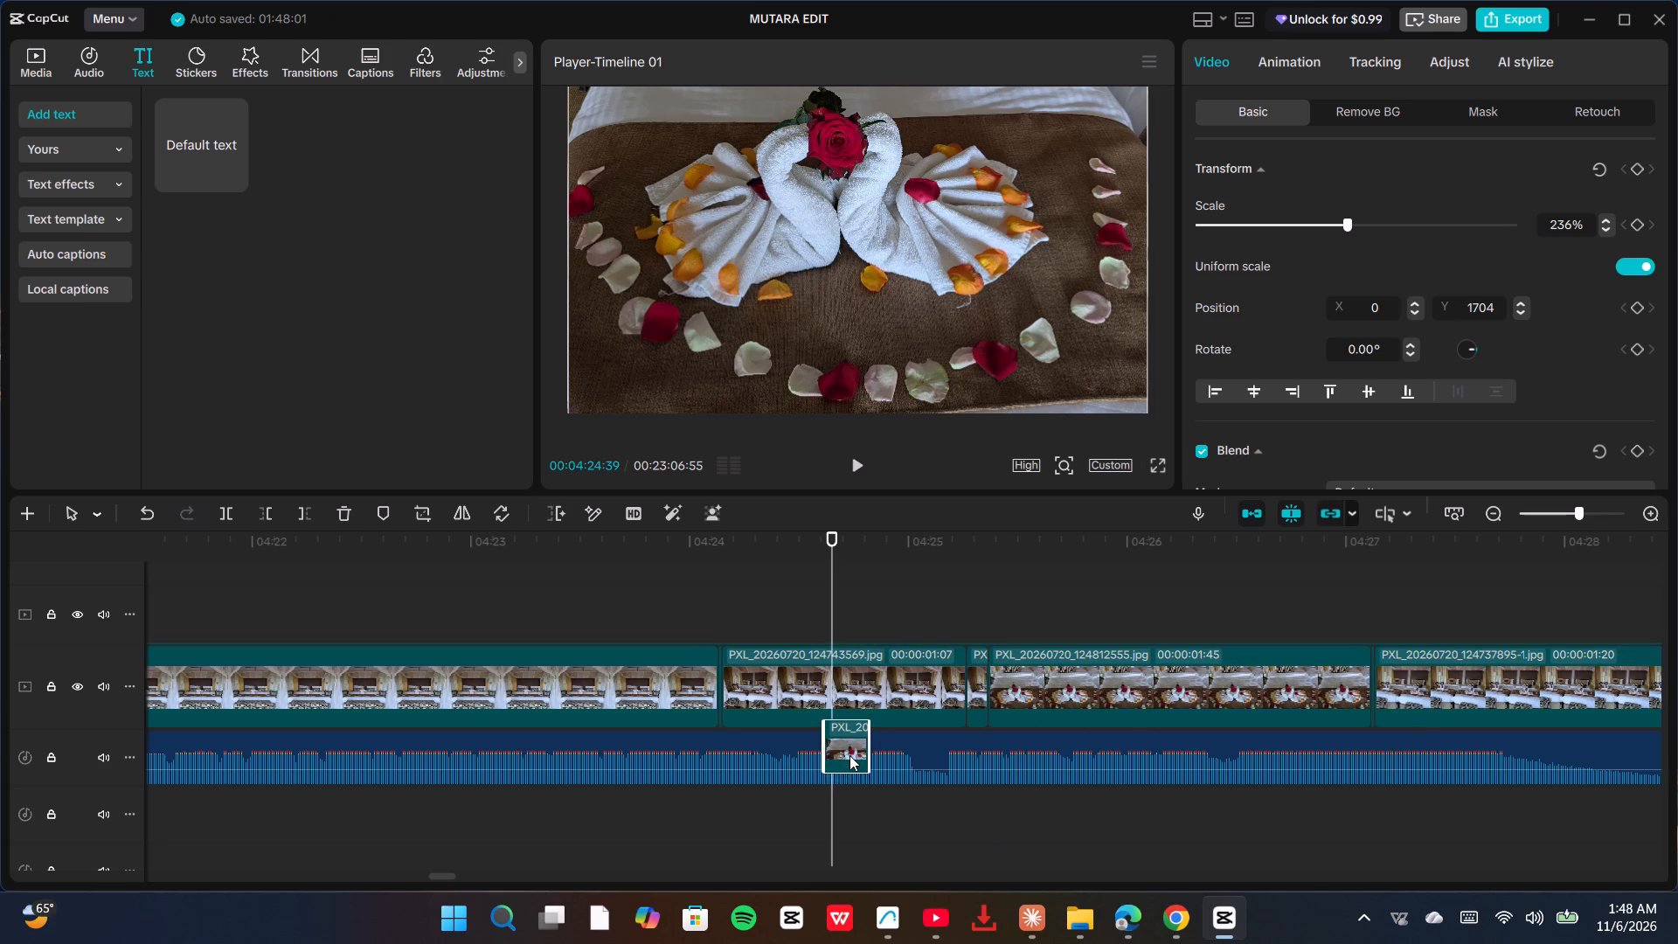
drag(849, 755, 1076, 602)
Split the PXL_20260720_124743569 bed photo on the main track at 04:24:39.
click(832, 676)
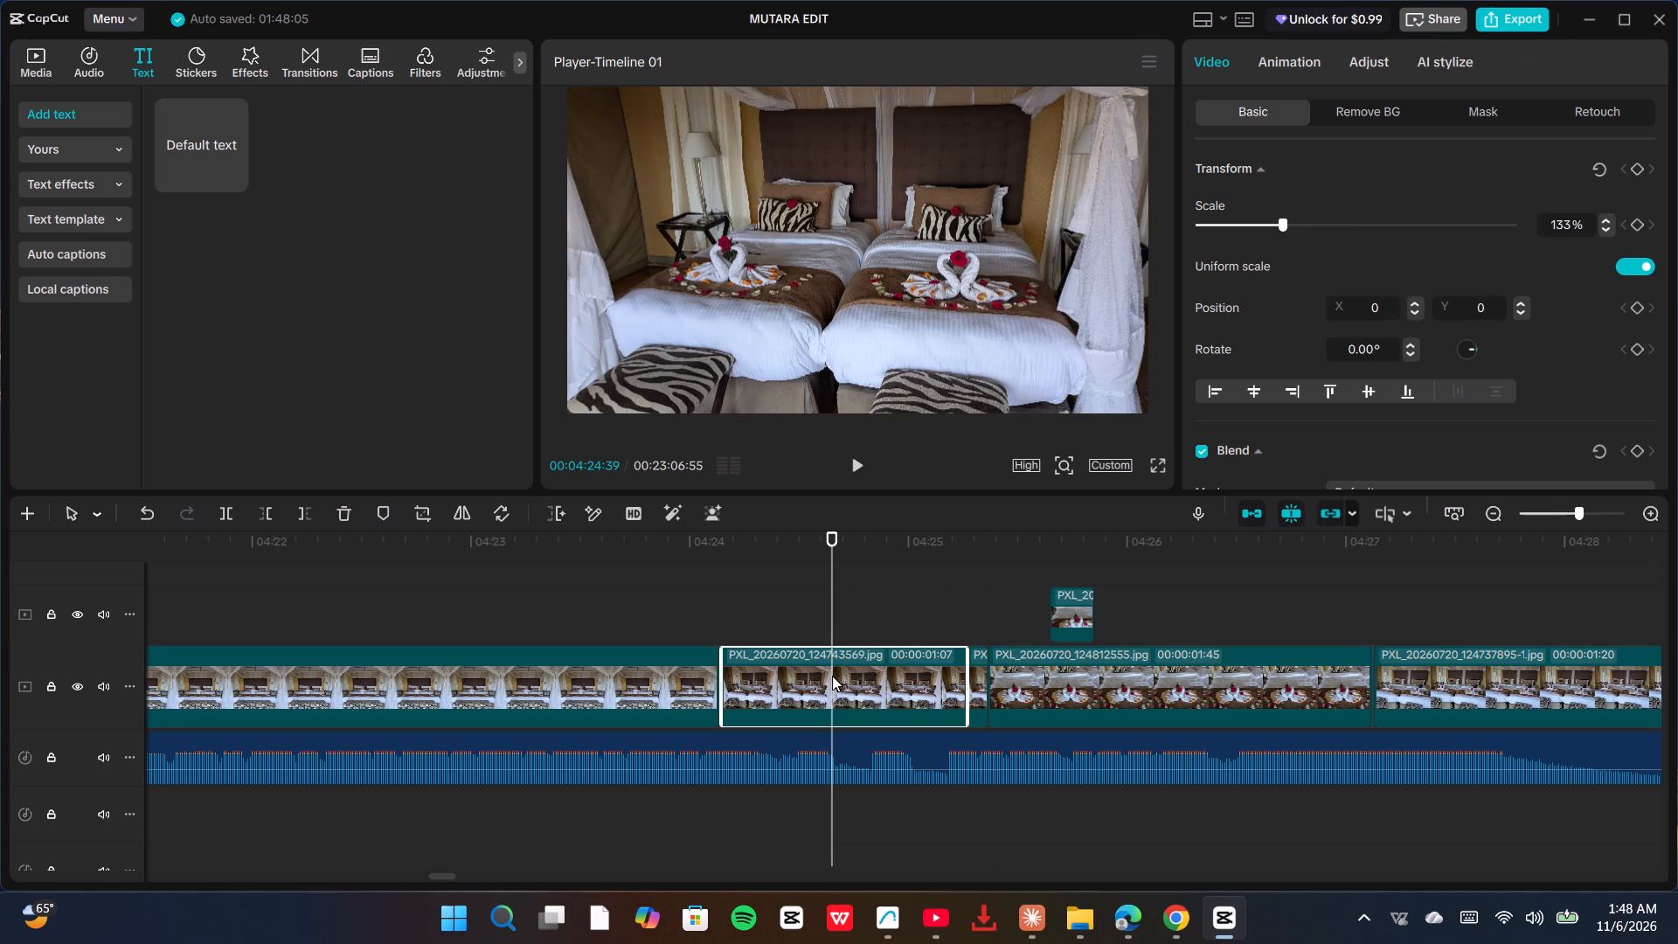
key(ctrl+b)
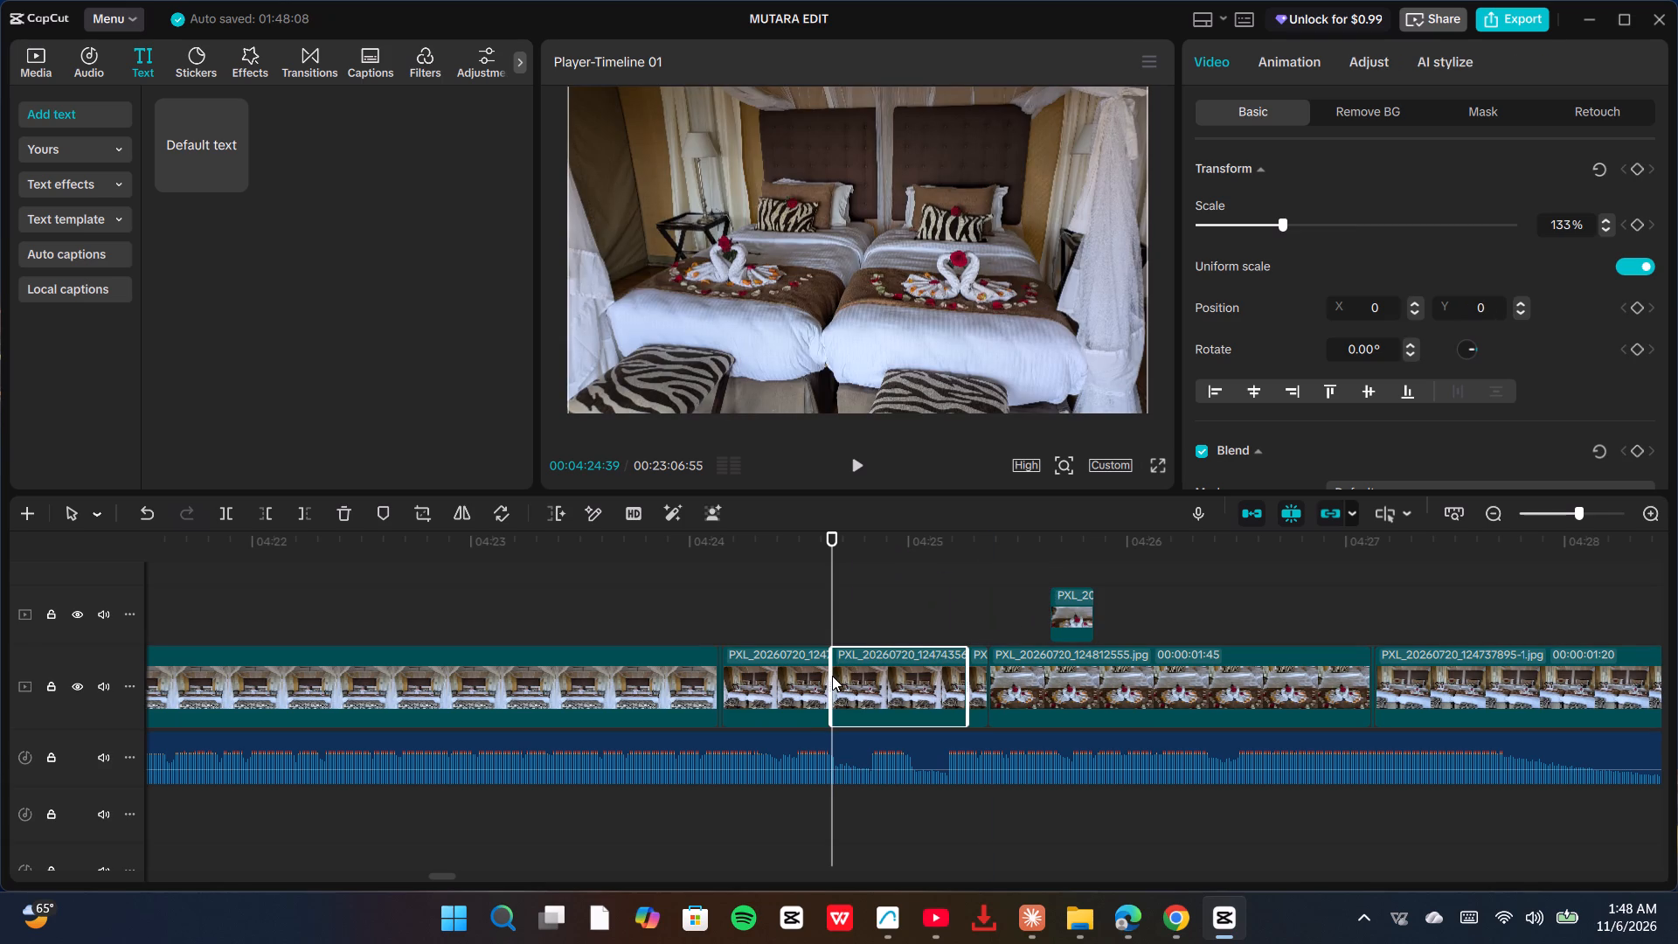
Move the short towel-swan overlay so it starts at the 04:24:39 cut in the bed photo.
drag(1065, 612, 1026, 618)
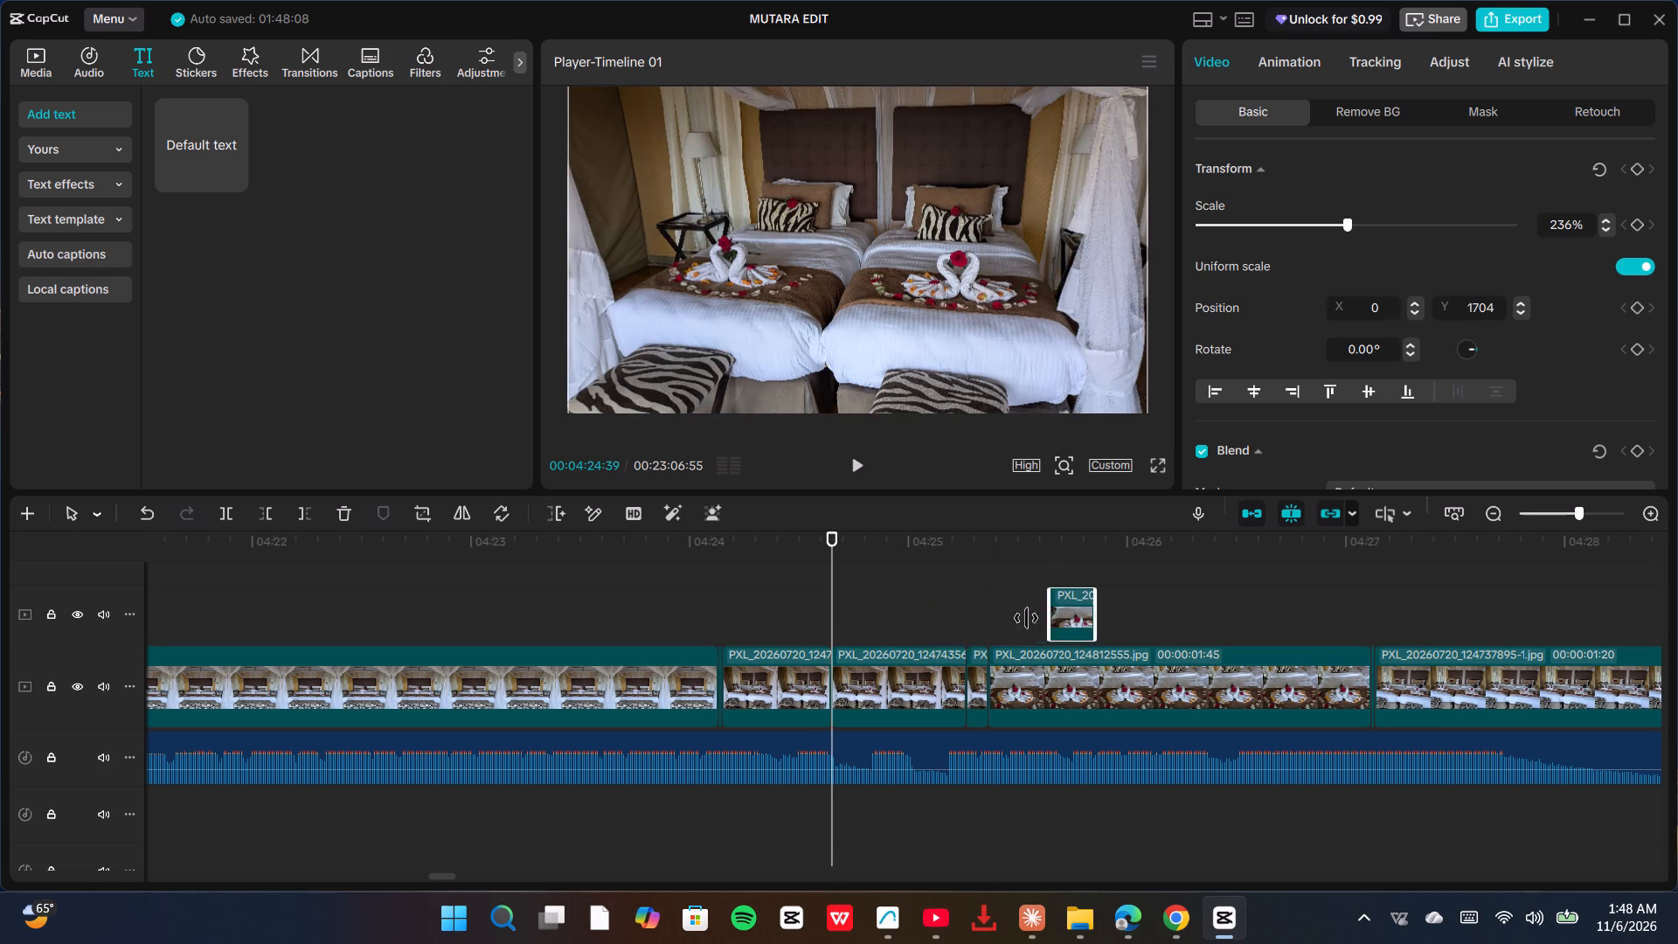
drag(1026, 618, 850, 613)
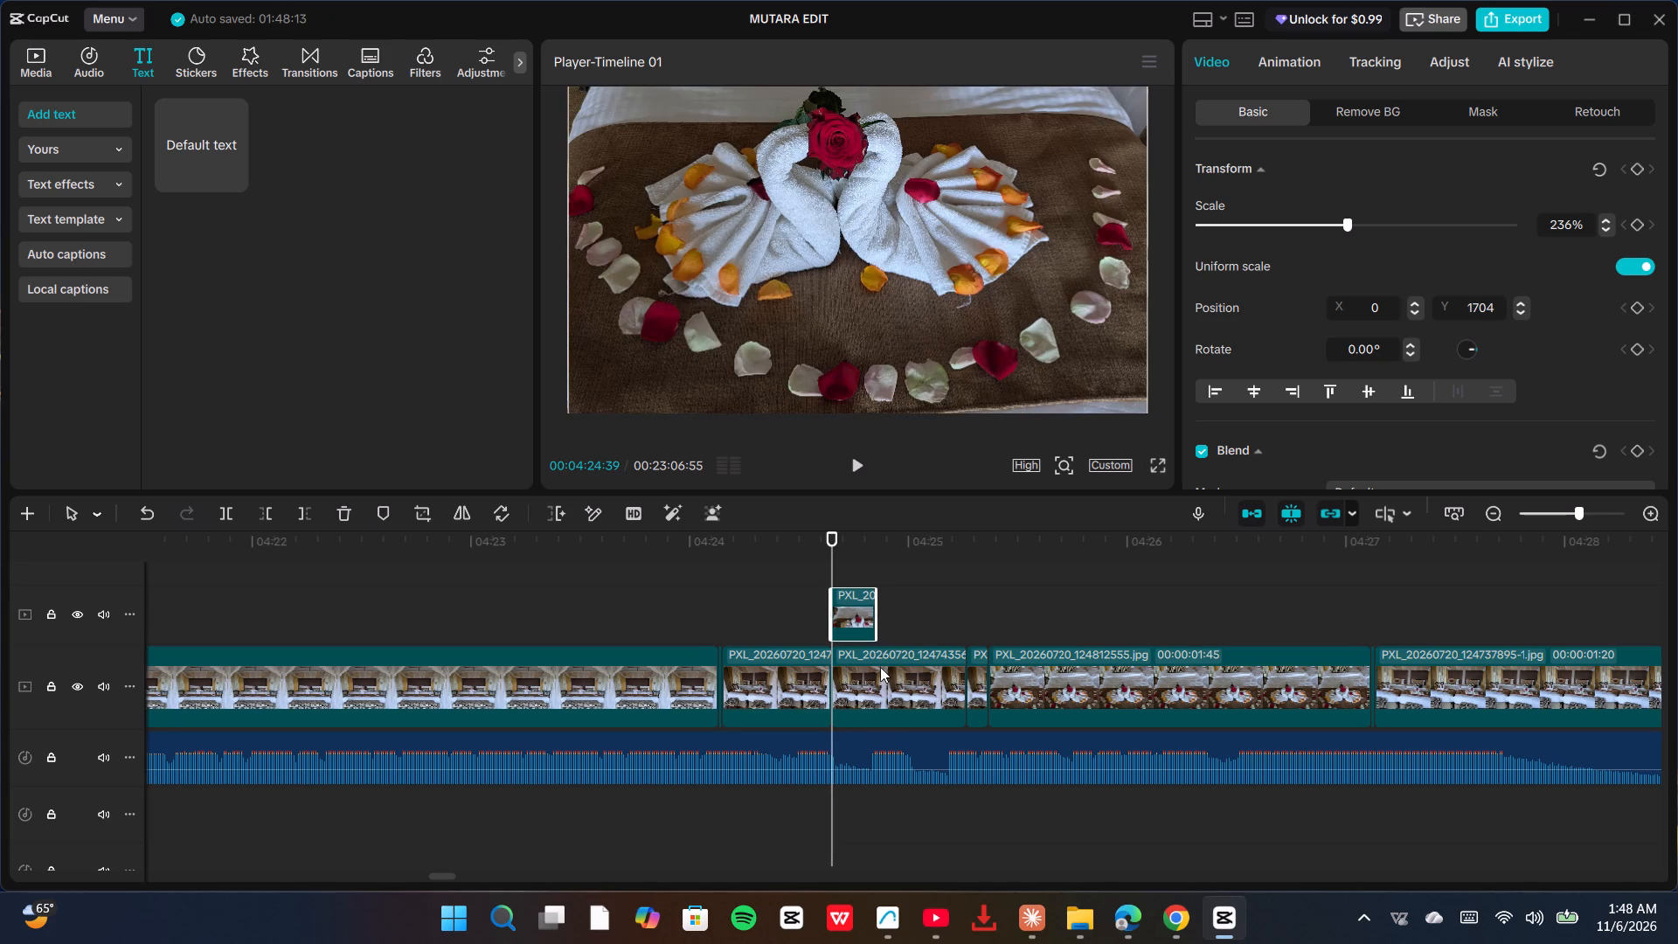
Split the main-track bed photo at 04:24:51, where the towel-swan overlay ends.
click(879, 676)
click(877, 628)
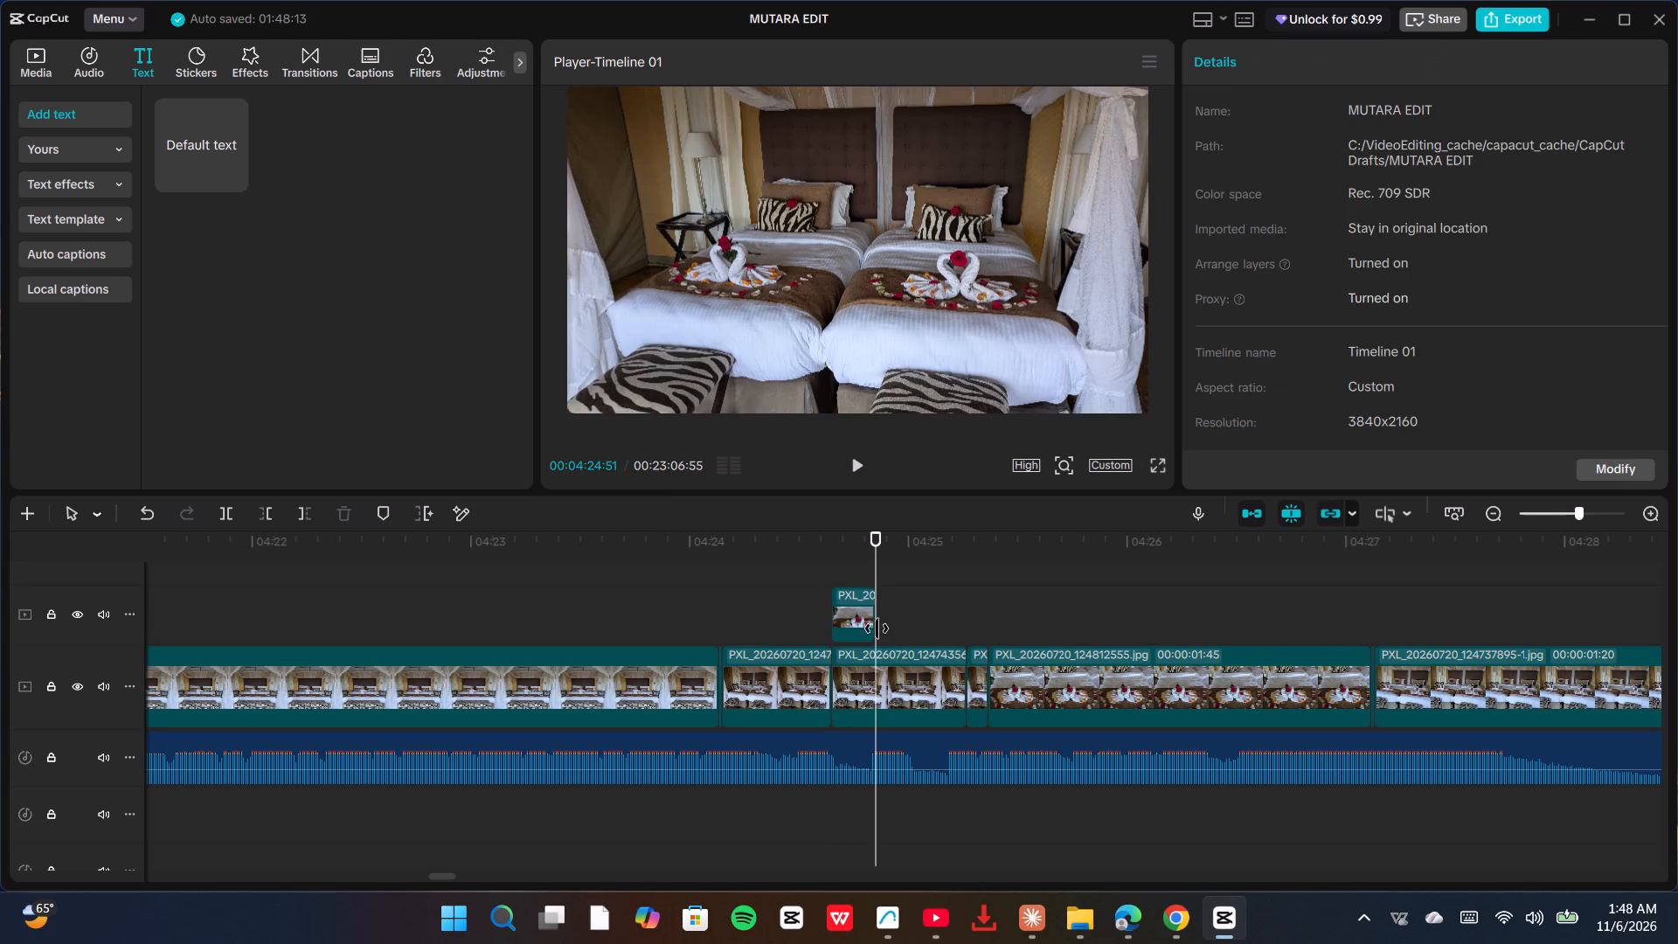
click(875, 695)
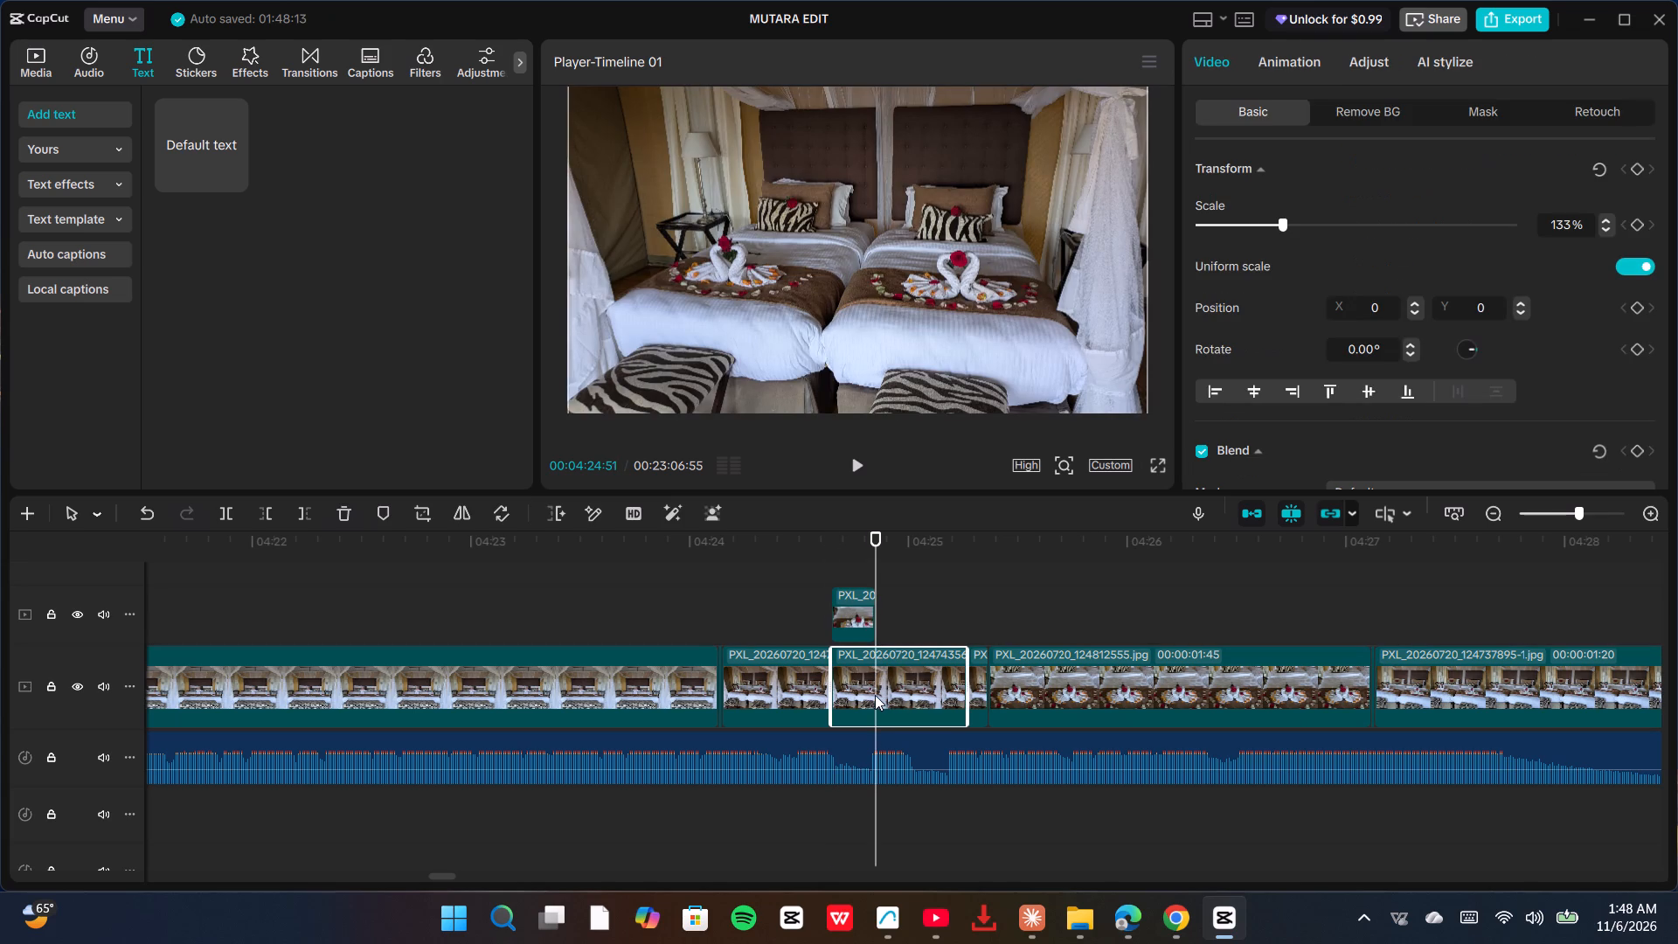
key(ctrl+b)
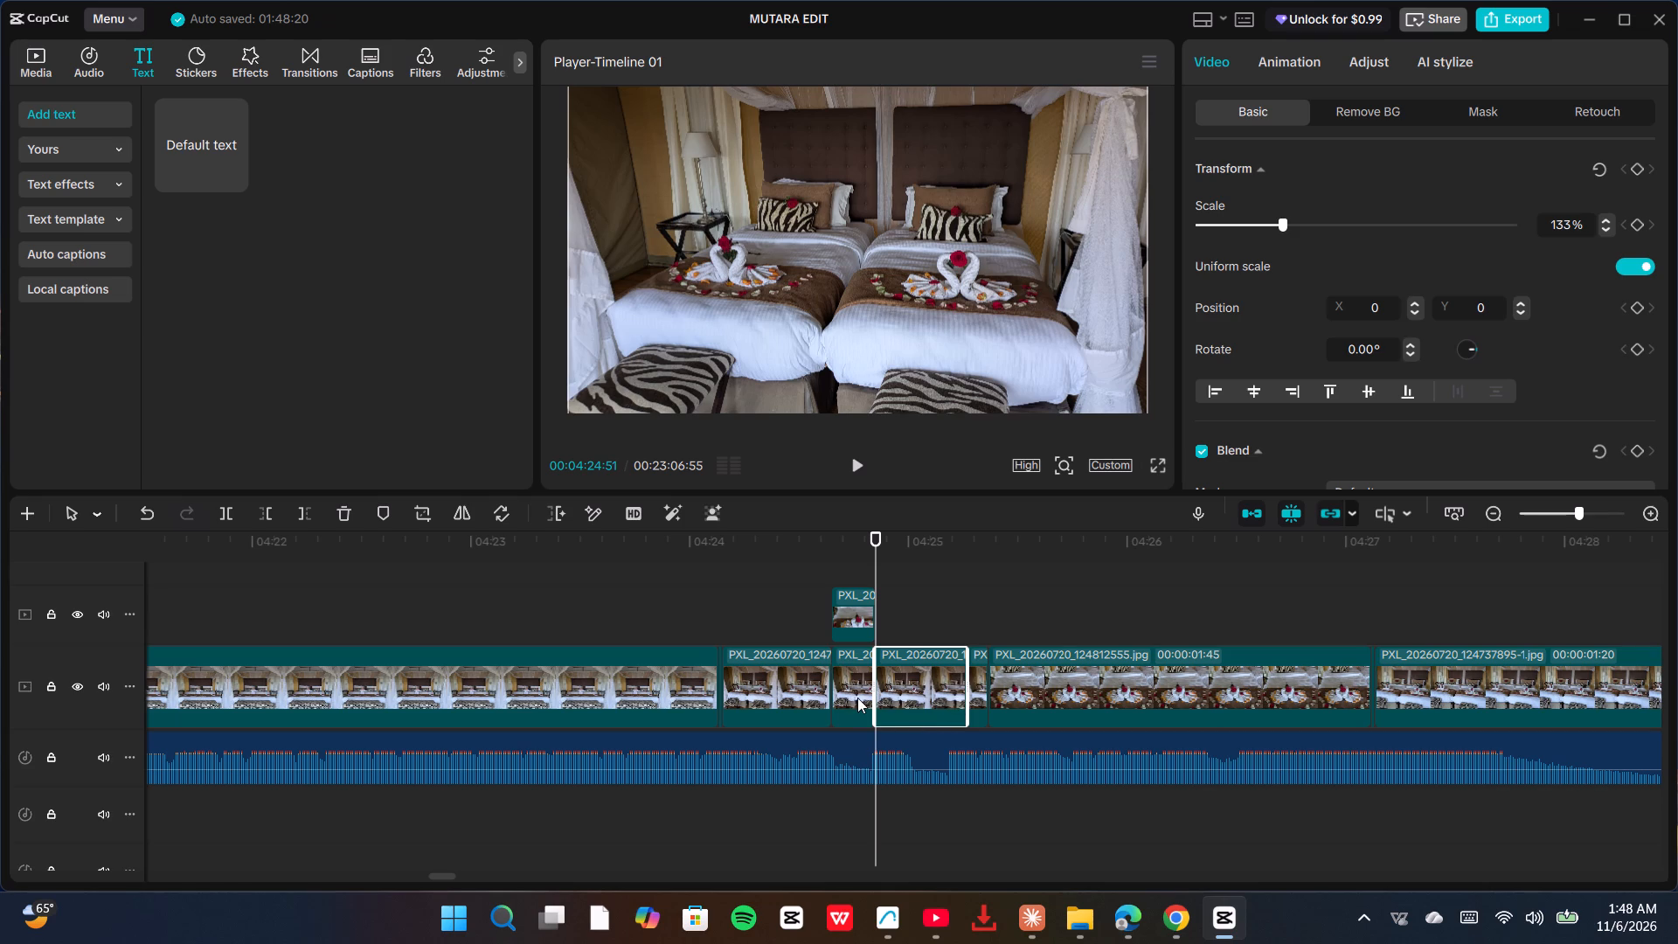
Deactivate the short bed photo segment directly beneath the towel-swan overlay on the main track.
click(853, 684)
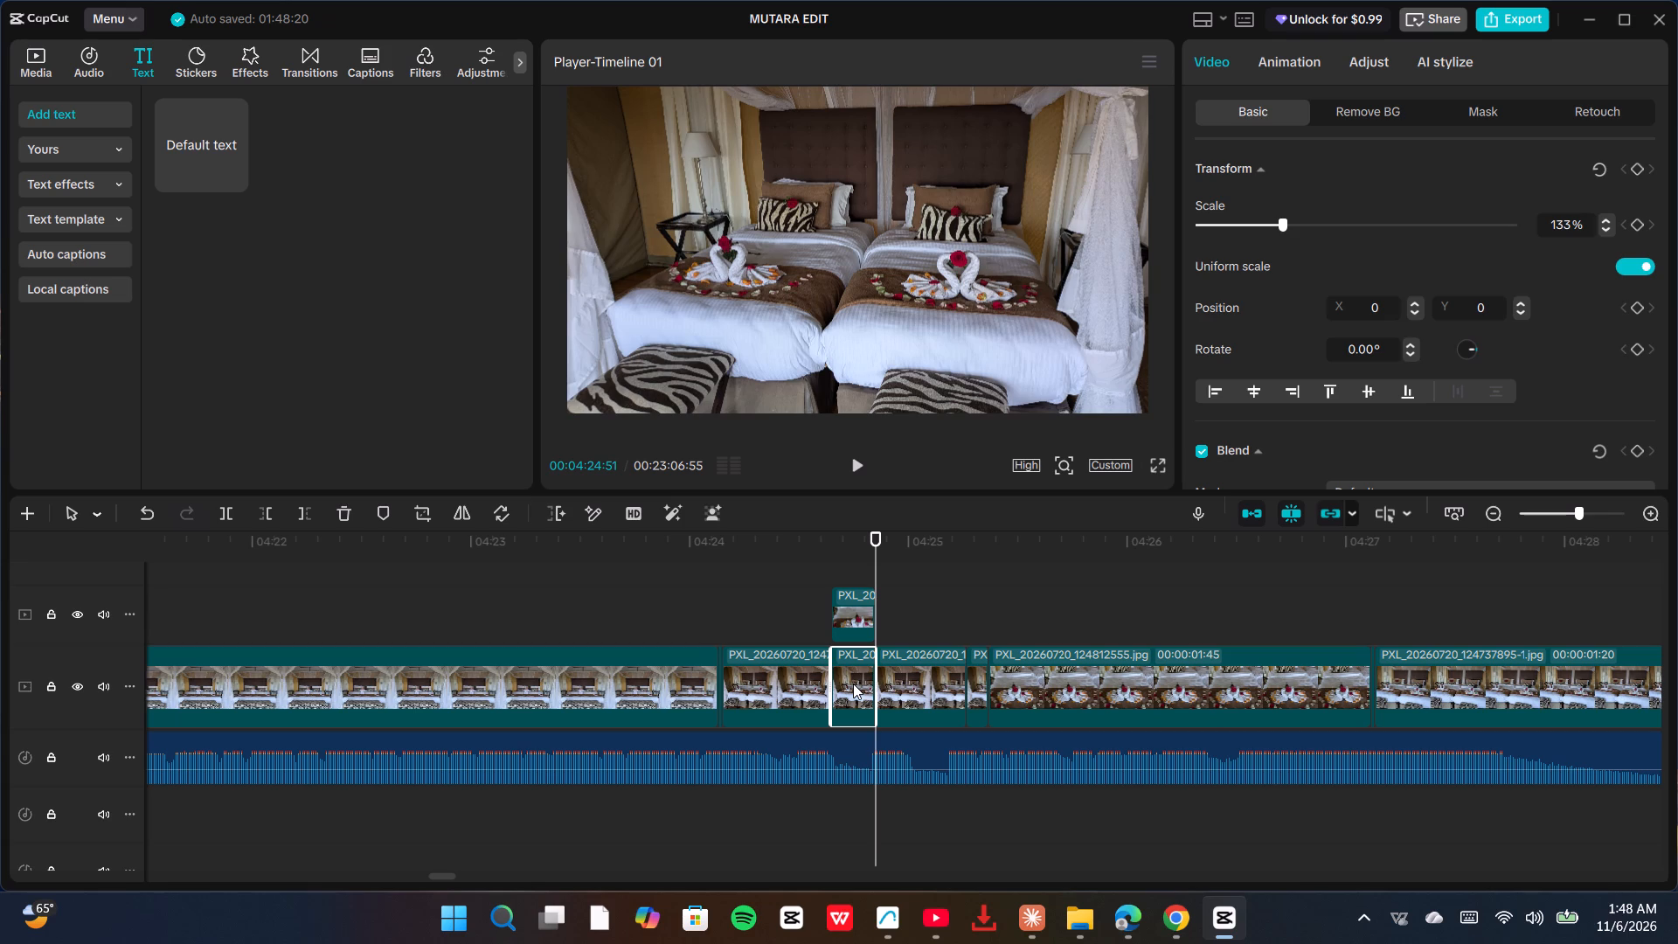
right_click(853, 684)
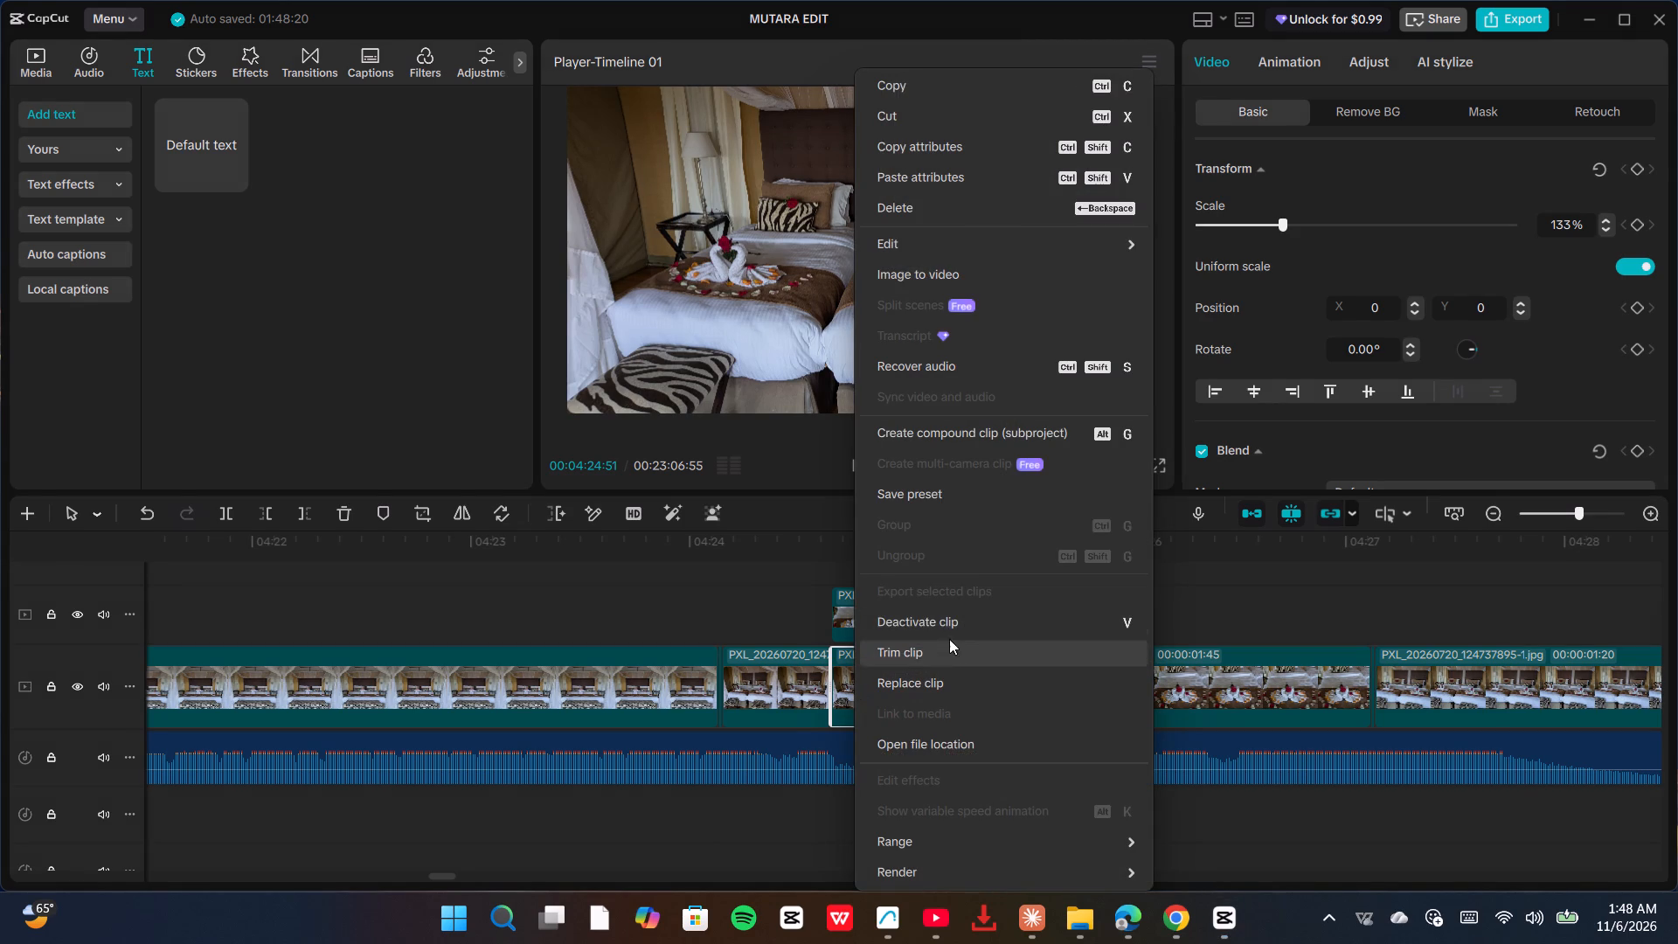
click(960, 627)
Play from just before the towel-swan overlay to about 04:25:50 to check the quick photo cuts against the music.
click(783, 602)
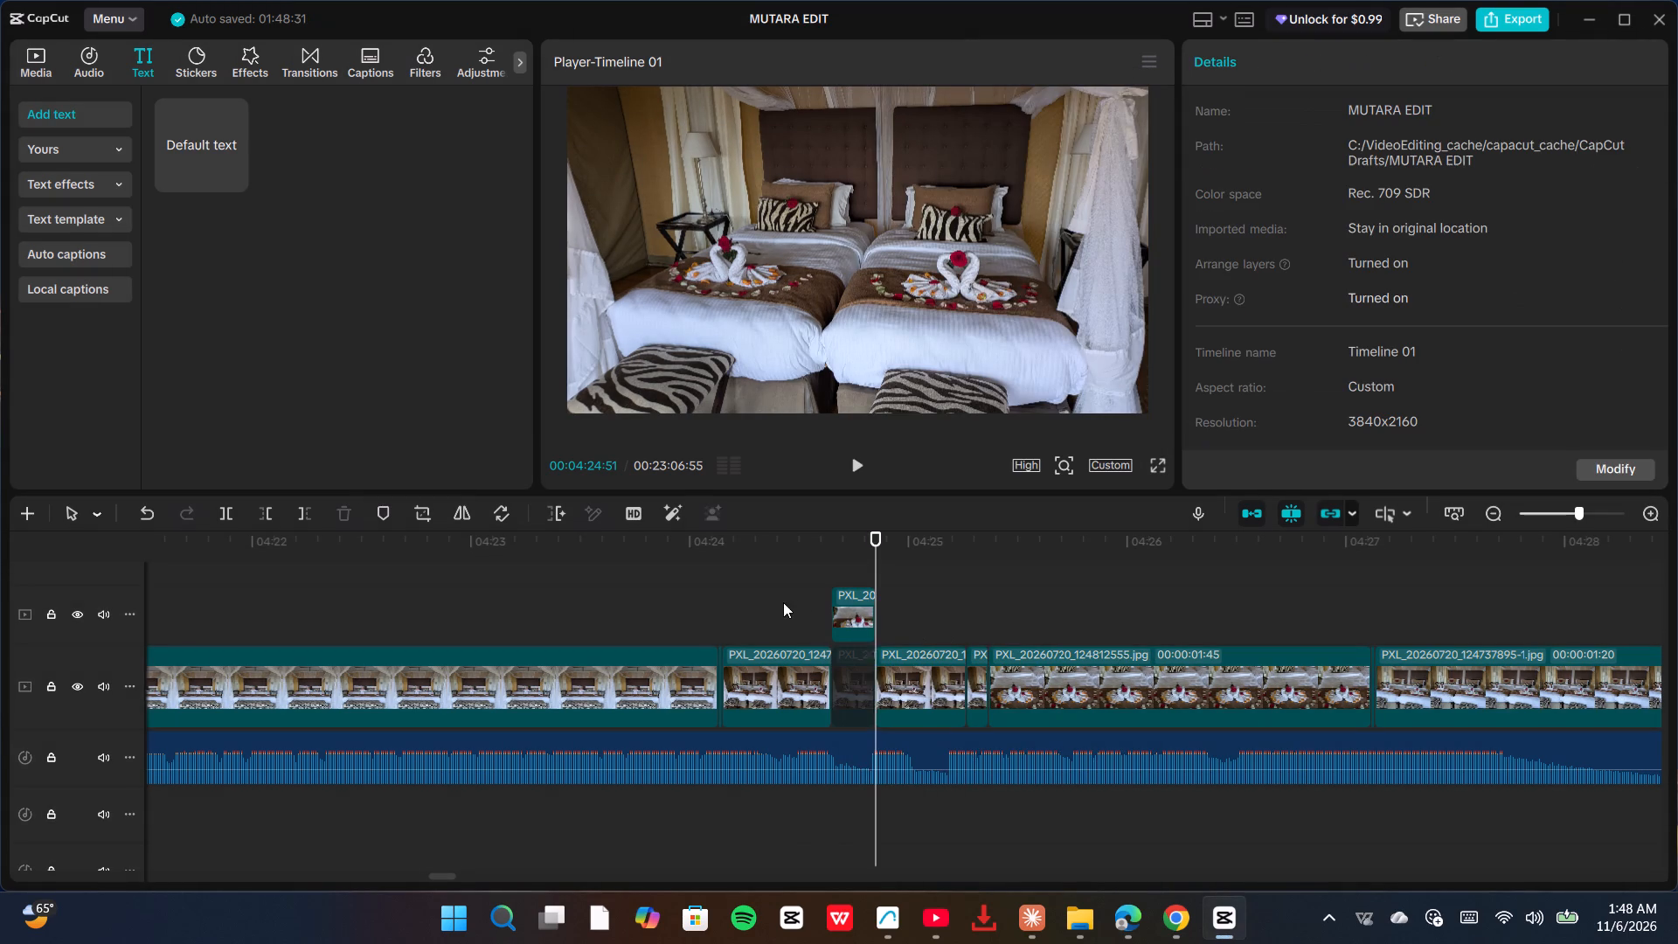
click(856, 463)
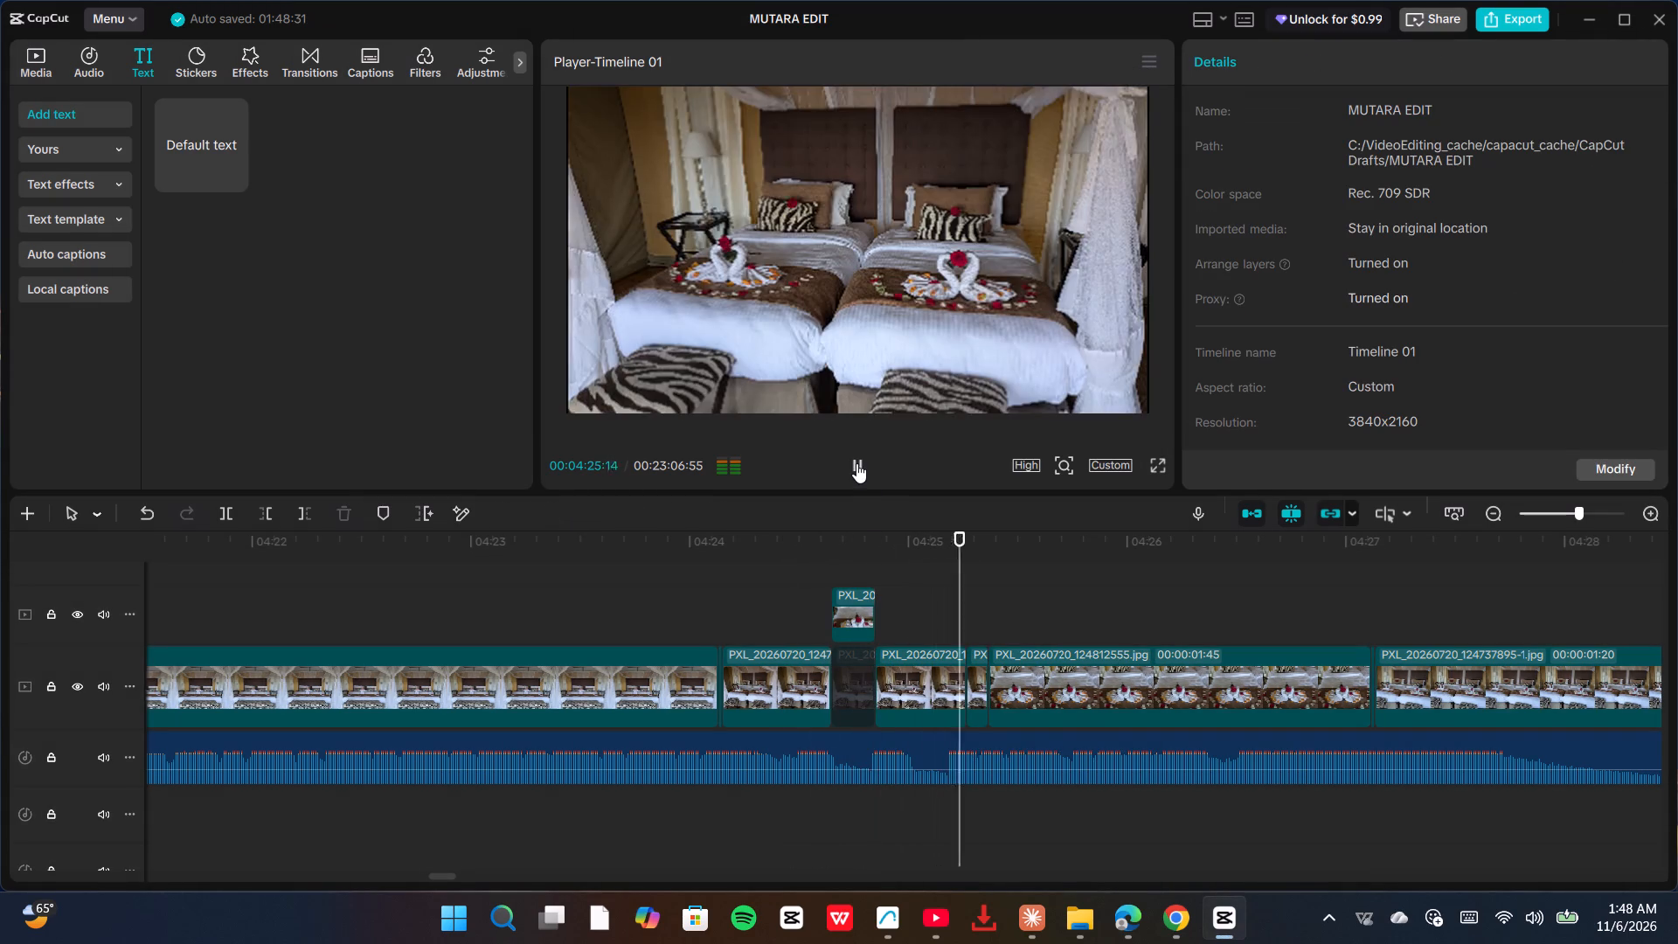
click(856, 463)
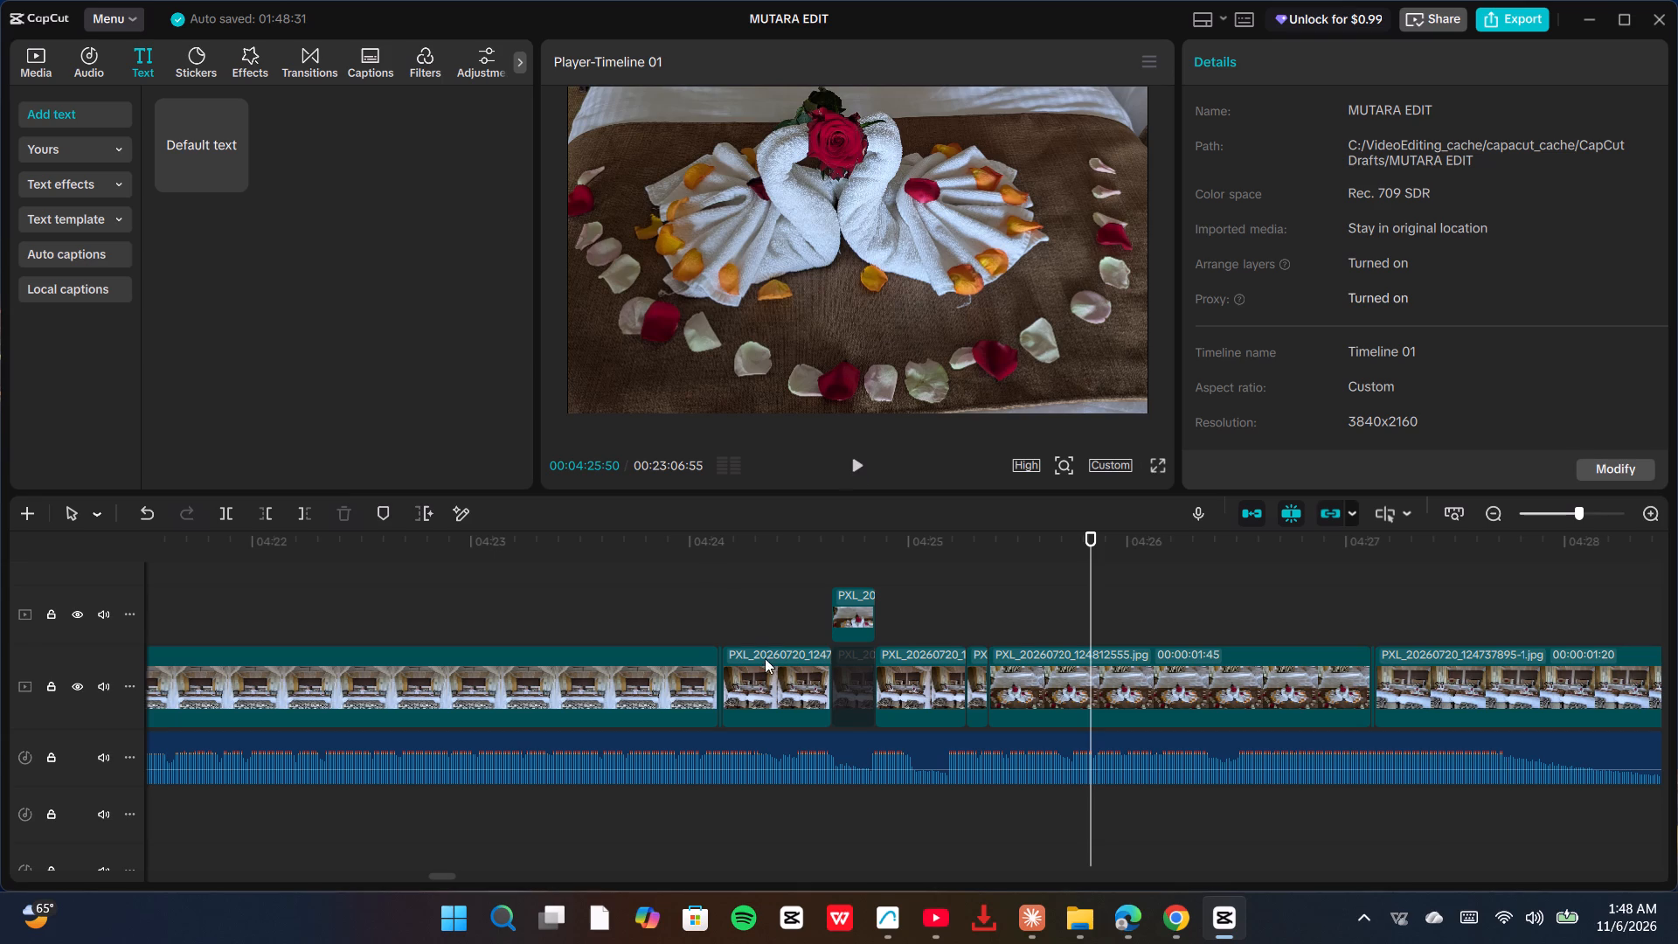
Copy the five-second bed photo PXL_20260720_124348323.MP.jpg from the main track and paste the copy as an overlay at 04:25:01.
click(579, 686)
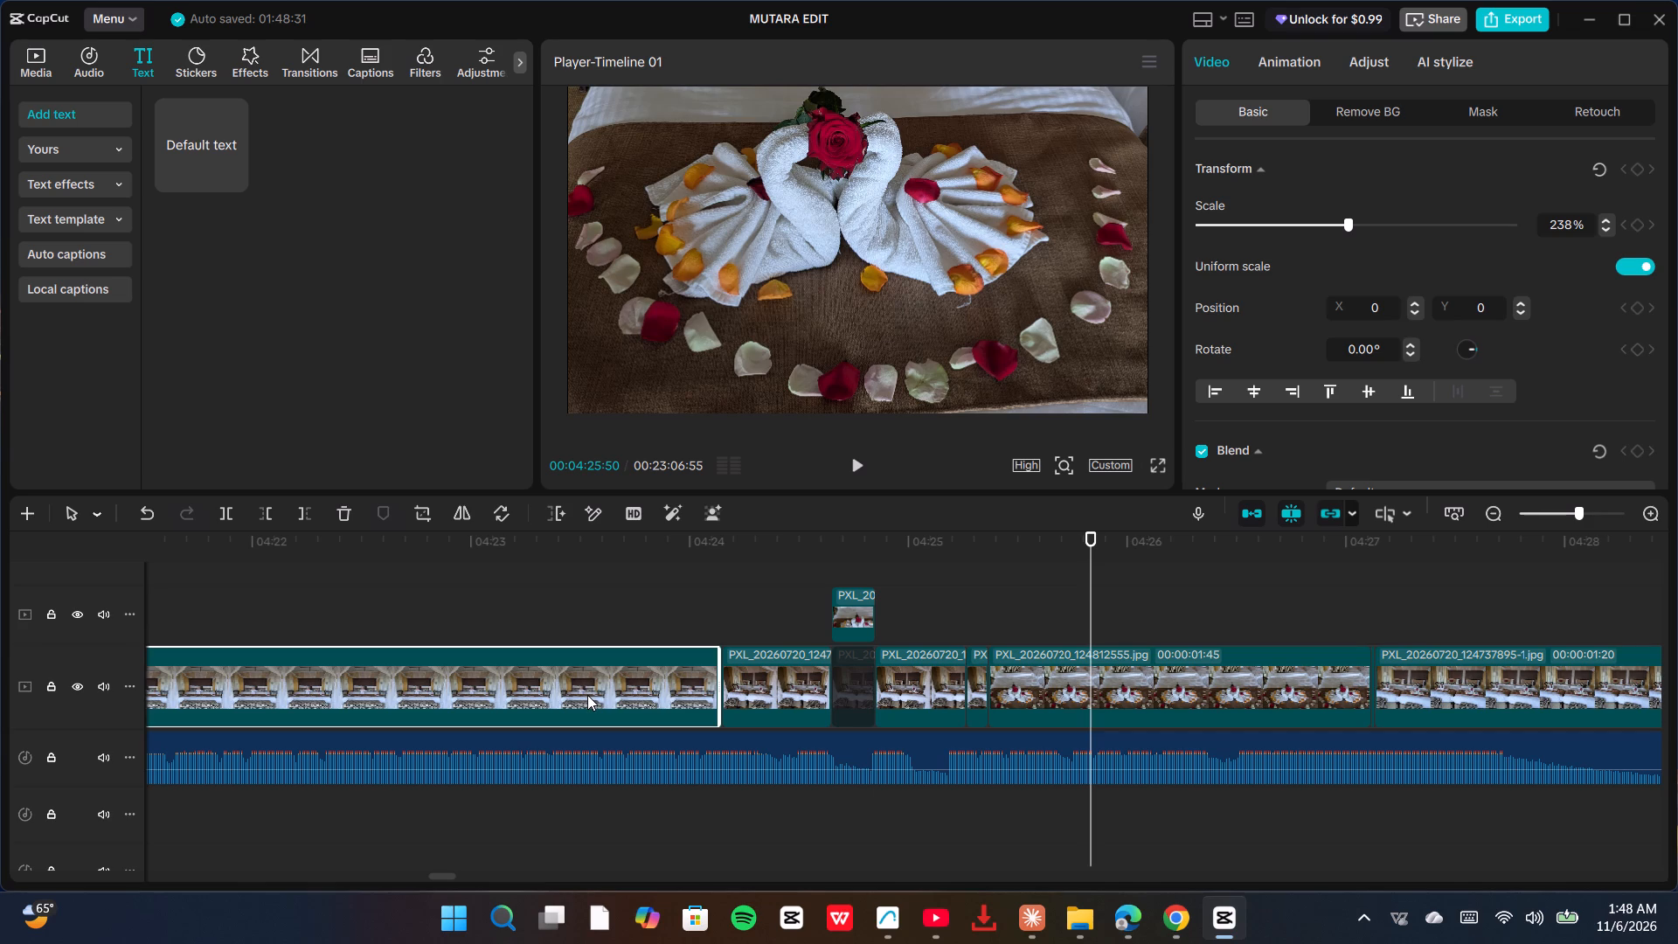
key(ctrl+c)
click(965, 592)
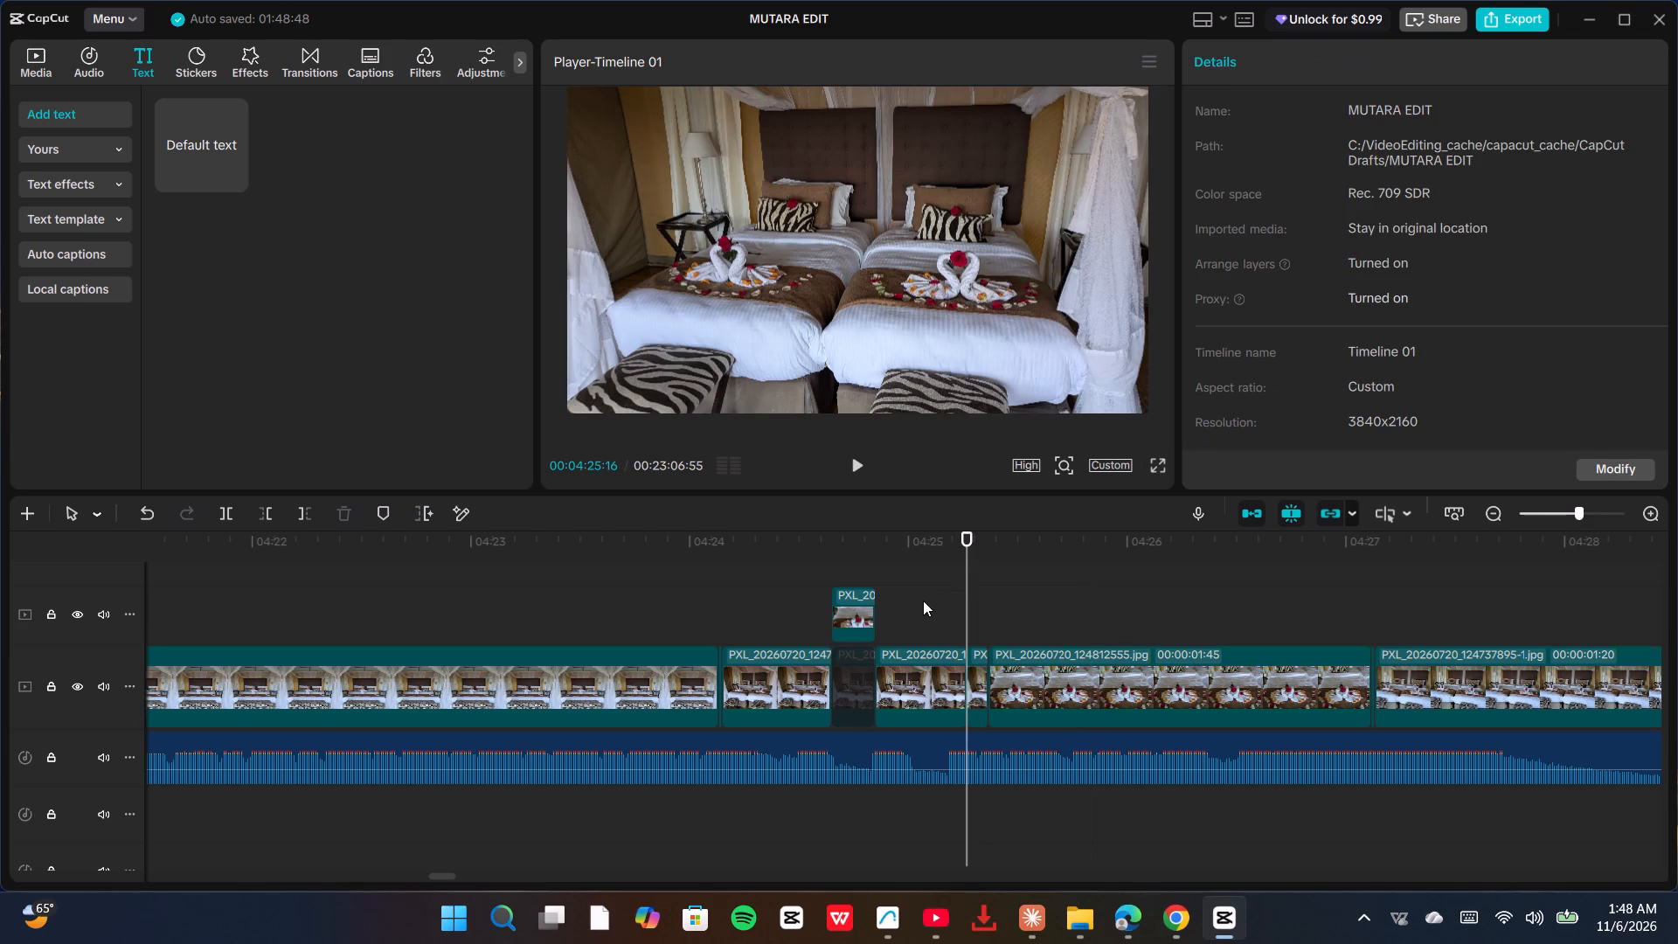
click(914, 602)
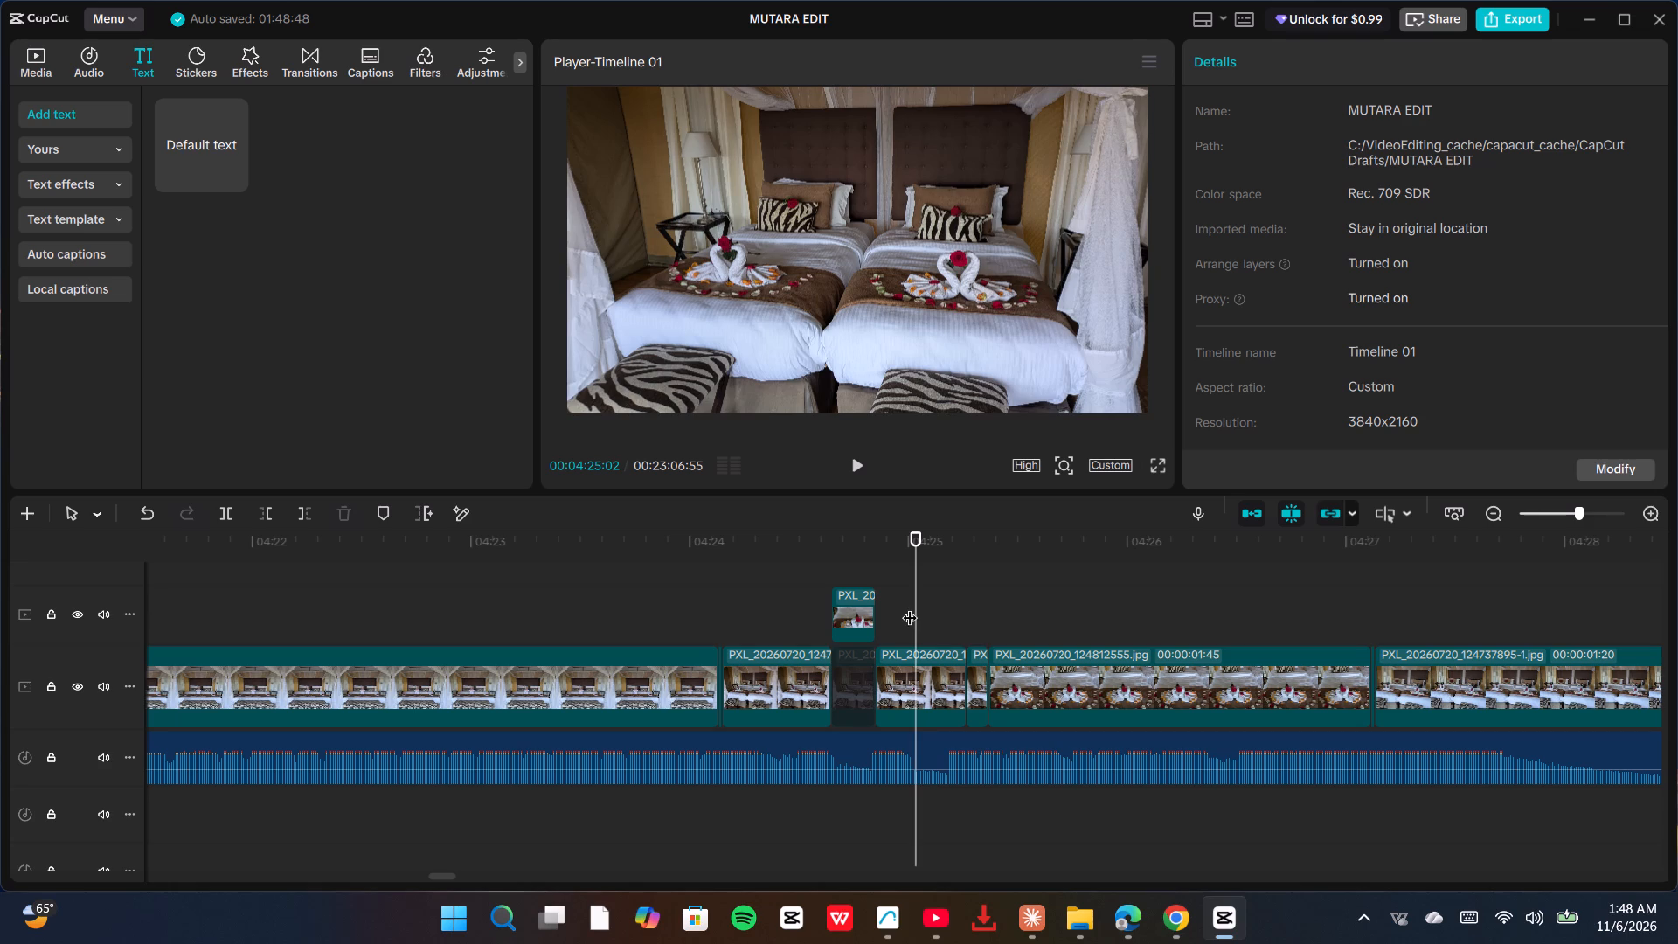
key(Left)
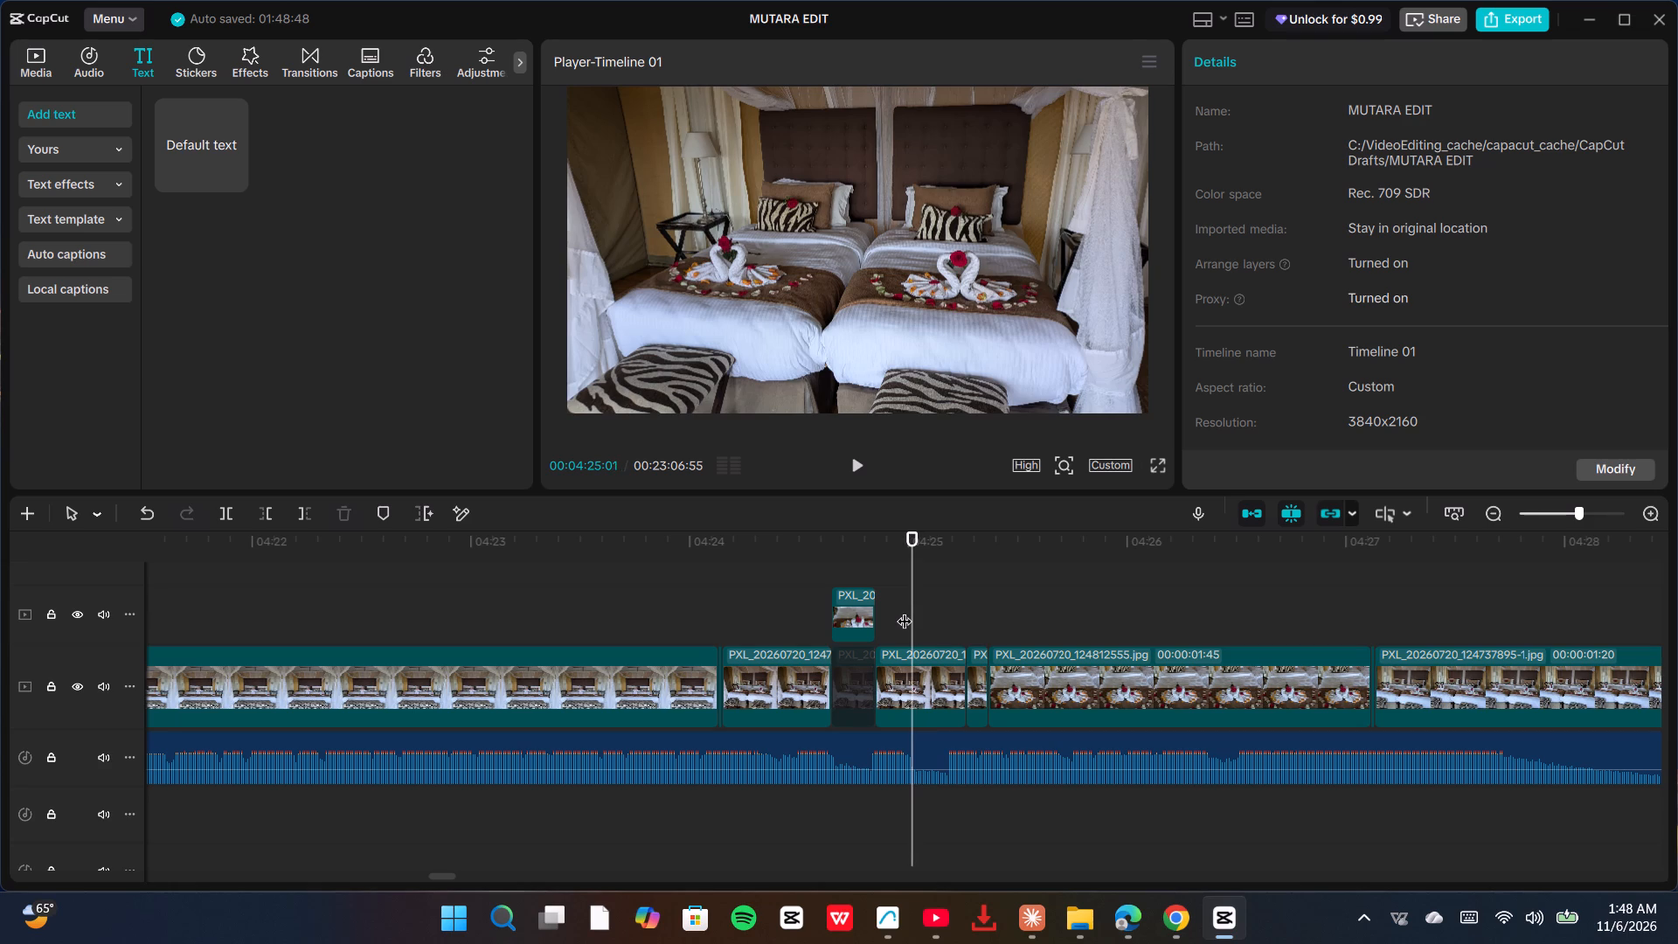
key(ctrl+v)
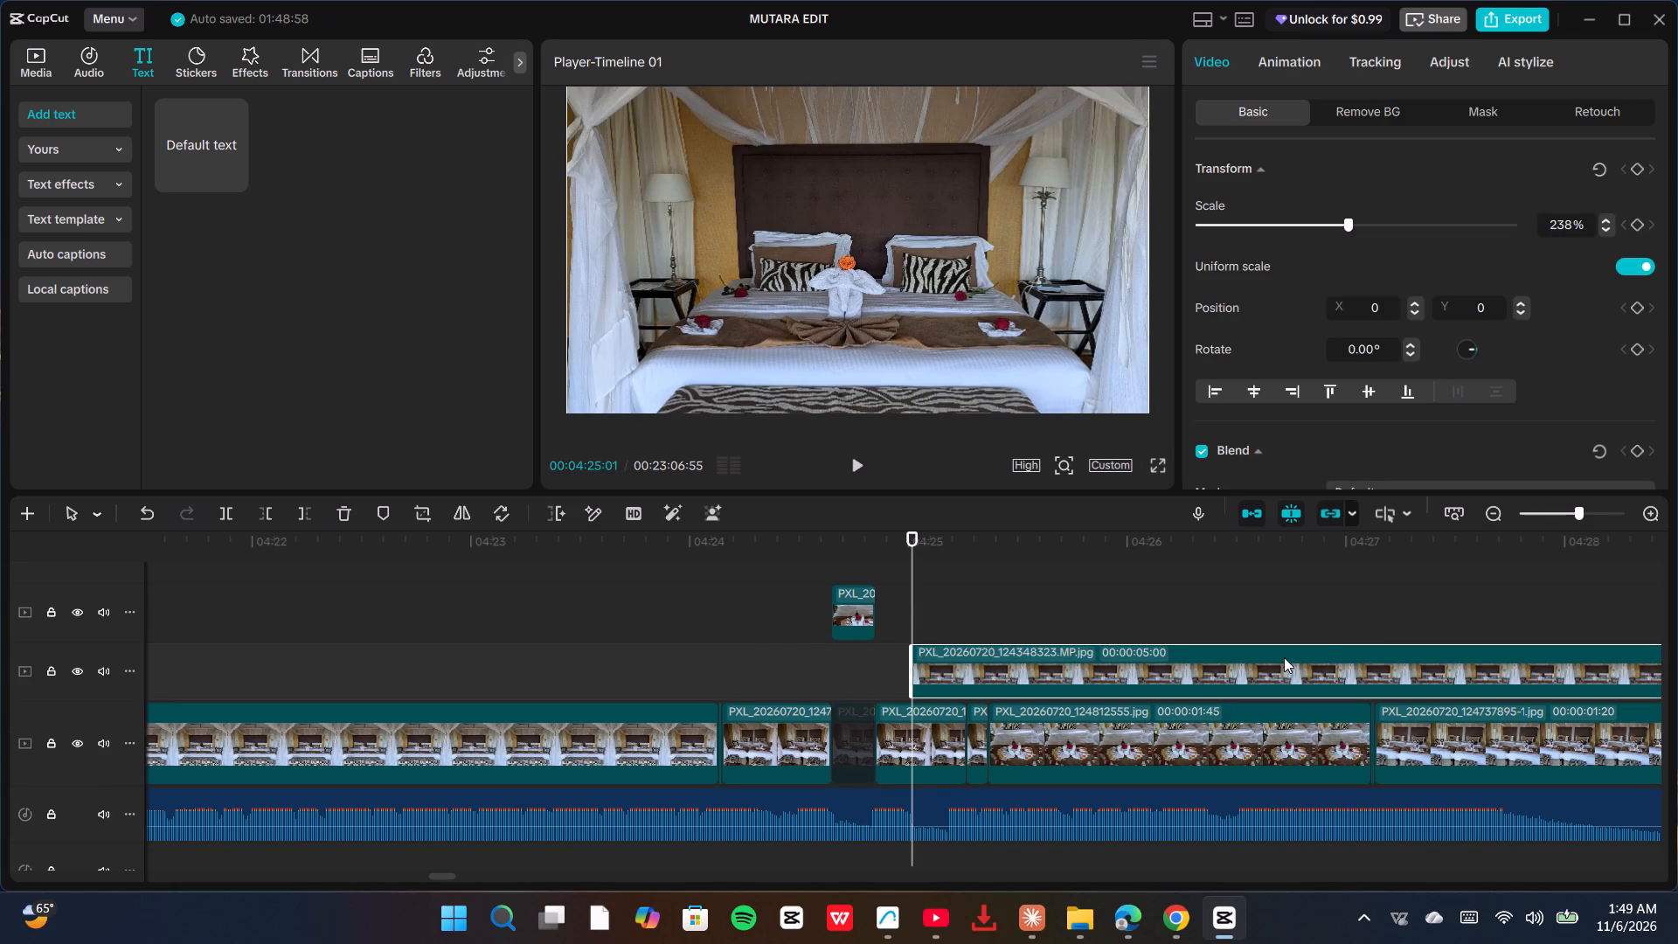
Shorten the pasted bed photo overlay from its end to about six frames, ending near 04:25:07.
click(1436, 655)
drag(1625, 603, 1639, 603)
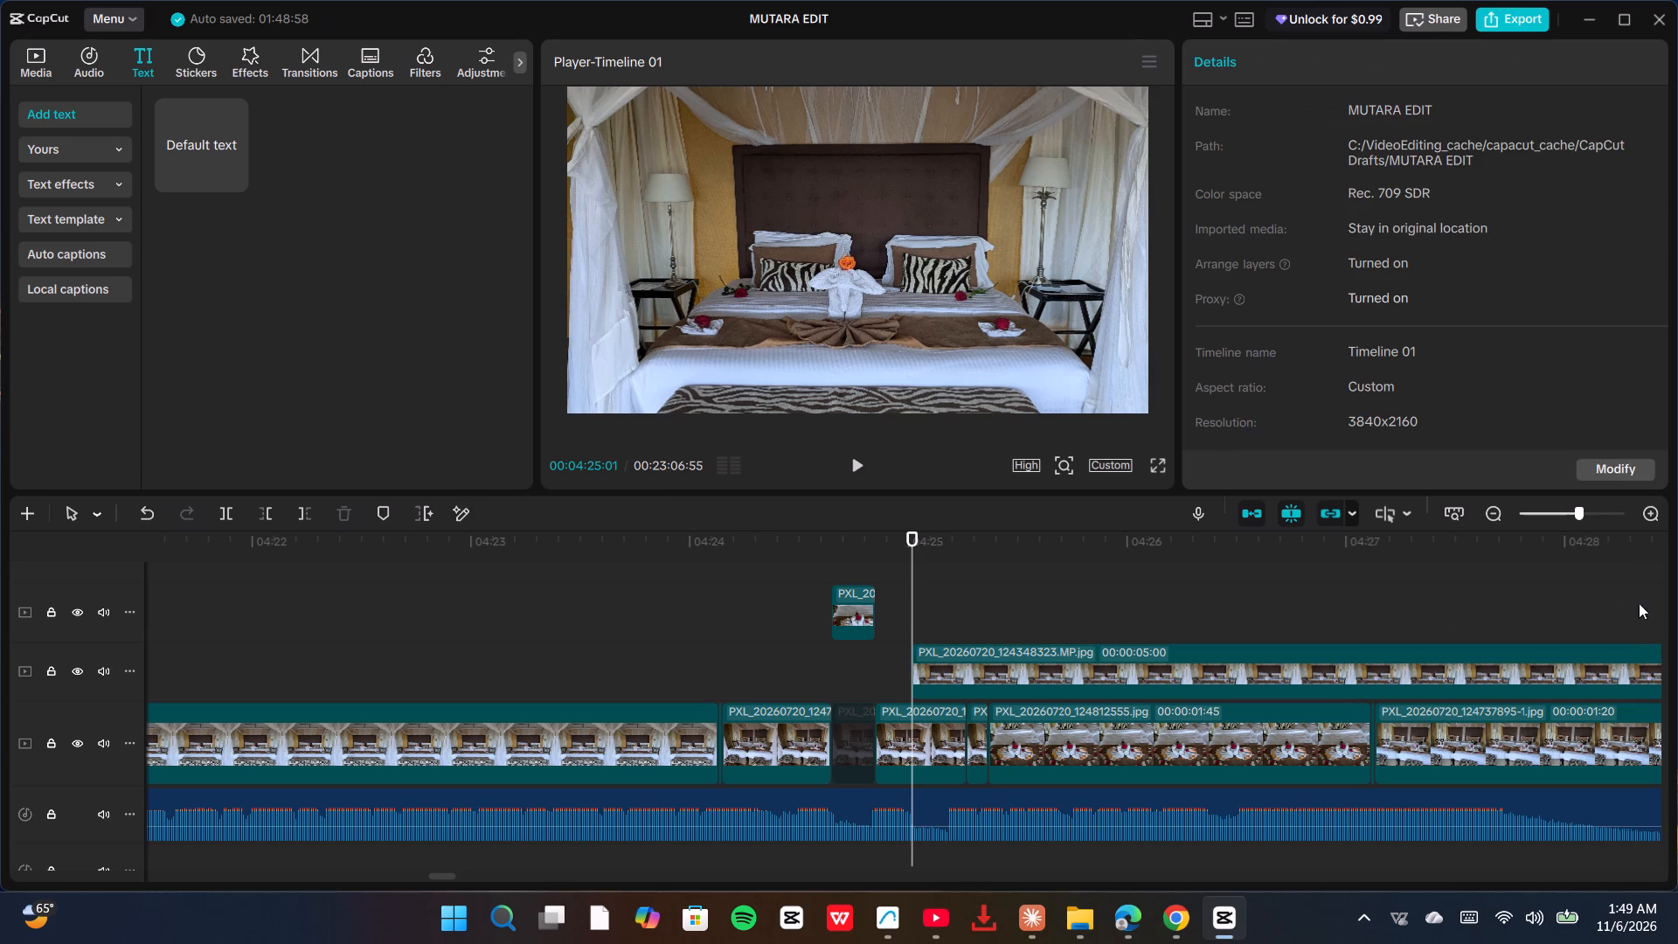
drag(1639, 603, 1660, 603)
drag(1534, 587, 1677, 583)
drag(1491, 666, 628, 690)
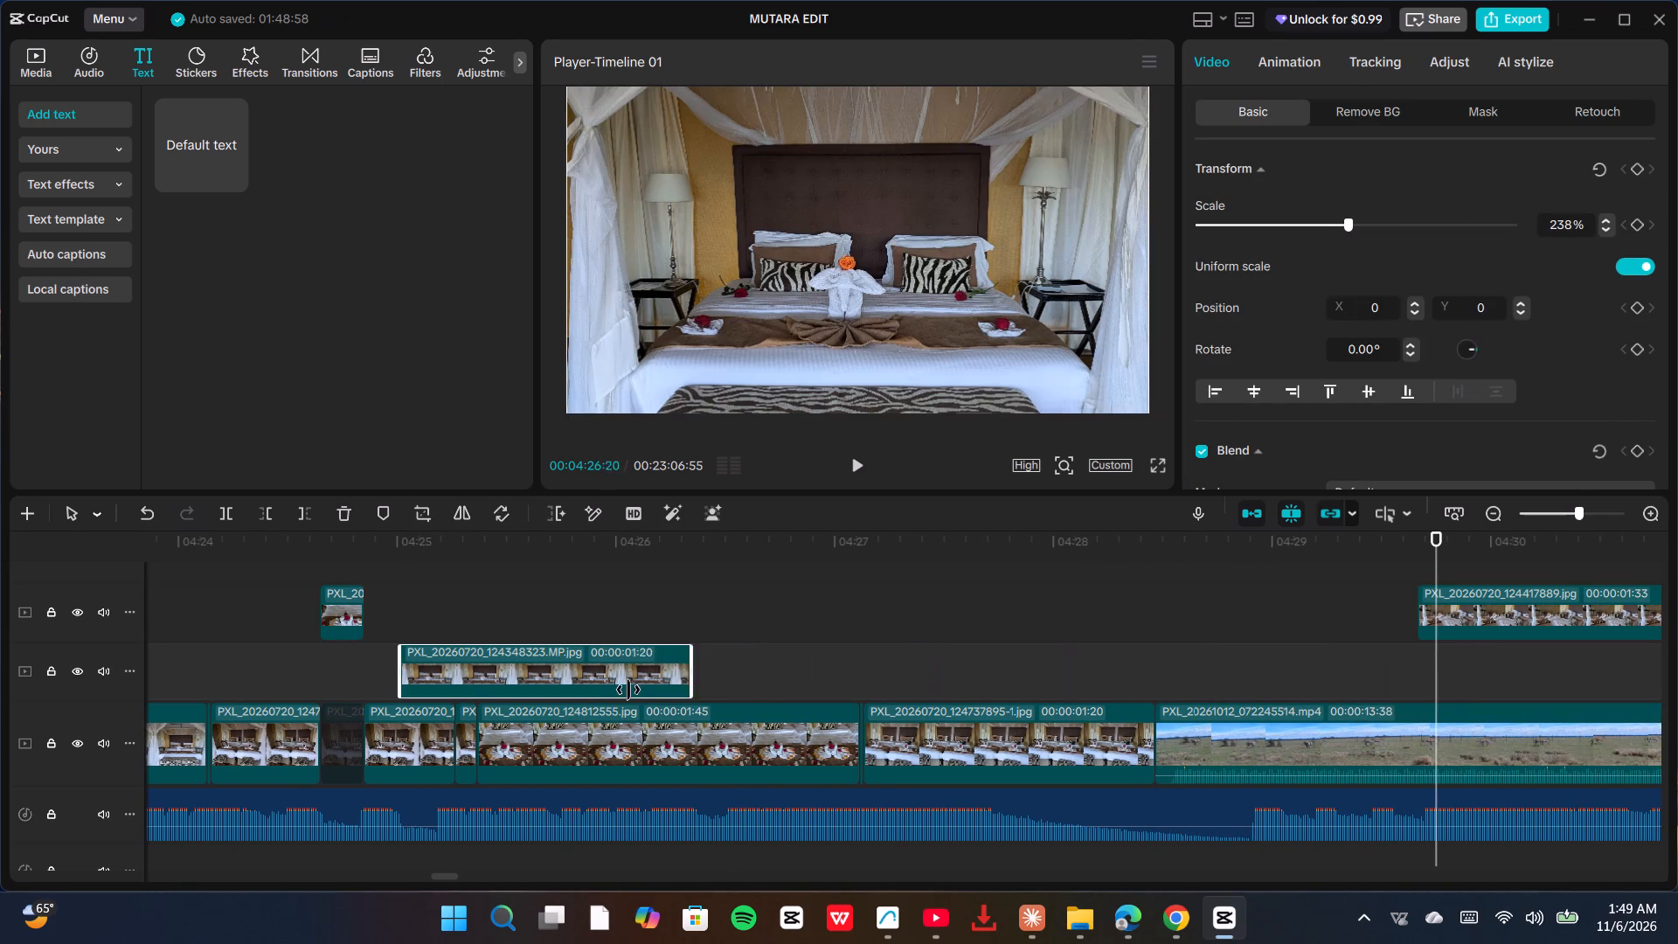
drag(628, 690, 410, 686)
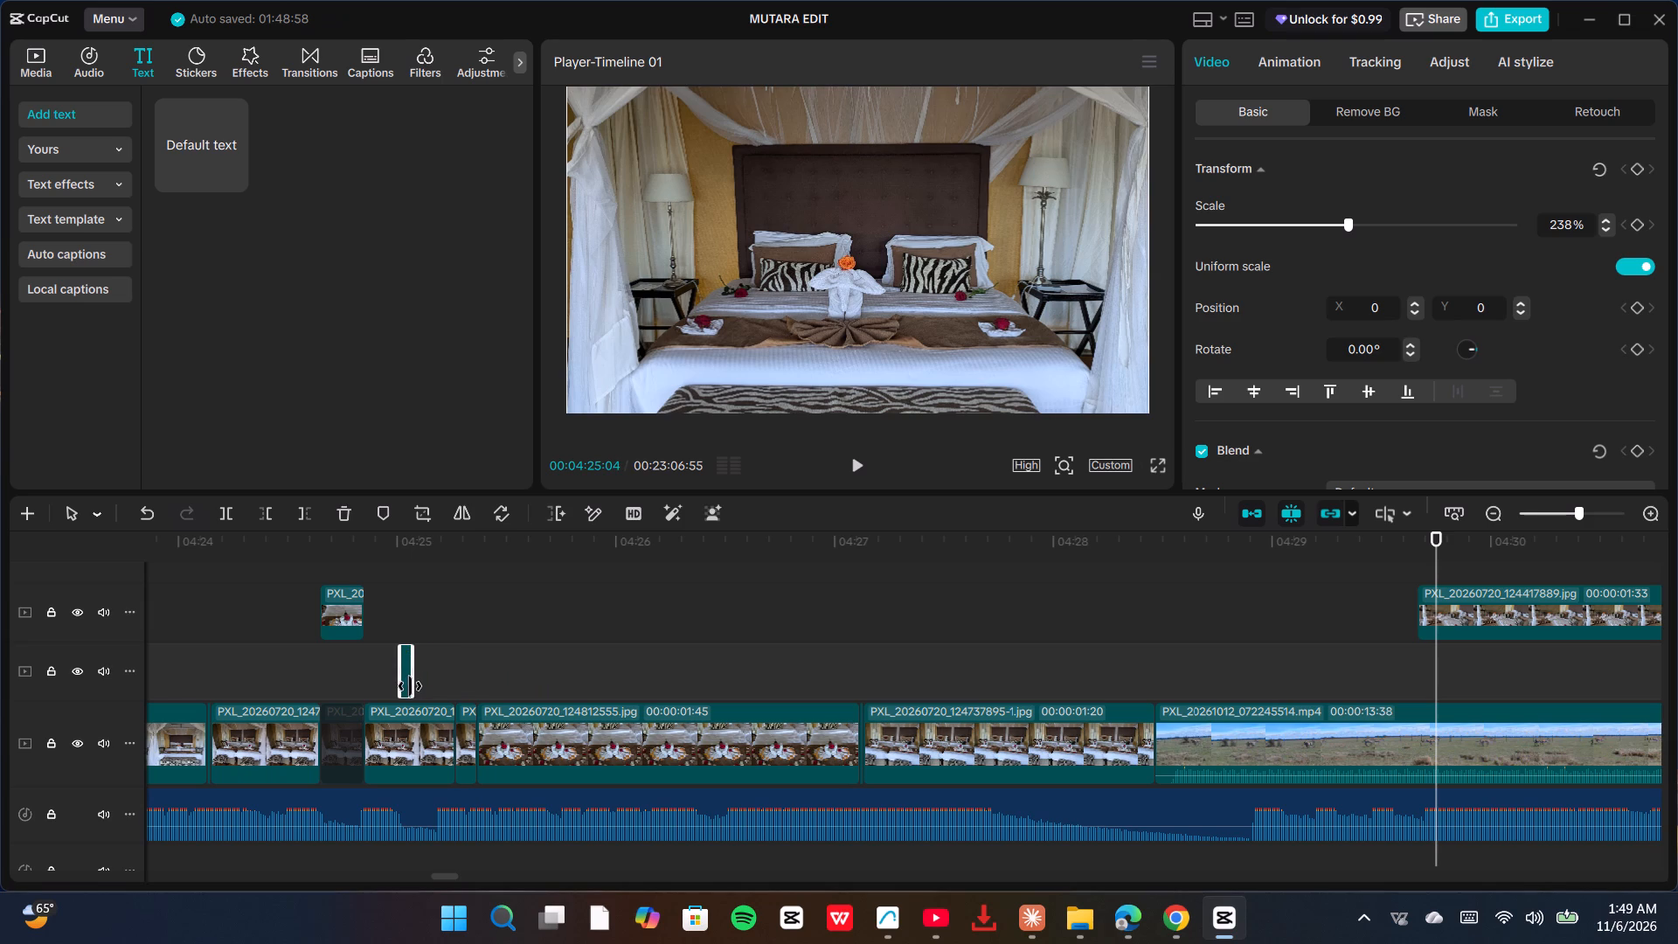
drag(410, 686, 419, 687)
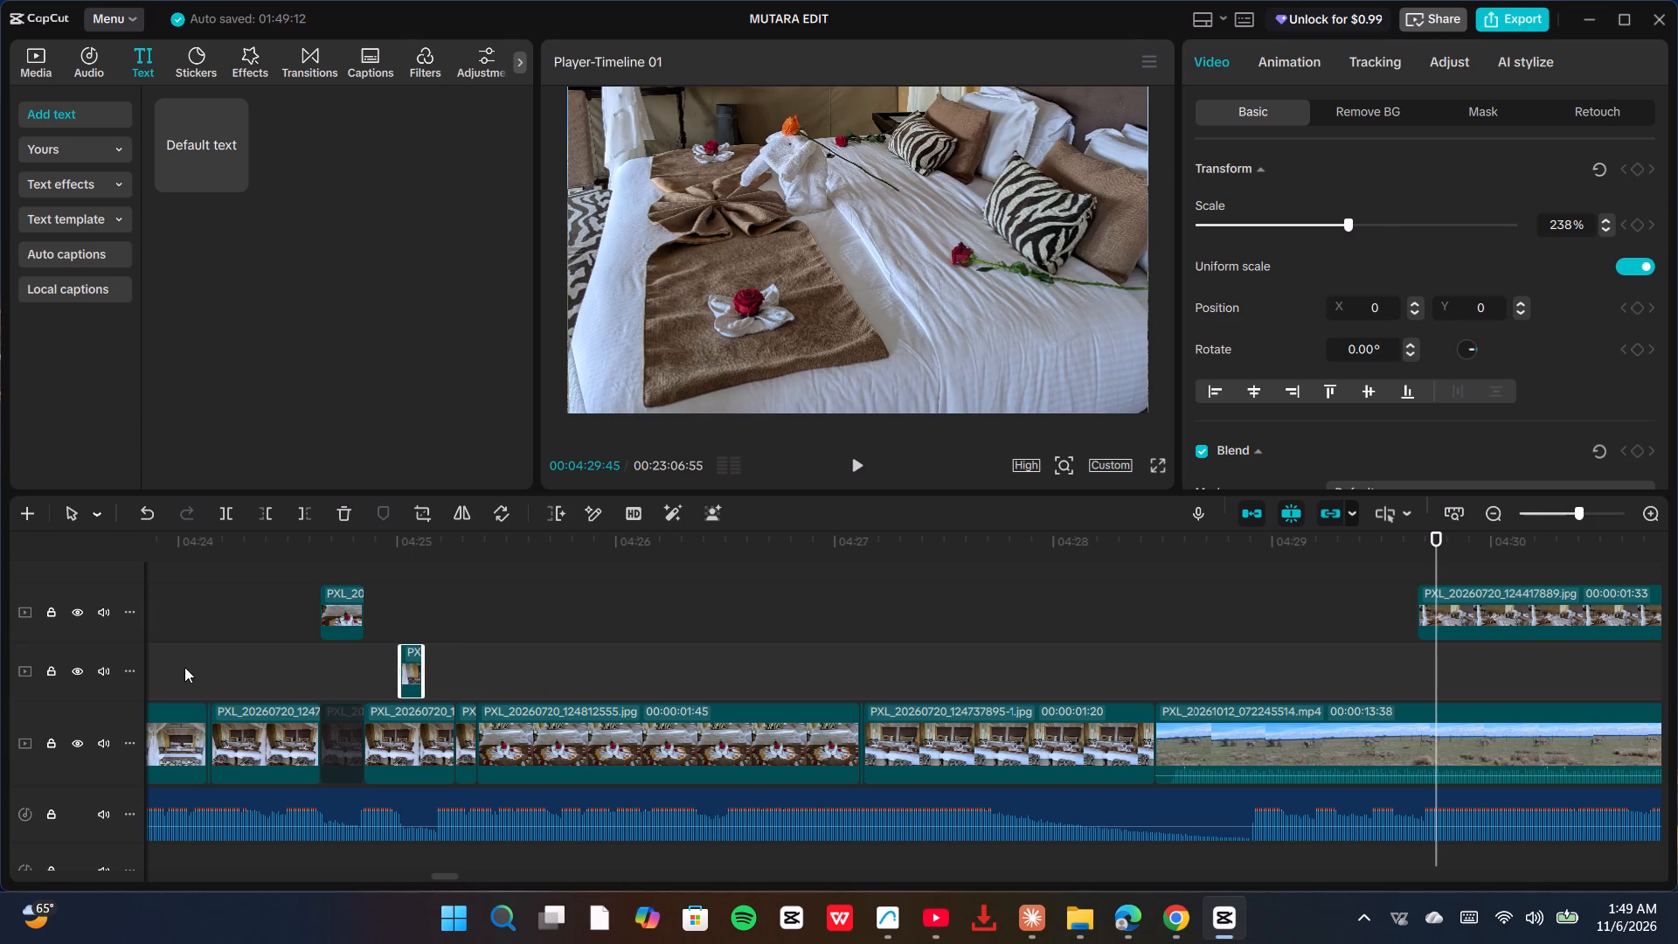
Move the short bed photo overlay onto the towel-swan overlay's track, directly after that overlay at about 04:24:51.
drag(156, 656, 132, 655)
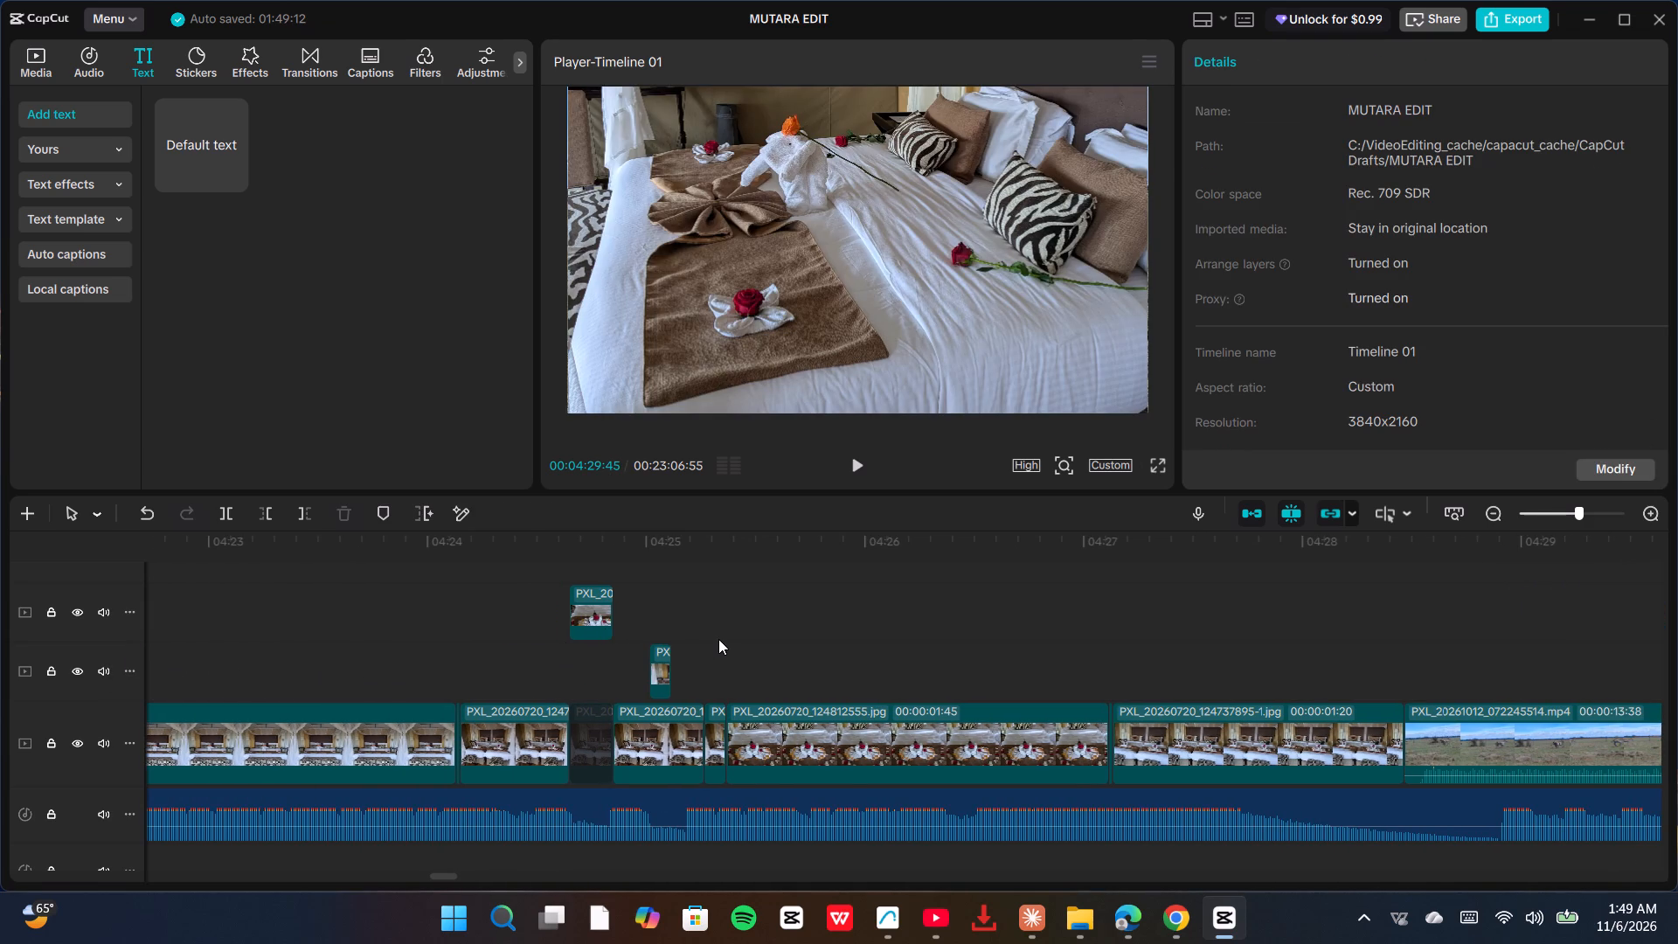
ctrl+scroll(718, 639, up, 5)
drag(227, 580, 87, 593)
ctrl+scroll(677, 704, up, 5)
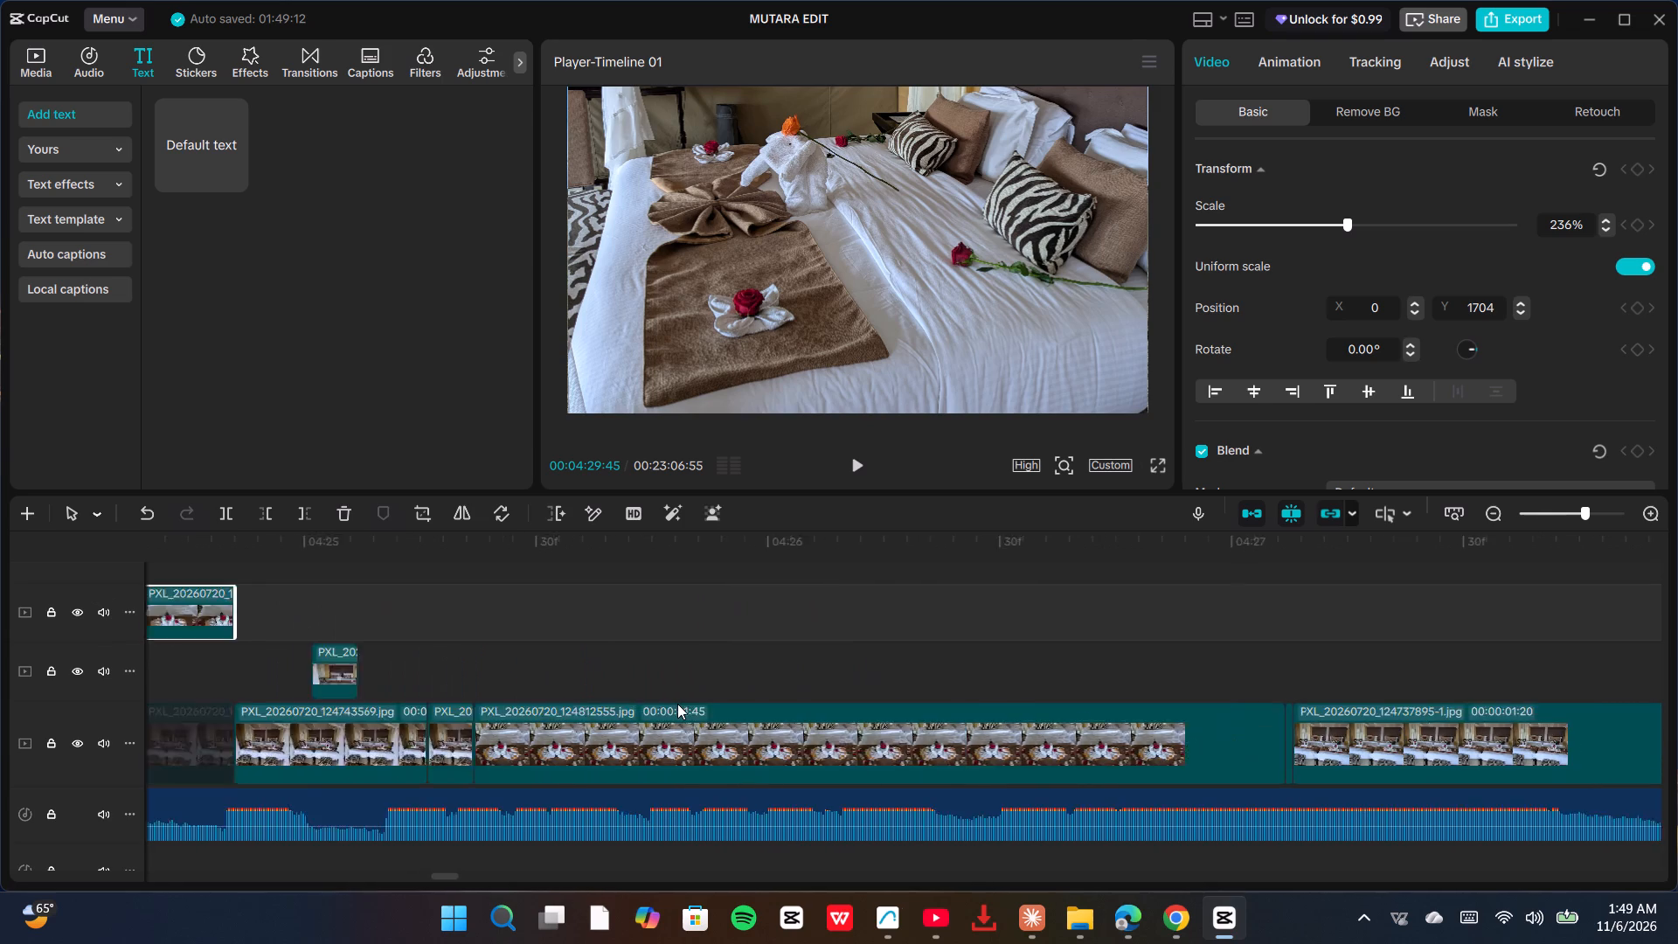
ctrl+scroll(551, 663, up, 4)
drag(550, 662, 232, 659)
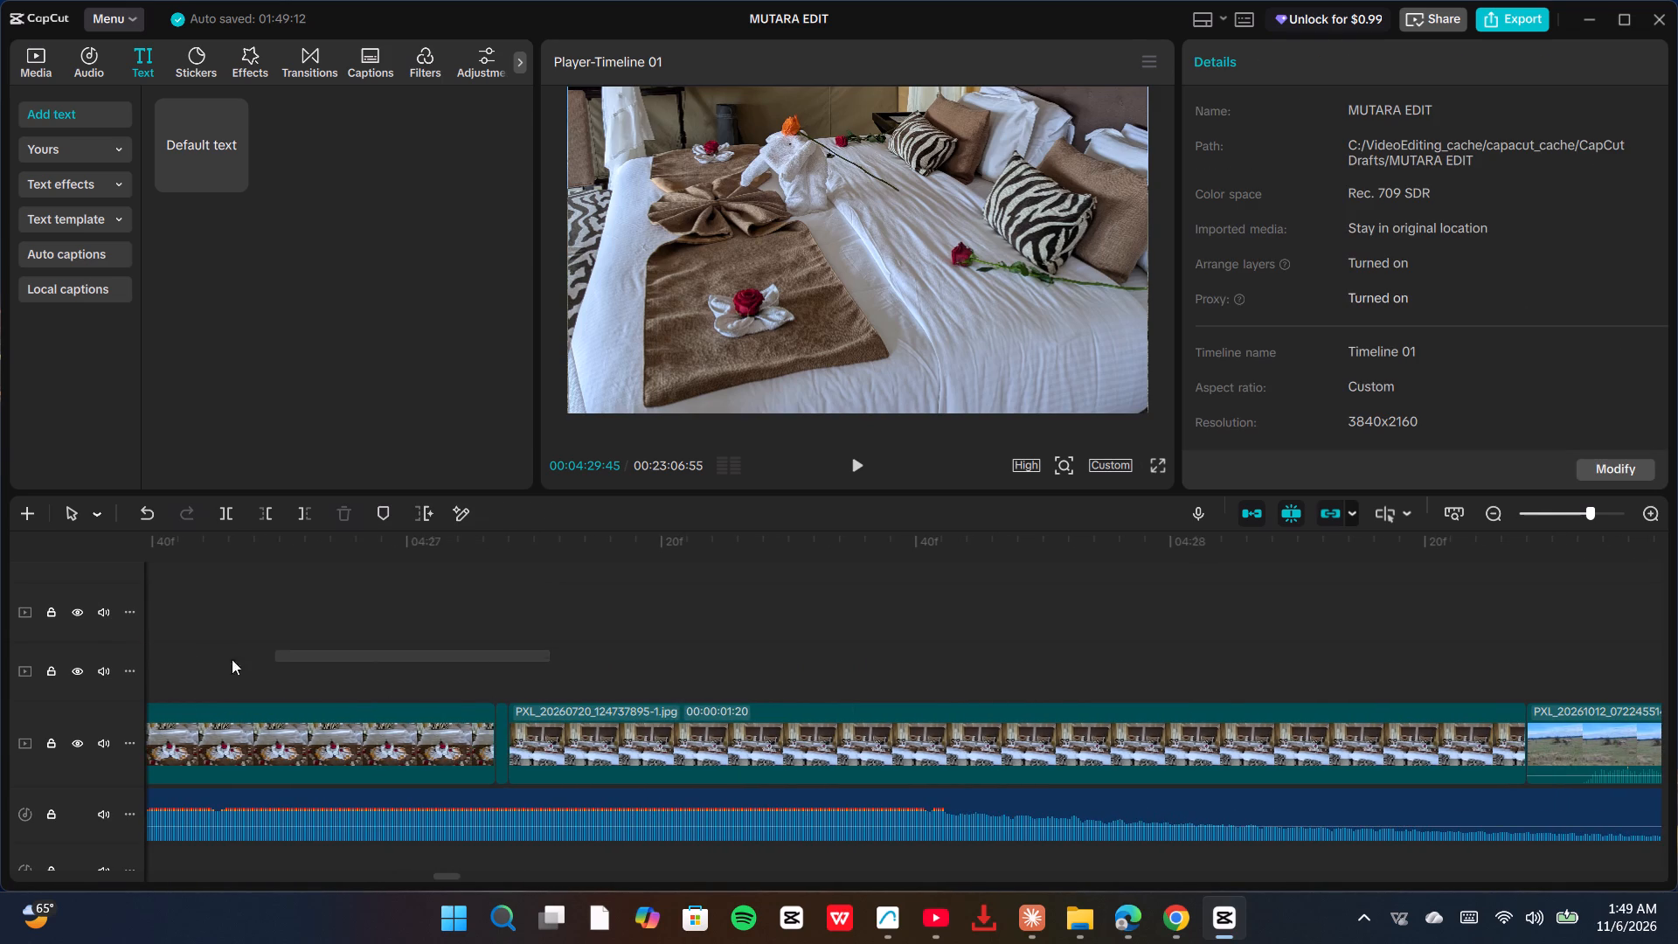
drag(232, 659, 101, 656)
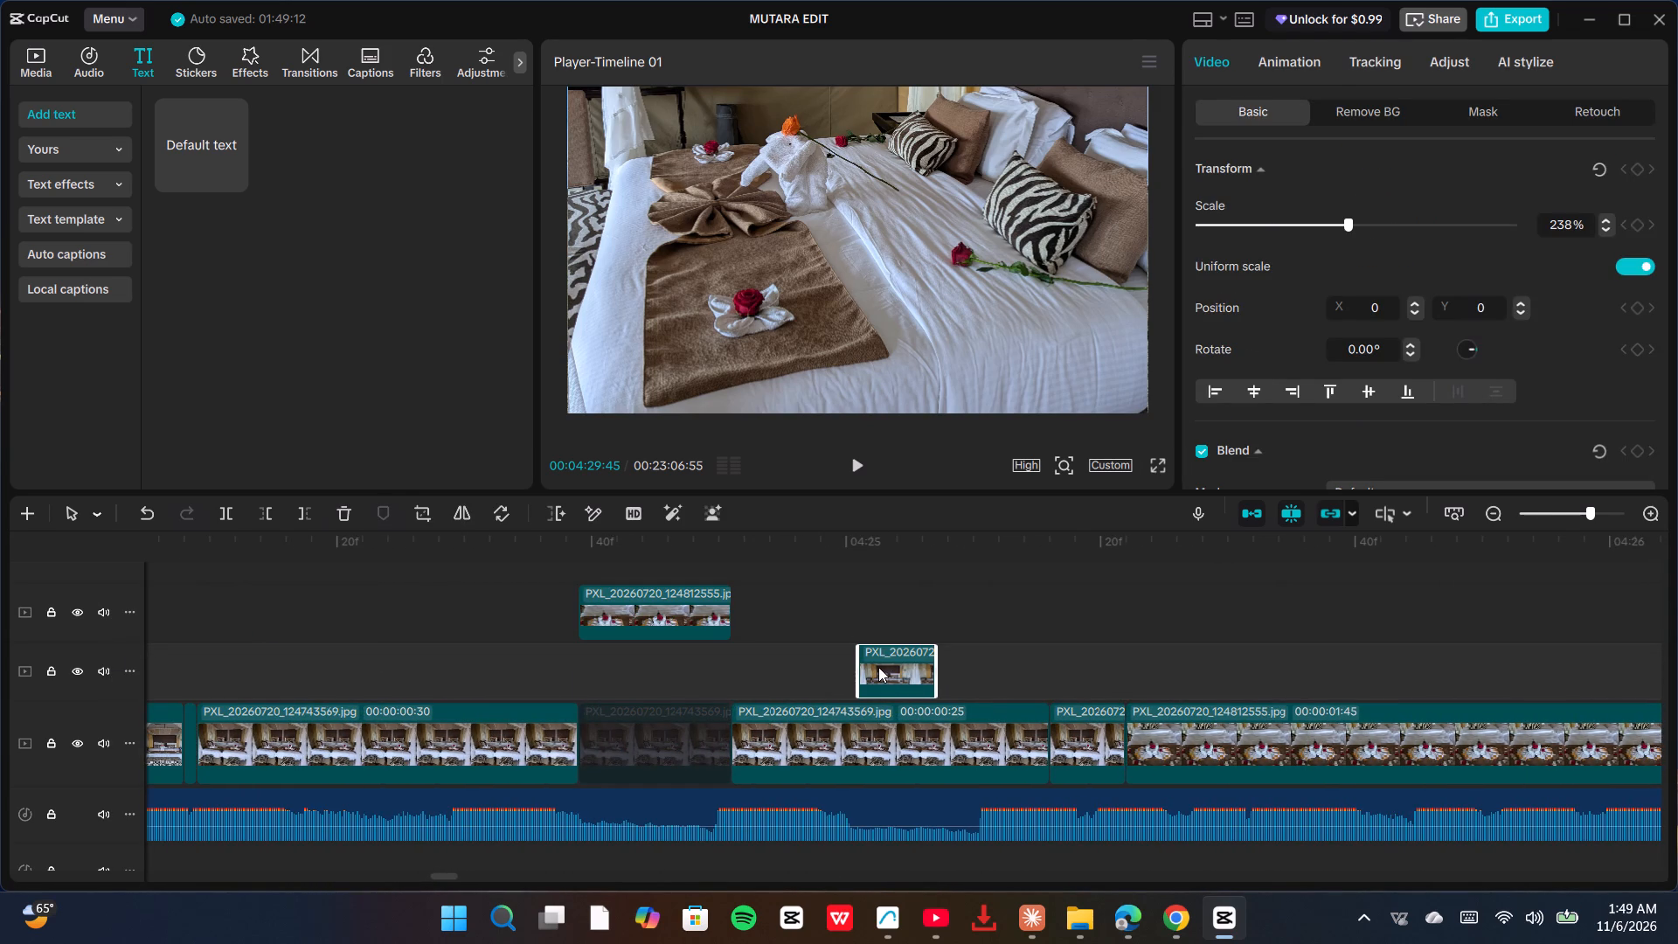
drag(878, 667, 757, 665)
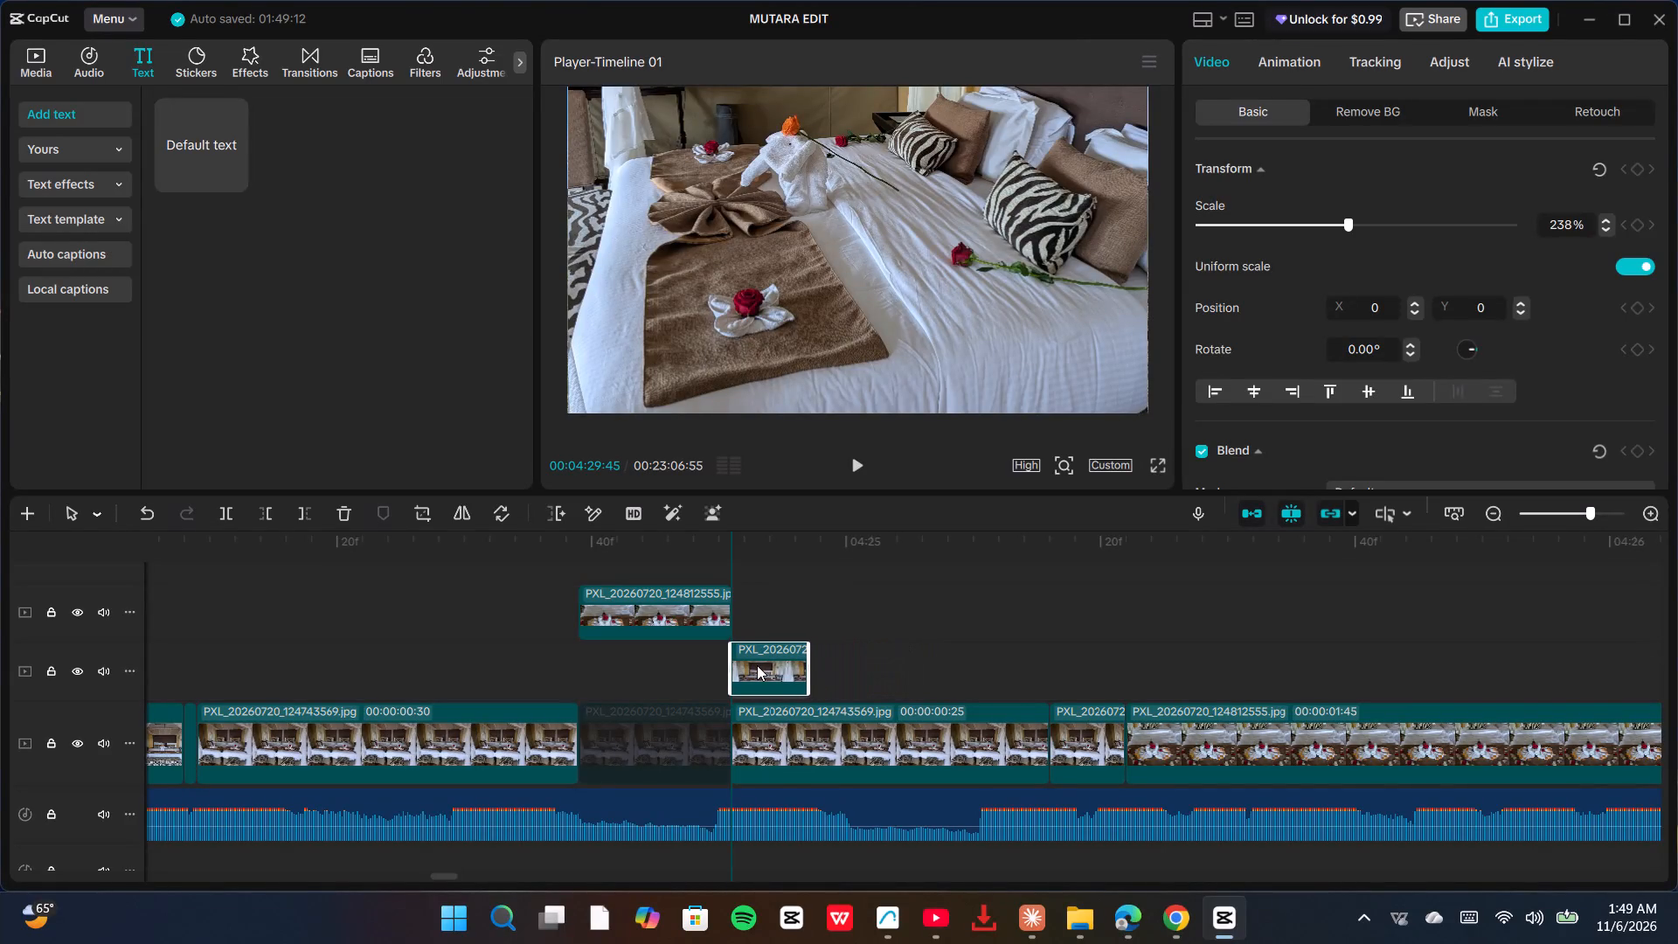
drag(755, 659, 761, 603)
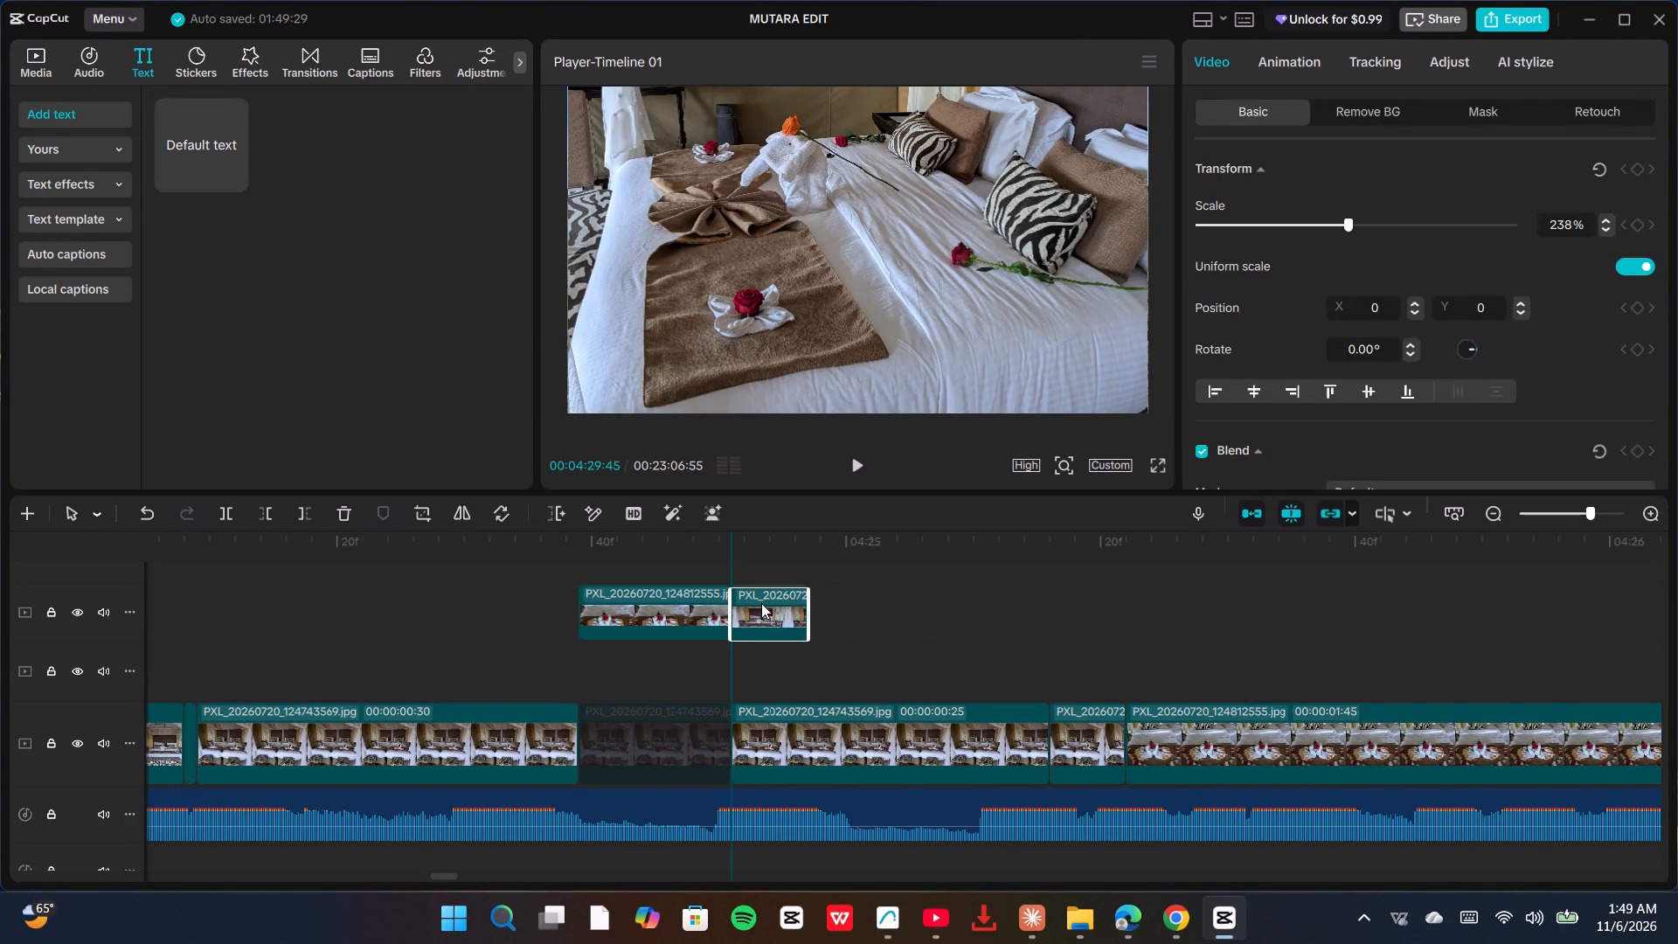
drag(761, 603, 759, 605)
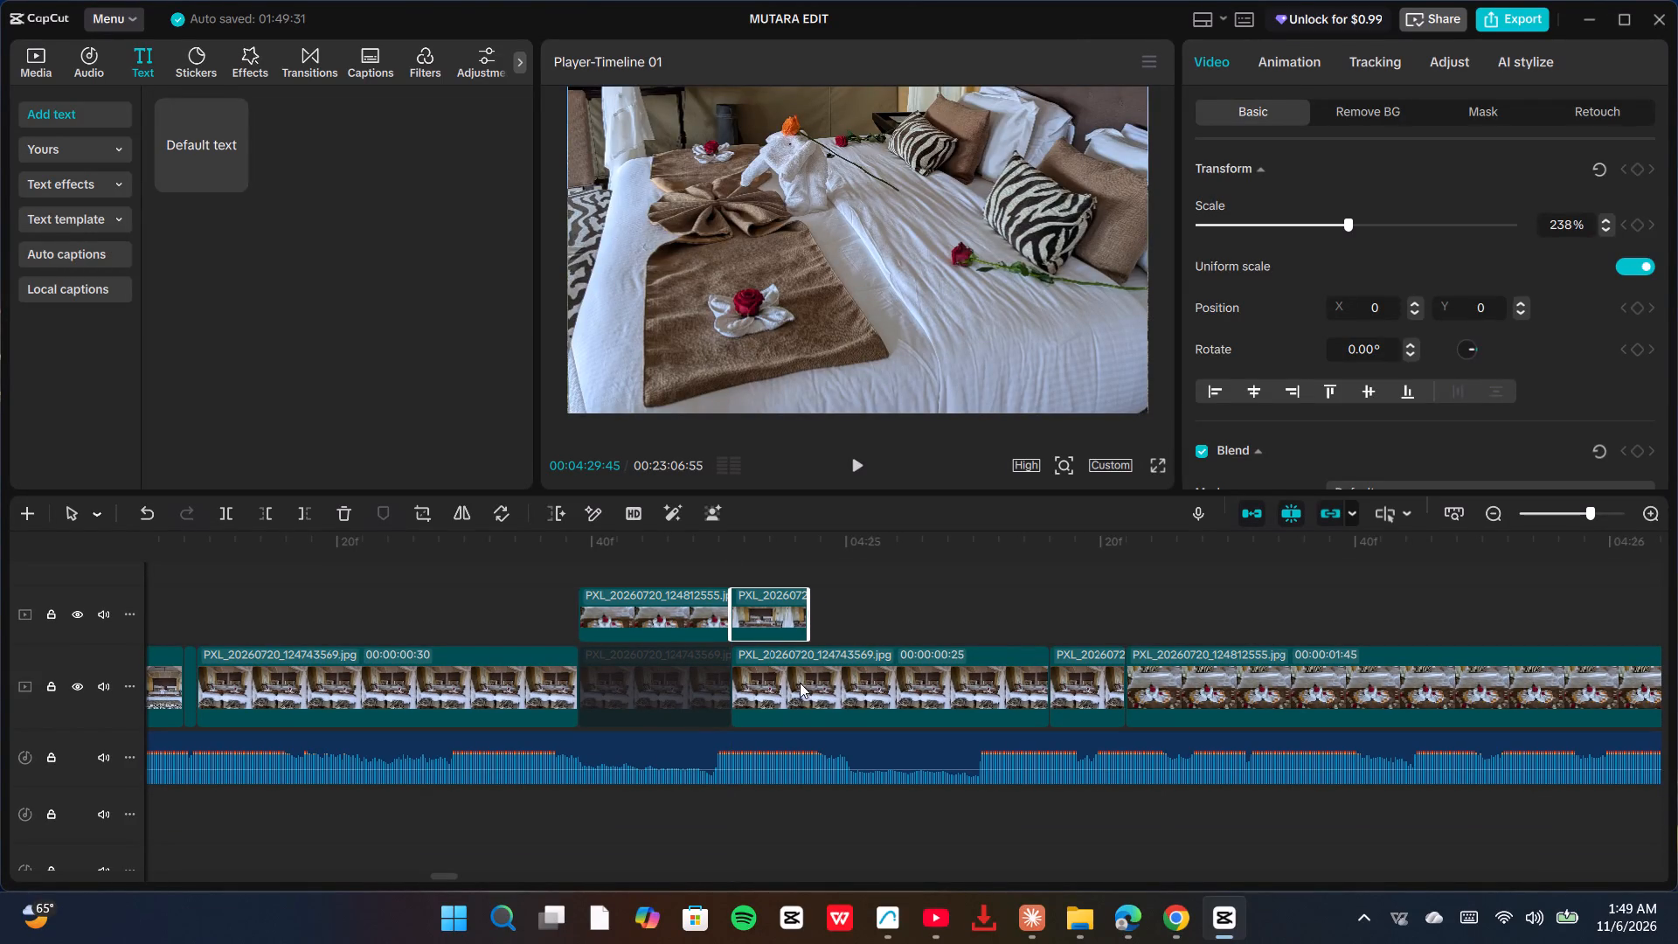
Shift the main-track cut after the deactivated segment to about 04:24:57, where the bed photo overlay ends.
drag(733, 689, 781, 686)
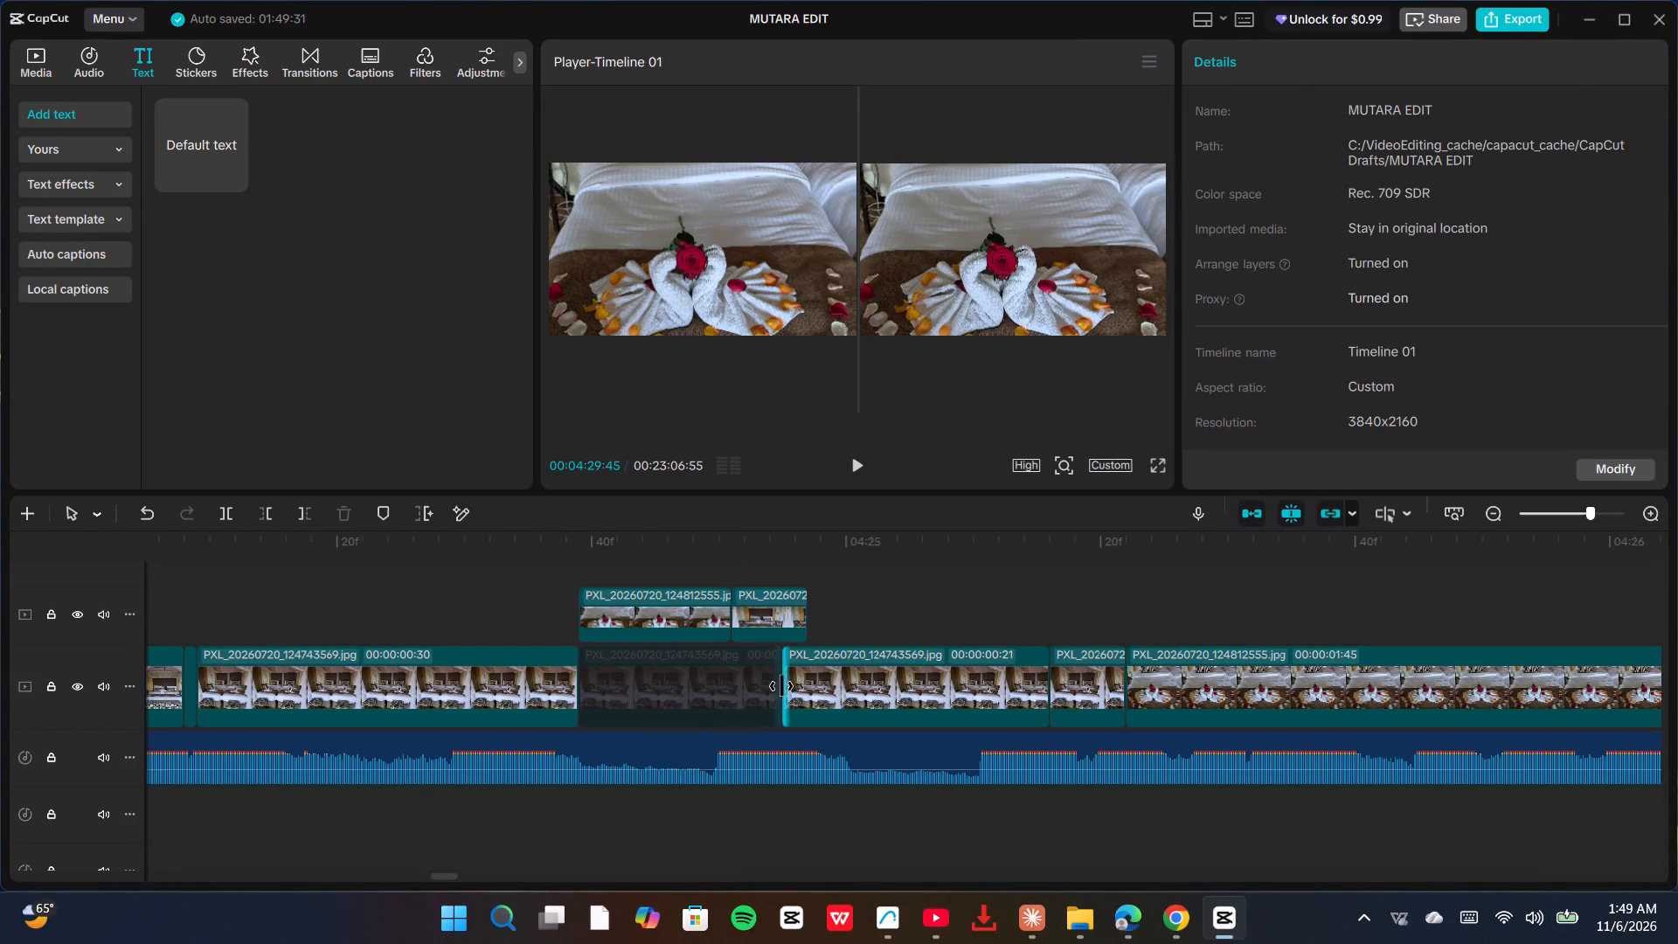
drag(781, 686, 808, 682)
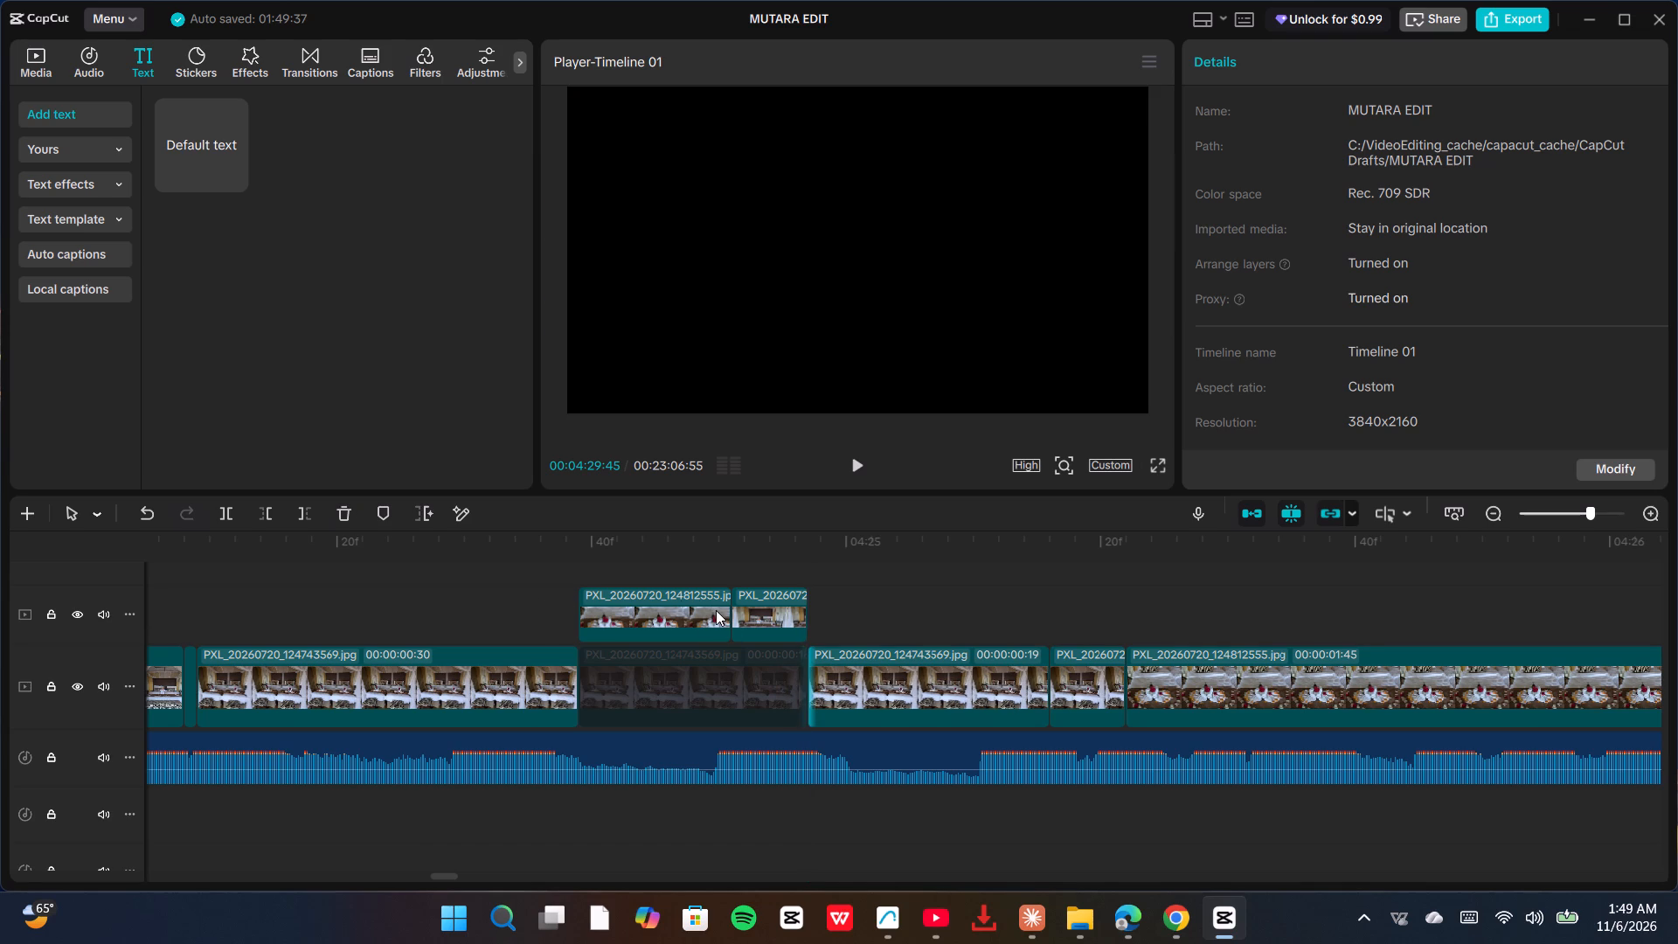
Trim the towel-swan overlay's end to about 04:24:50 and extend the bed photo overlay's start to meet it.
click(716, 610)
drag(731, 614, 712, 624)
click(759, 614)
drag(729, 615, 719, 614)
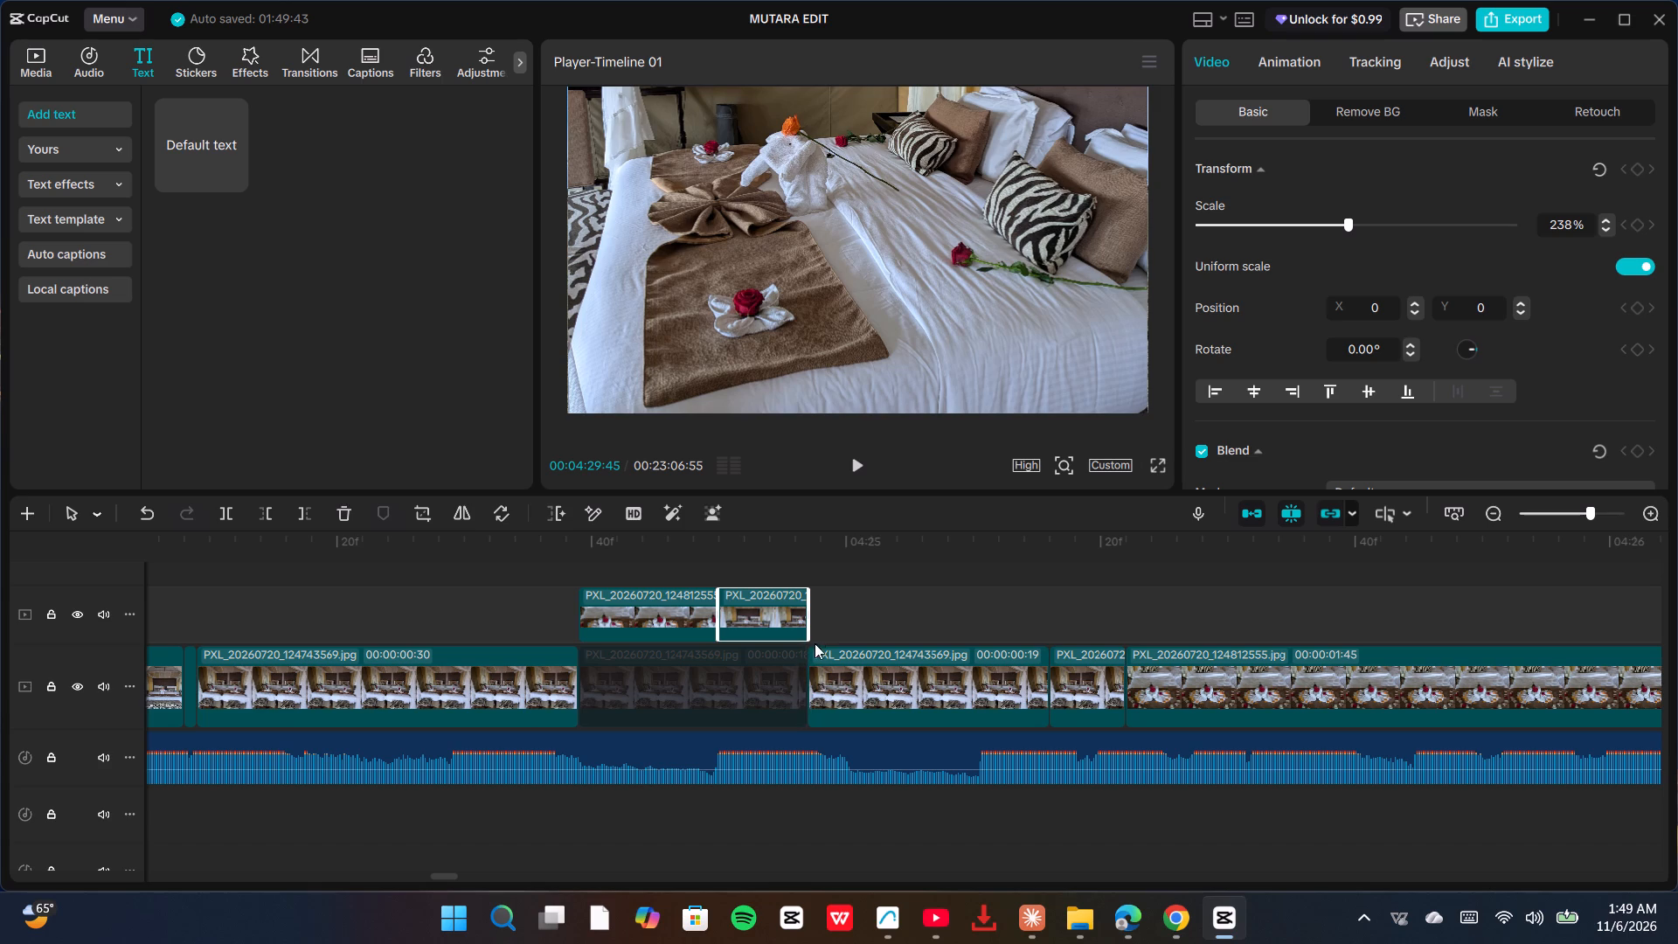
Extend the end of the short bed photo overlay to about 04:24:59.
click(801, 611)
drag(805, 612, 838, 613)
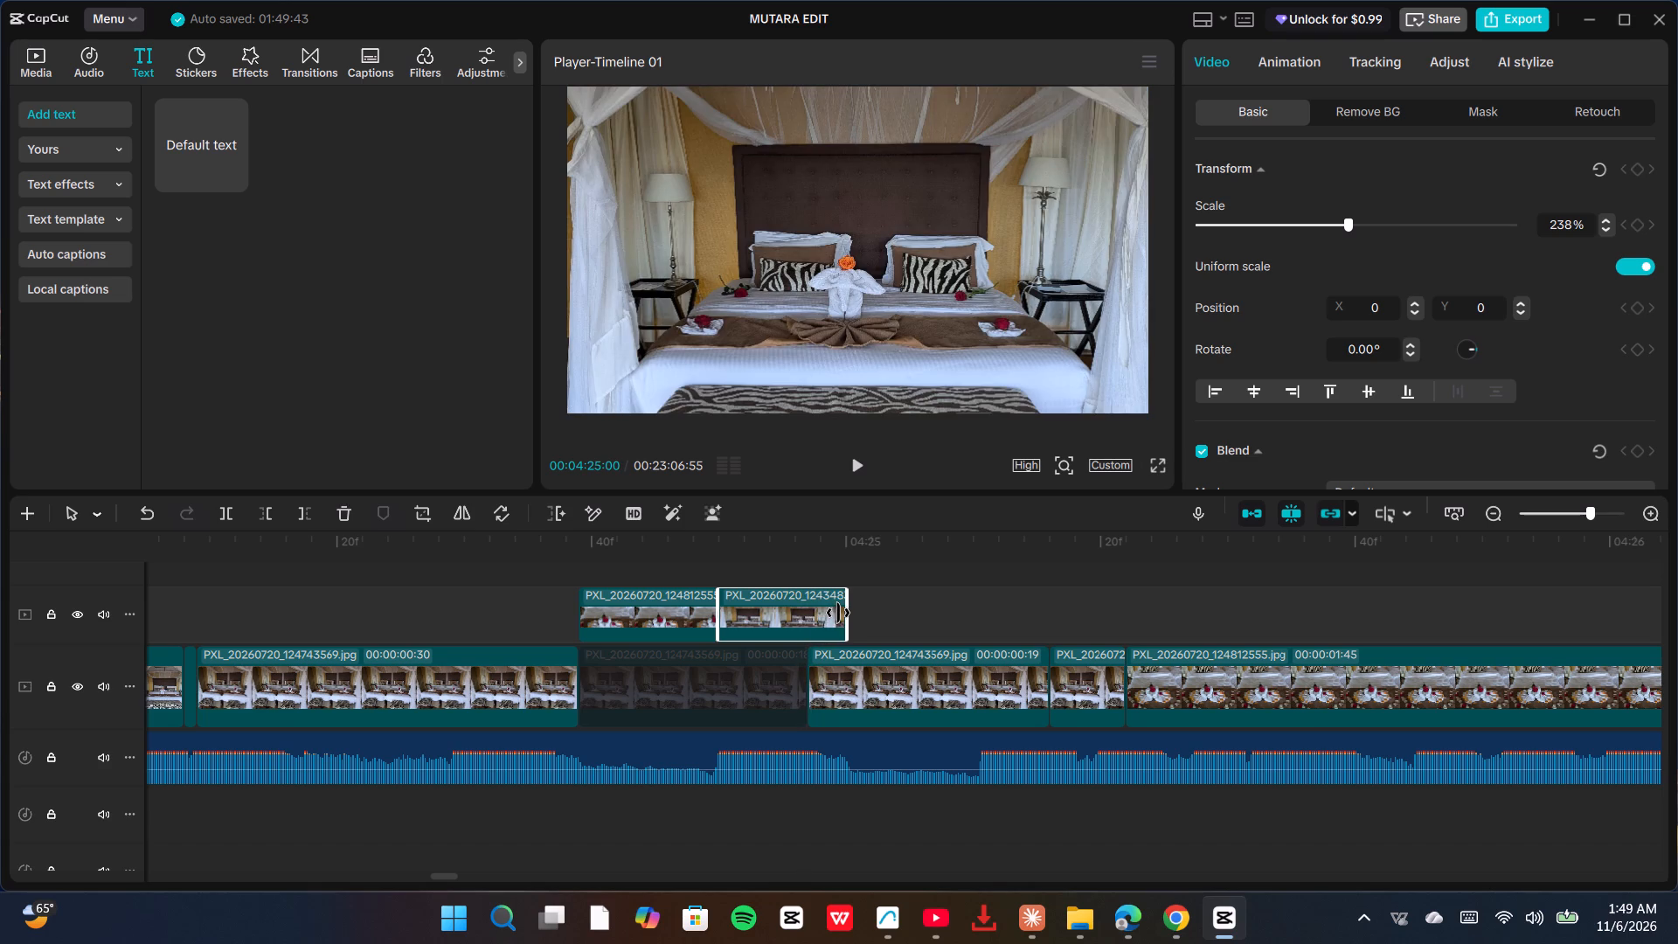
drag(838, 613, 836, 613)
Shift the main-track cut after the deactivated segment to the bed photo overlay's end at about 04:24:59.
drag(811, 677, 842, 670)
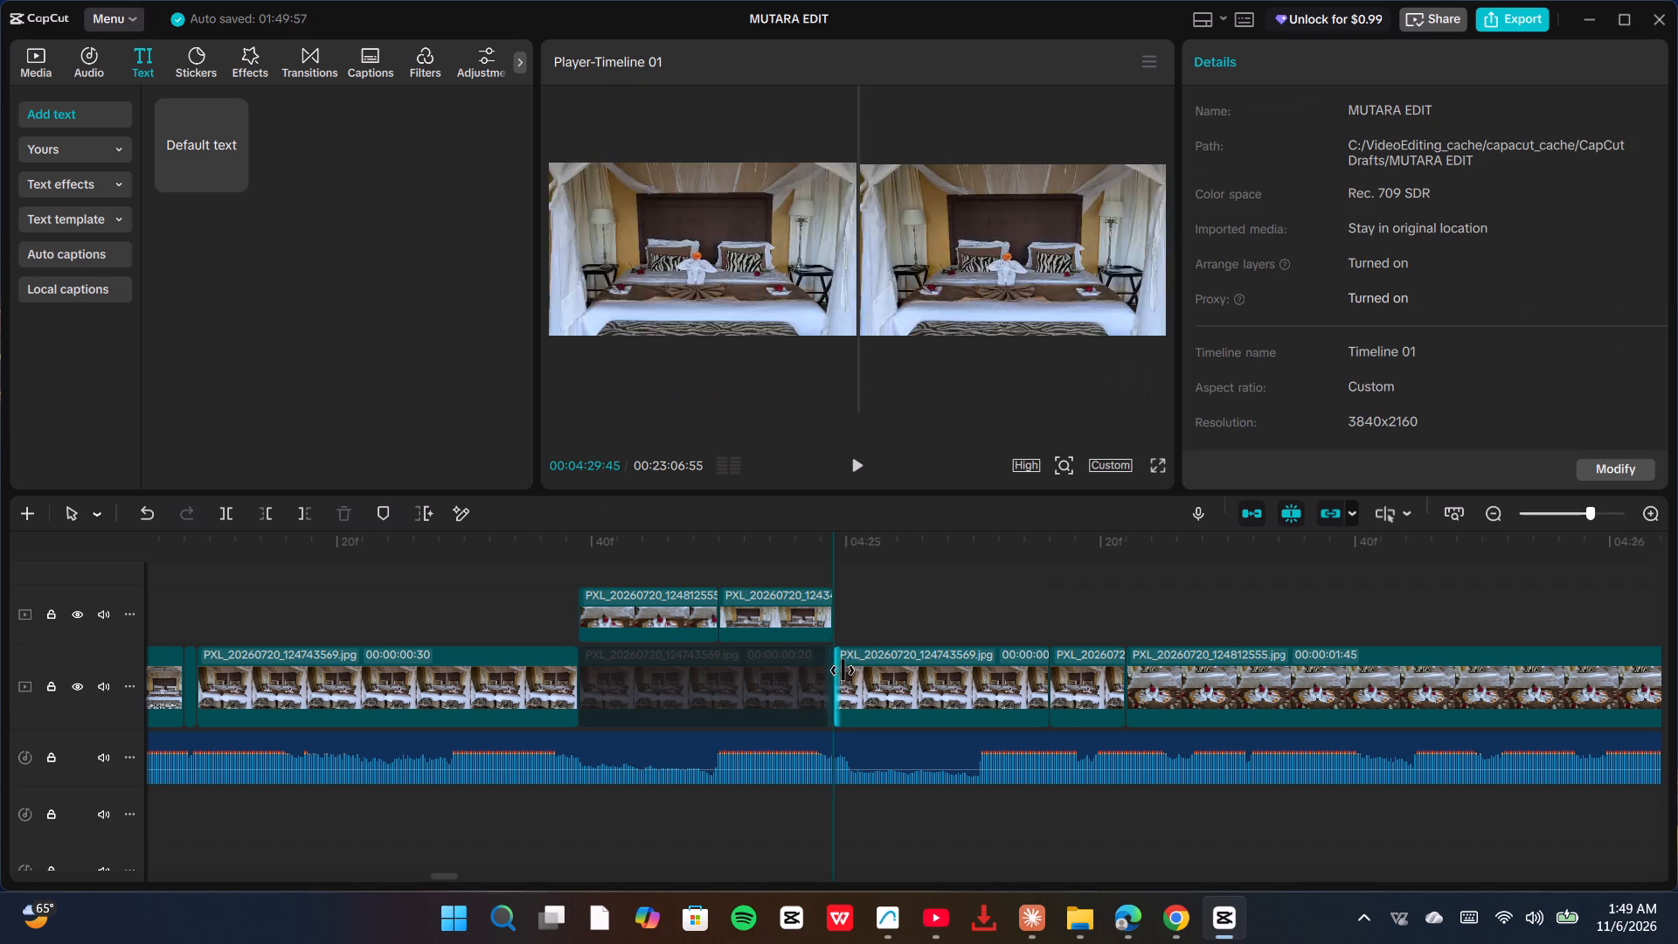
drag(842, 670, 840, 674)
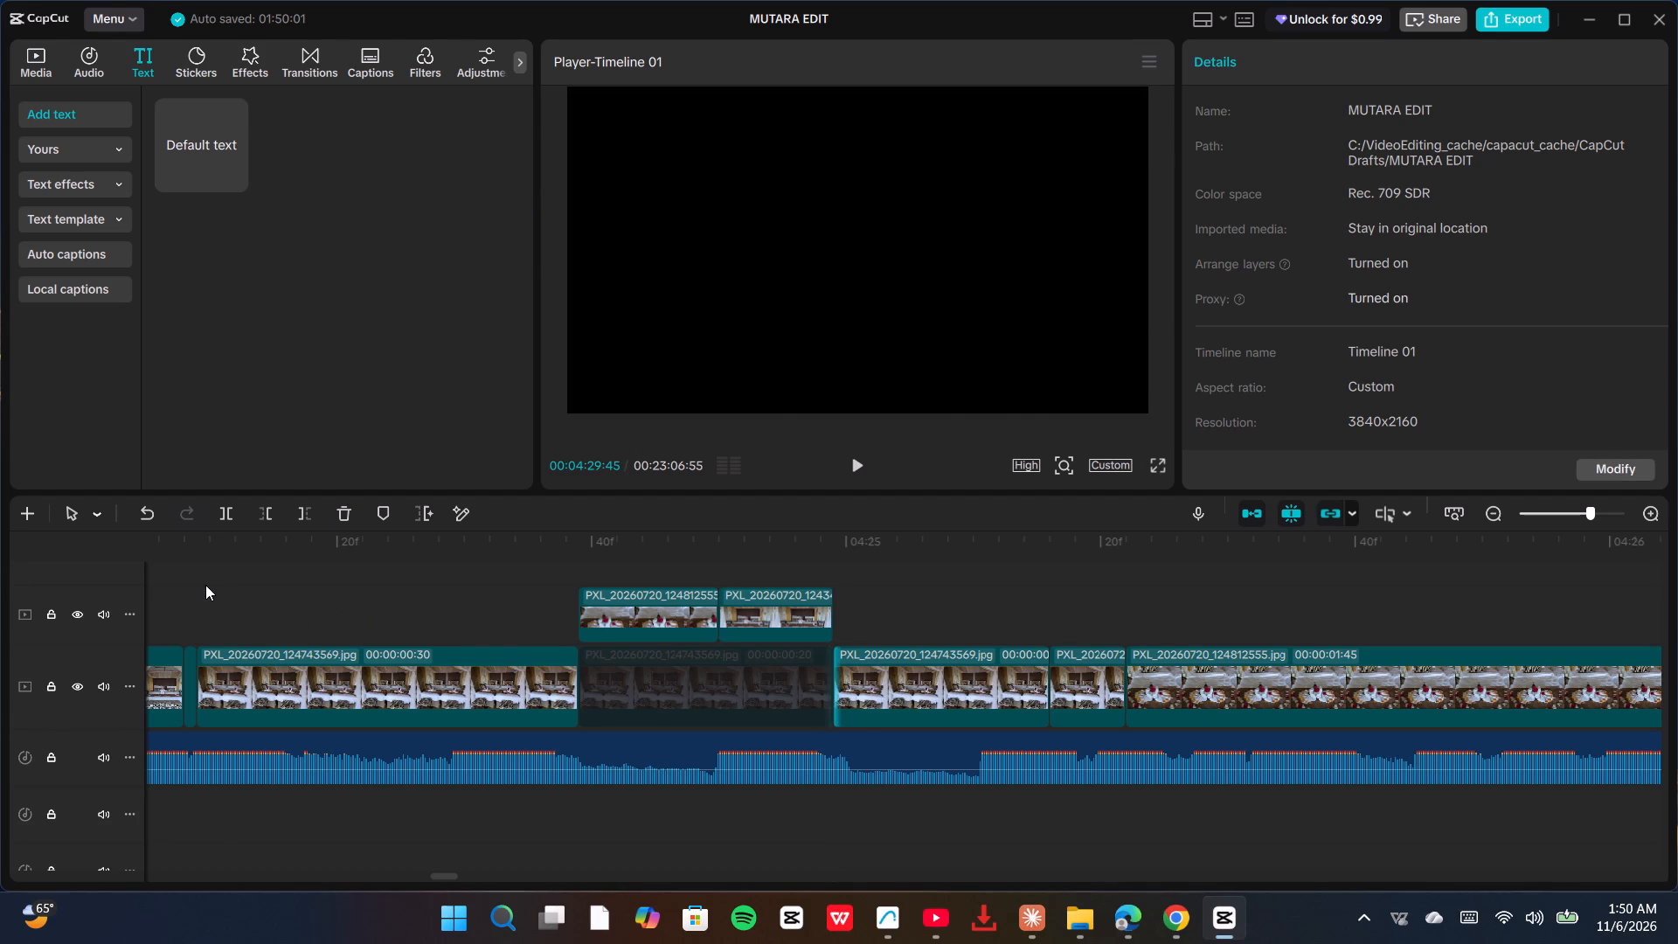
Play from about 04:24:10 to about 04:47:11 to check the overlay cuts and the following zebra and room footage.
click(205, 585)
click(861, 462)
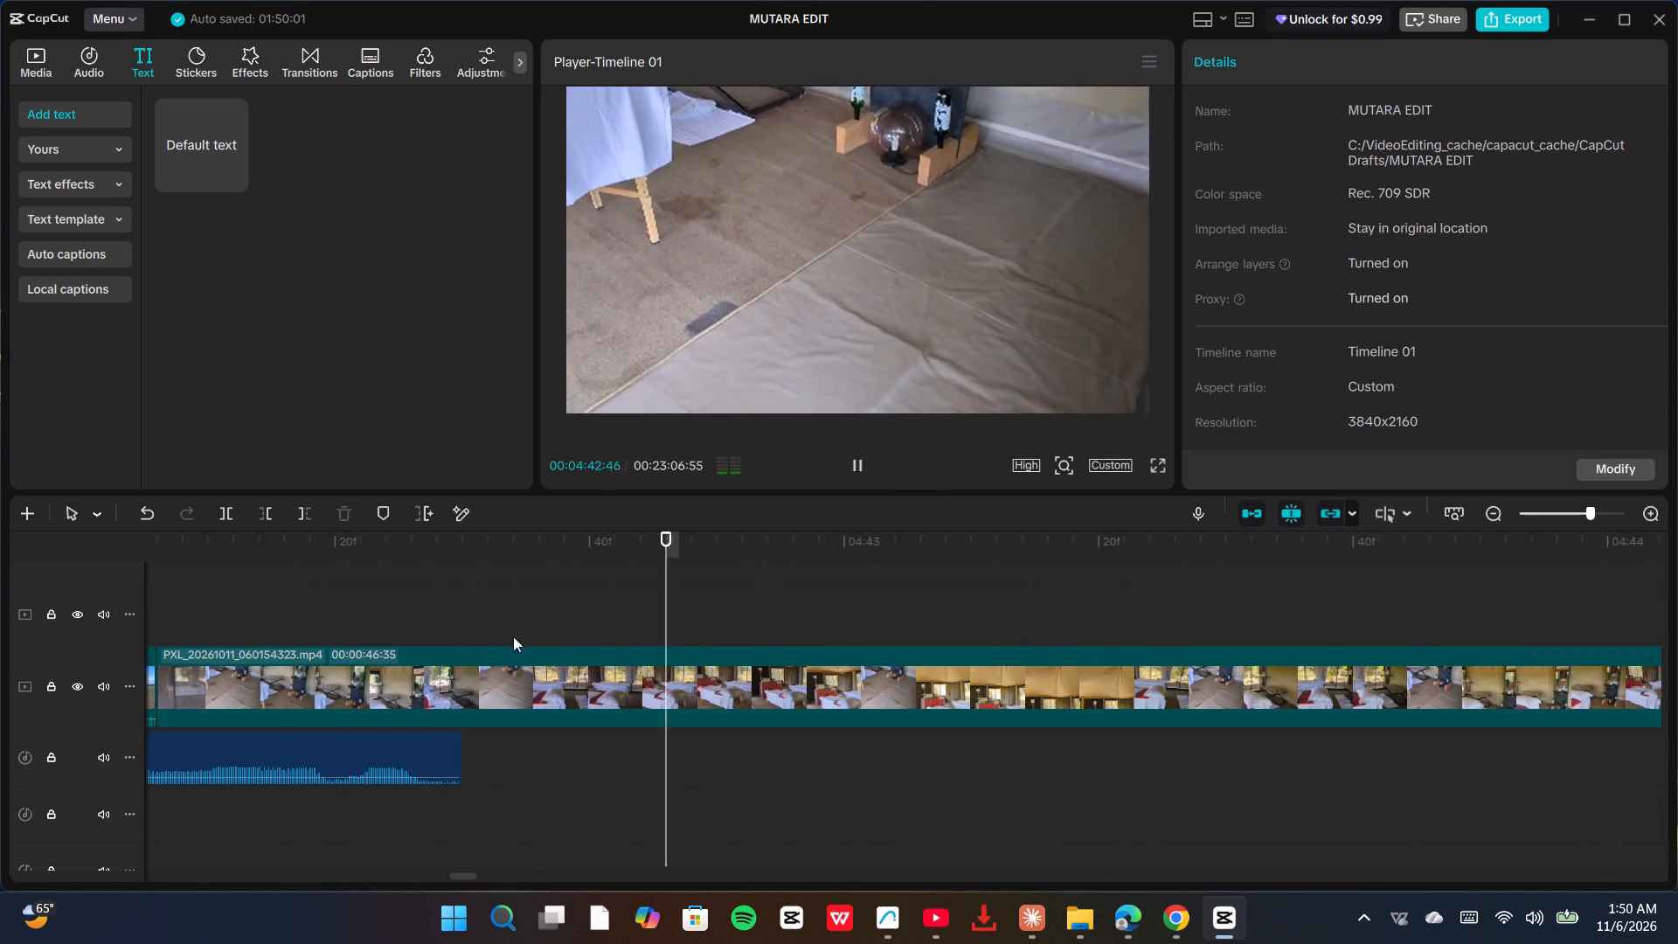
drag(505, 614, 45, 603)
ctrl+scroll(547, 718, down, 11)
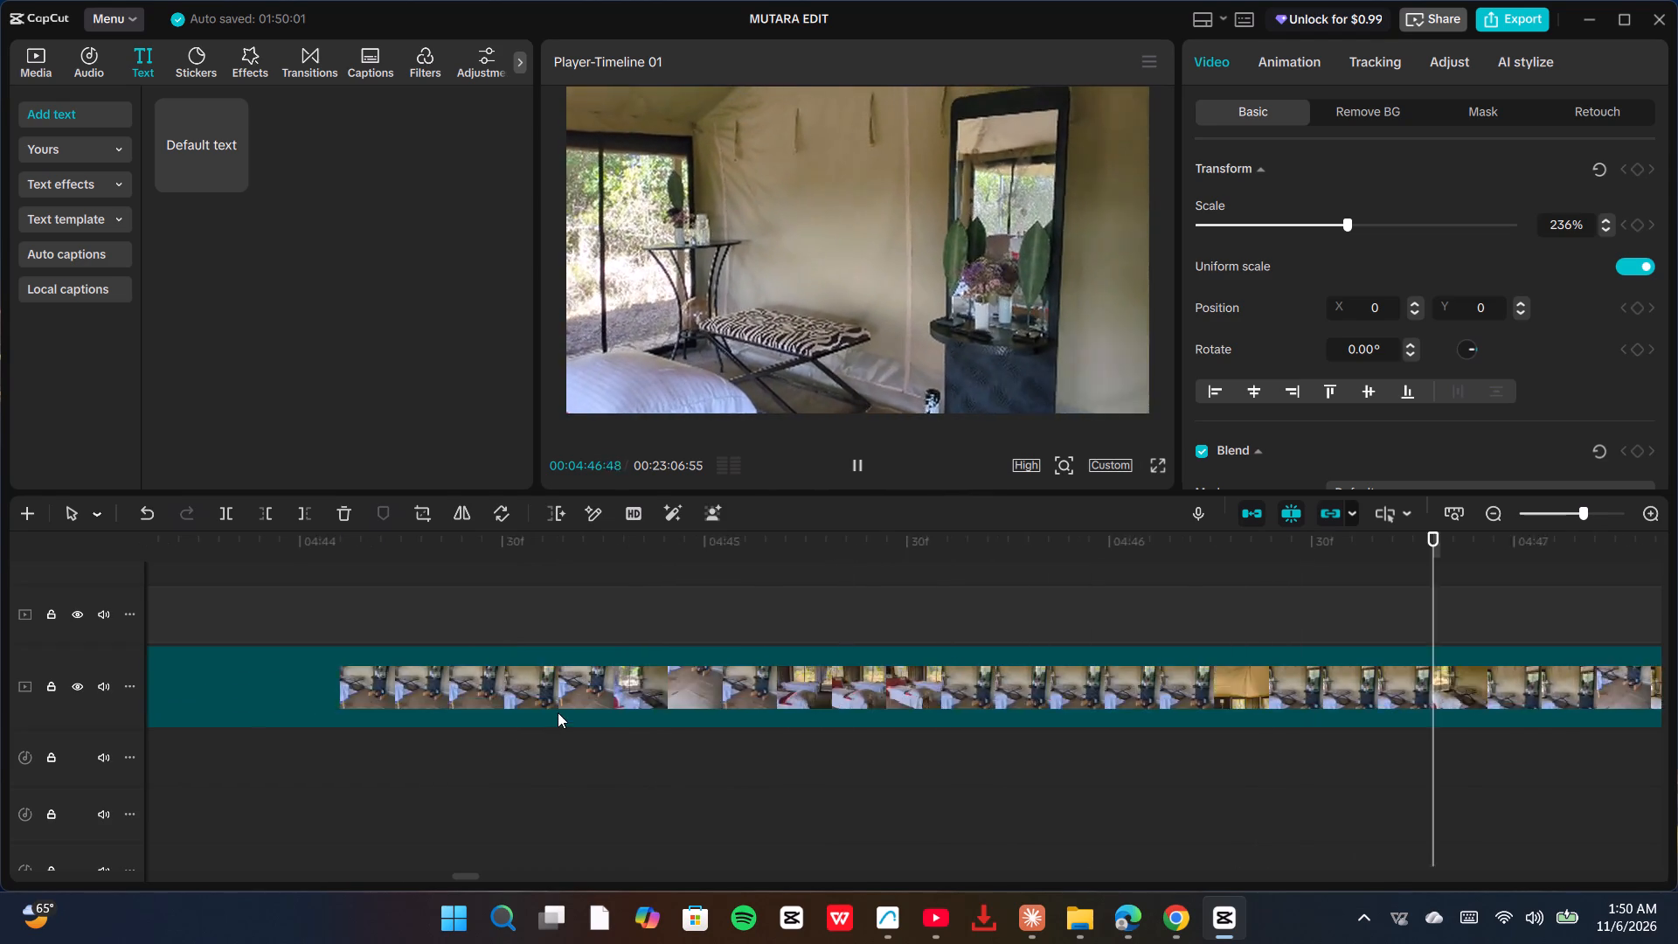
key(space)
Trim the start of the zebra clip PXL_20261012_072245514.mp4 on the main track so it lasts 00:00:08:29.
ctrl+scroll(572, 695, down, 15)
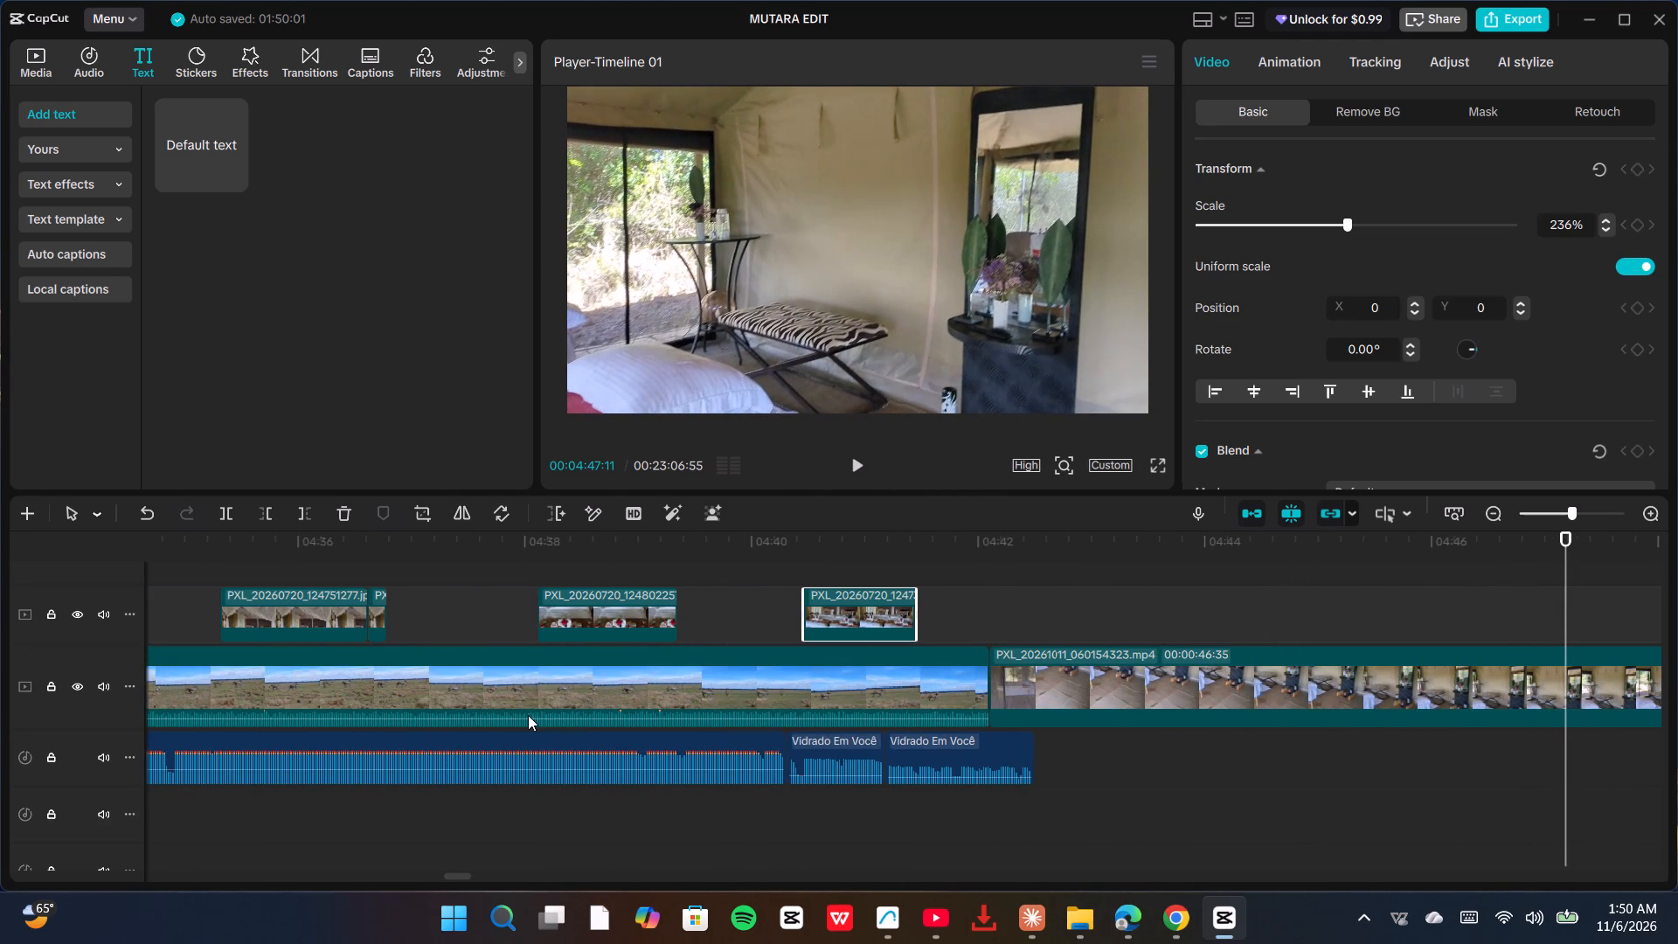
click(503, 611)
drag(476, 614, 177, 599)
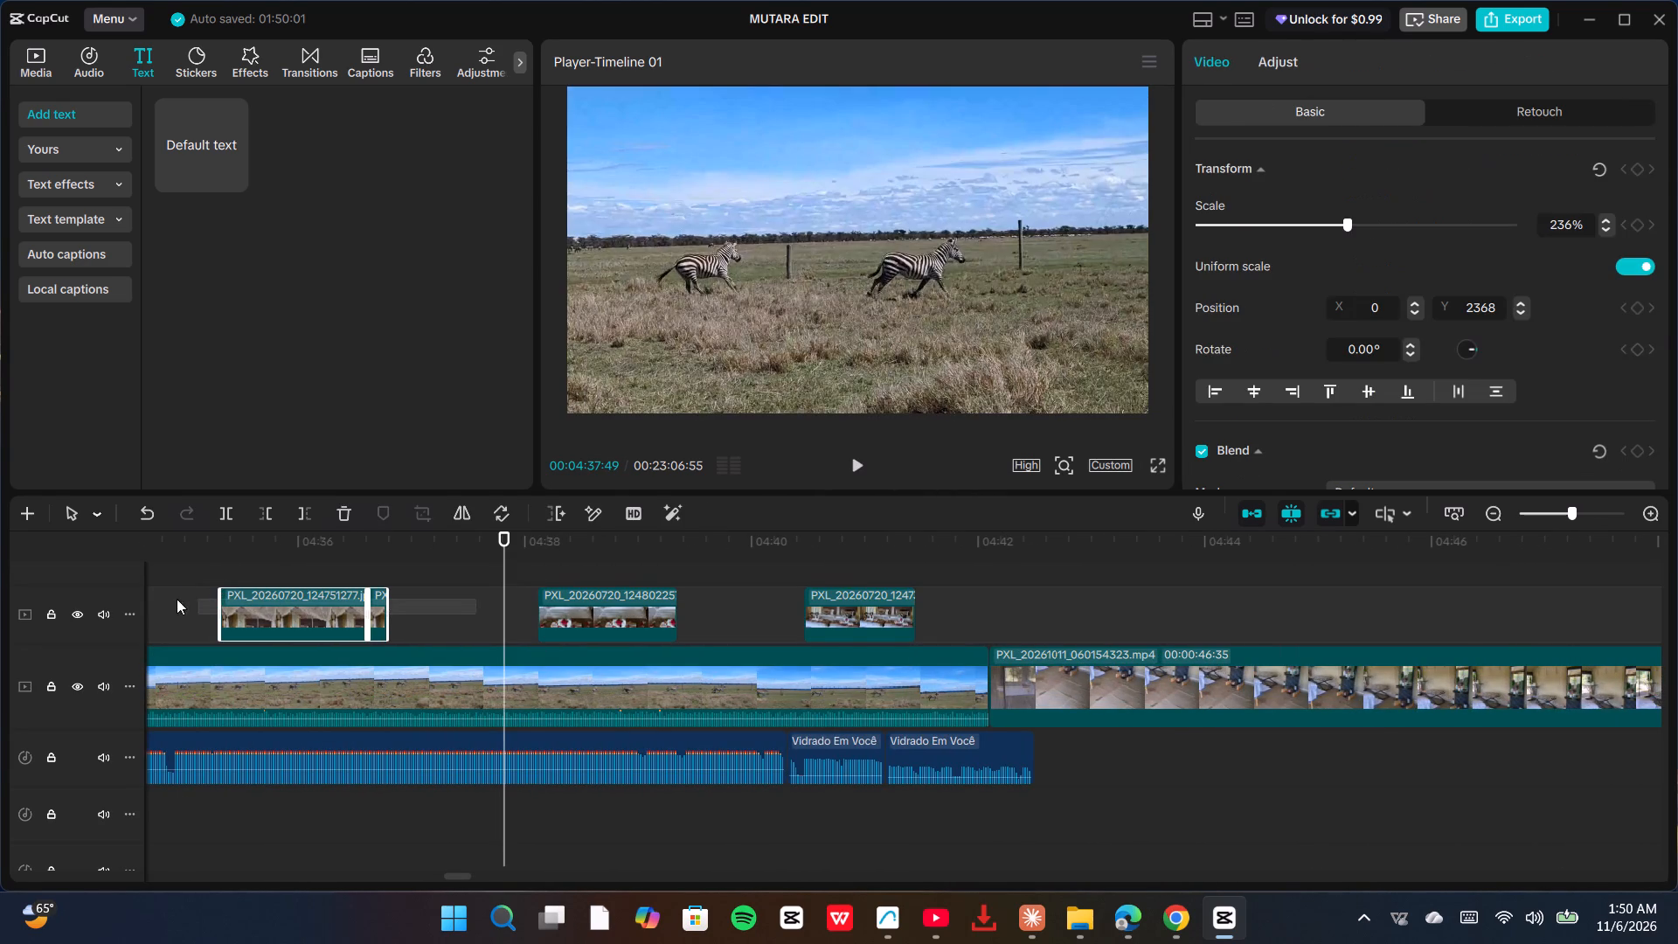
drag(177, 599, 72, 600)
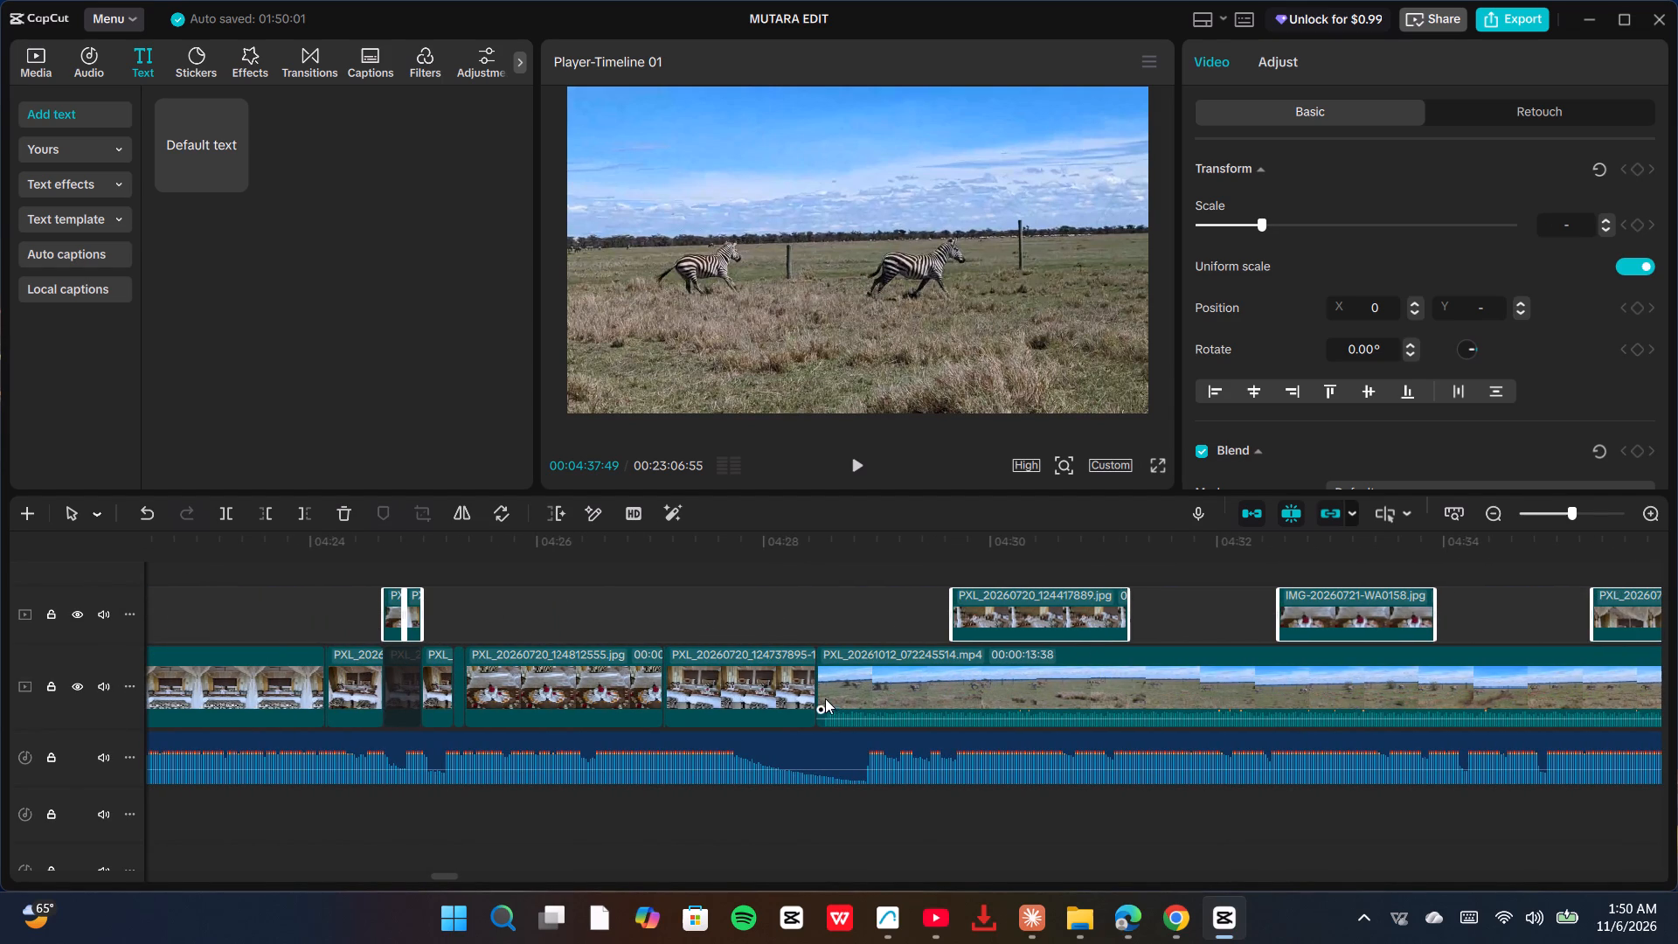
drag(821, 696, 1144, 716)
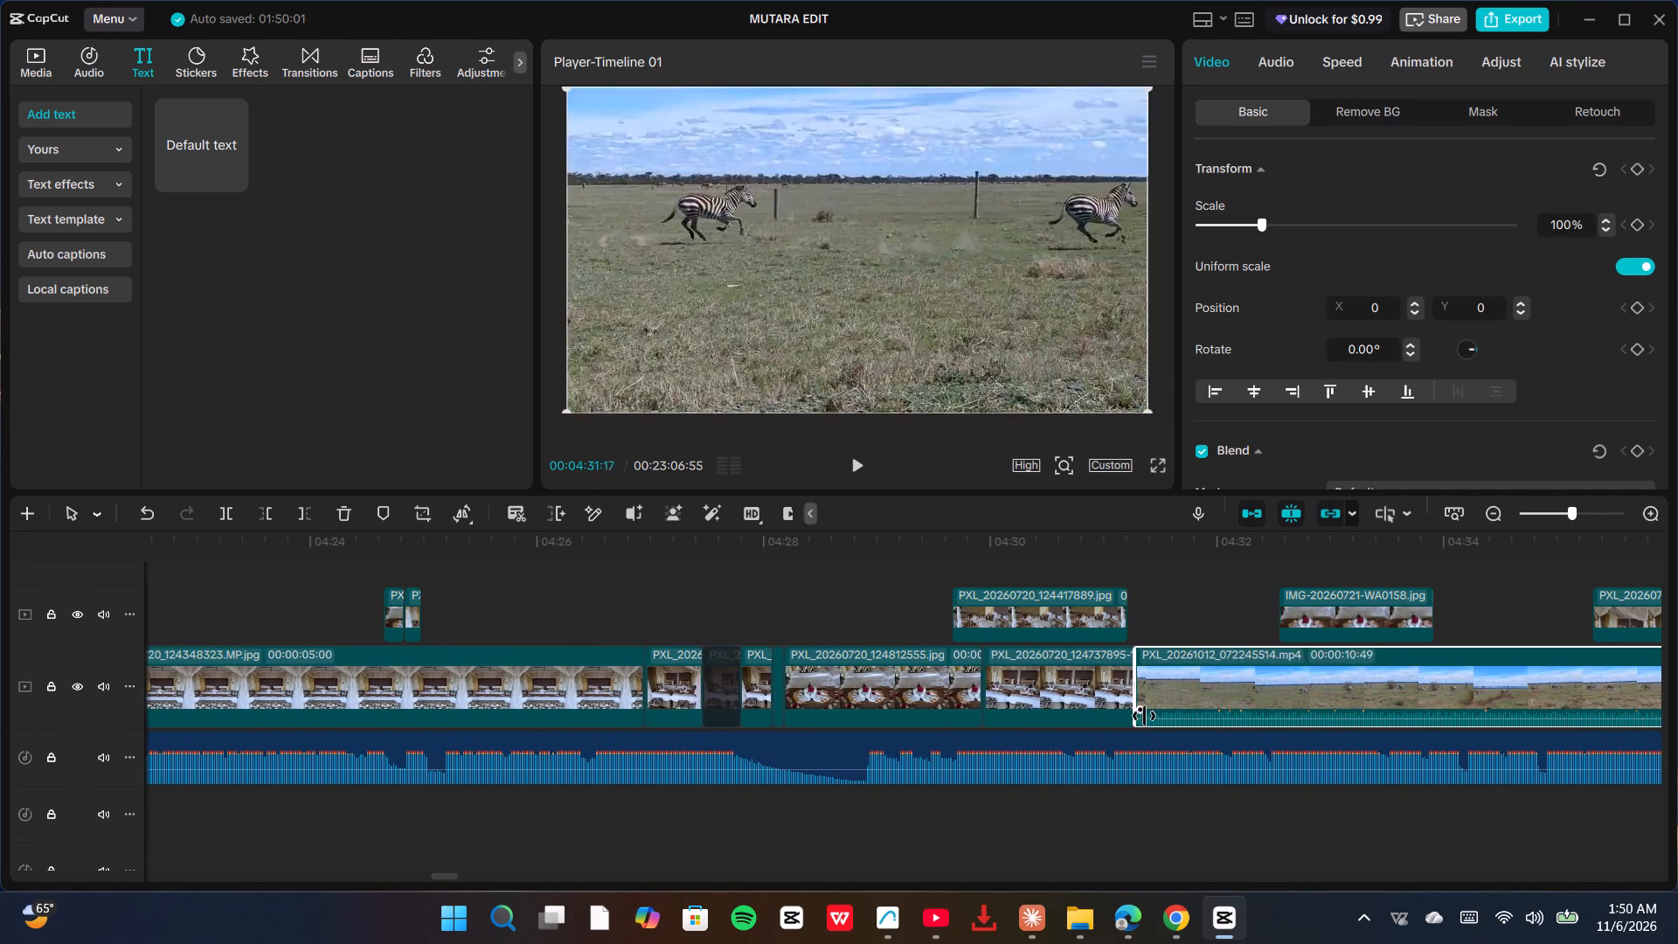
drag(1144, 716, 1404, 706)
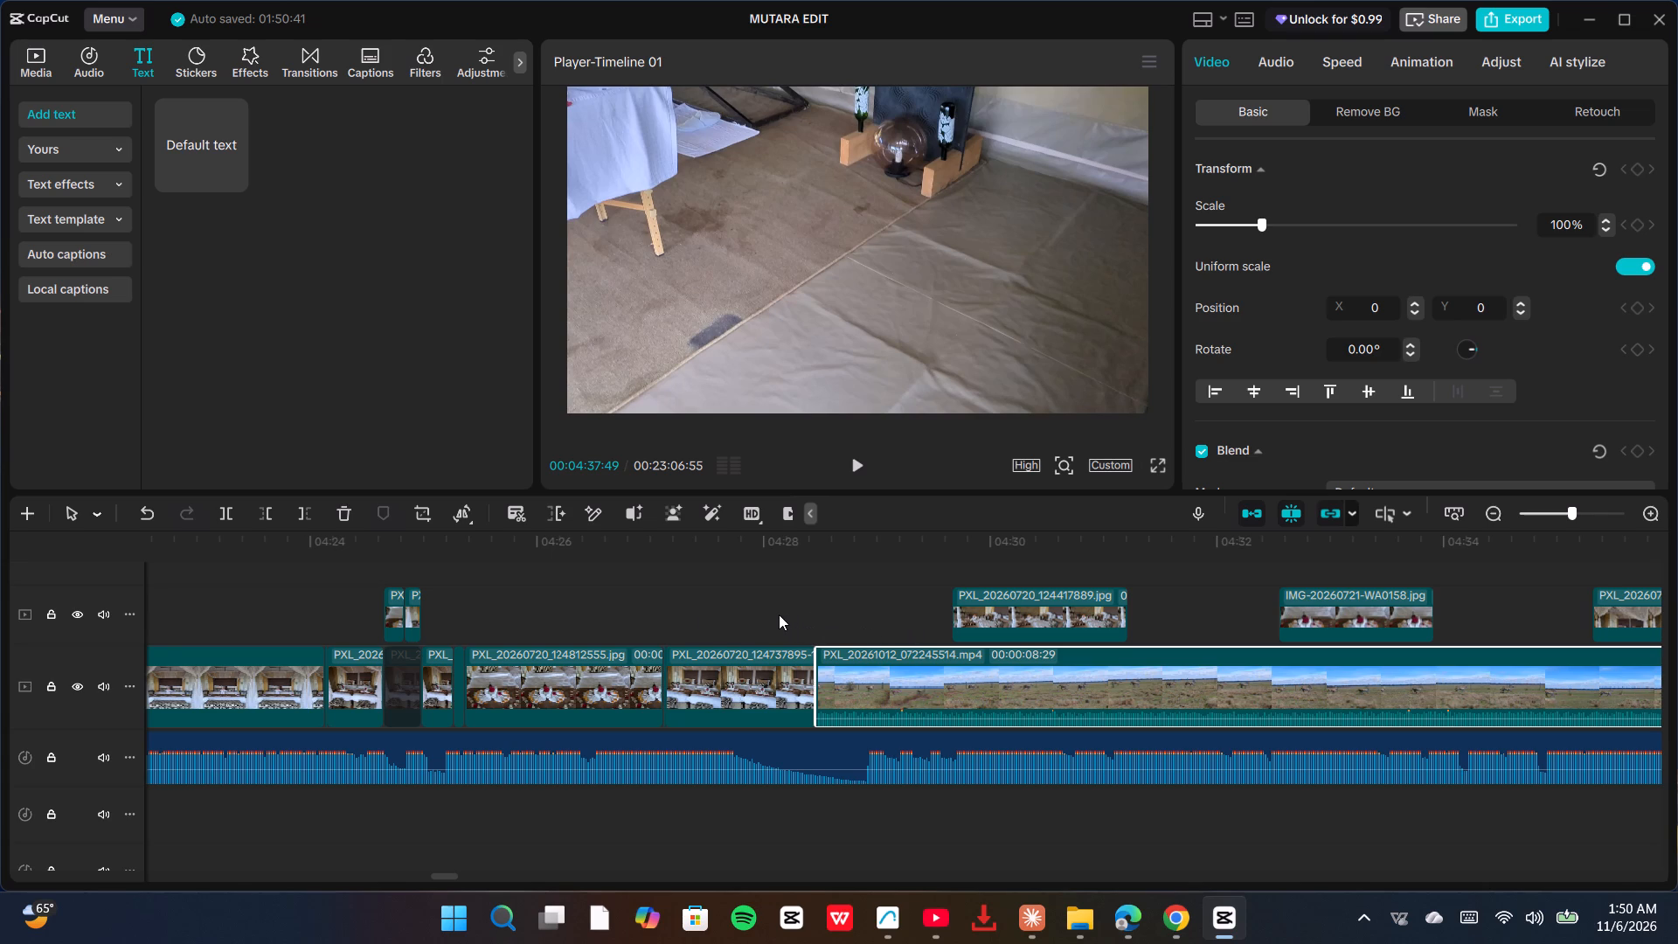
Play from about 04:16 to beyond 04:48 to review the photo sequence and shortened zebra clip with the music.
ctrl+scroll(779, 614, down, 10)
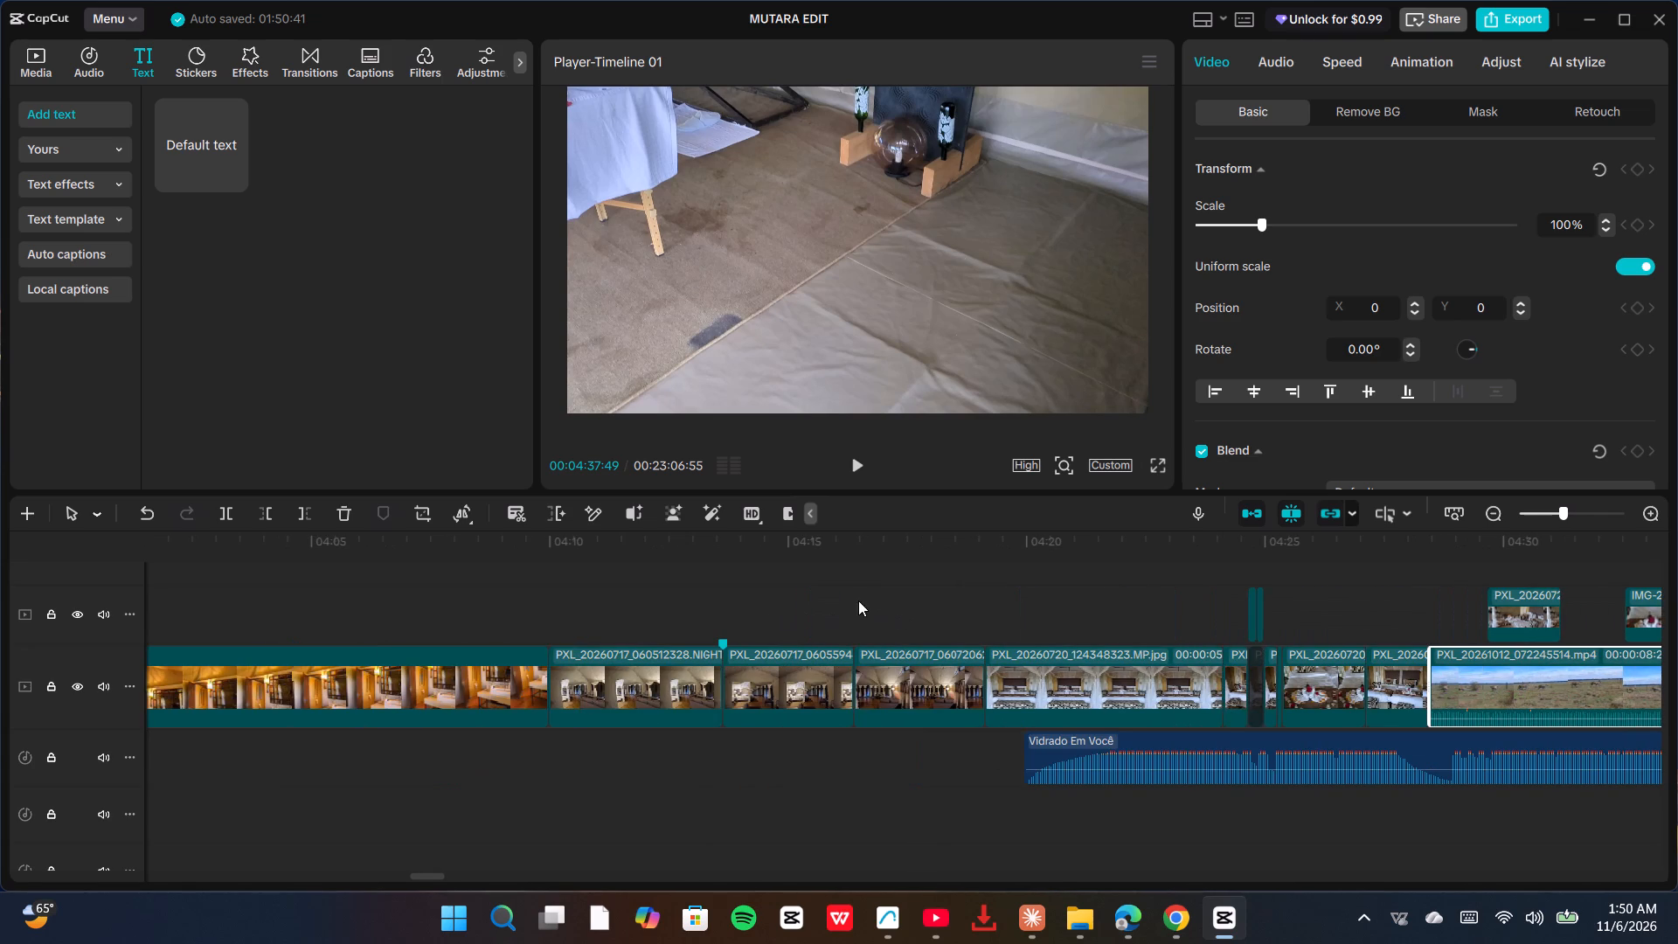
click(858, 600)
click(861, 457)
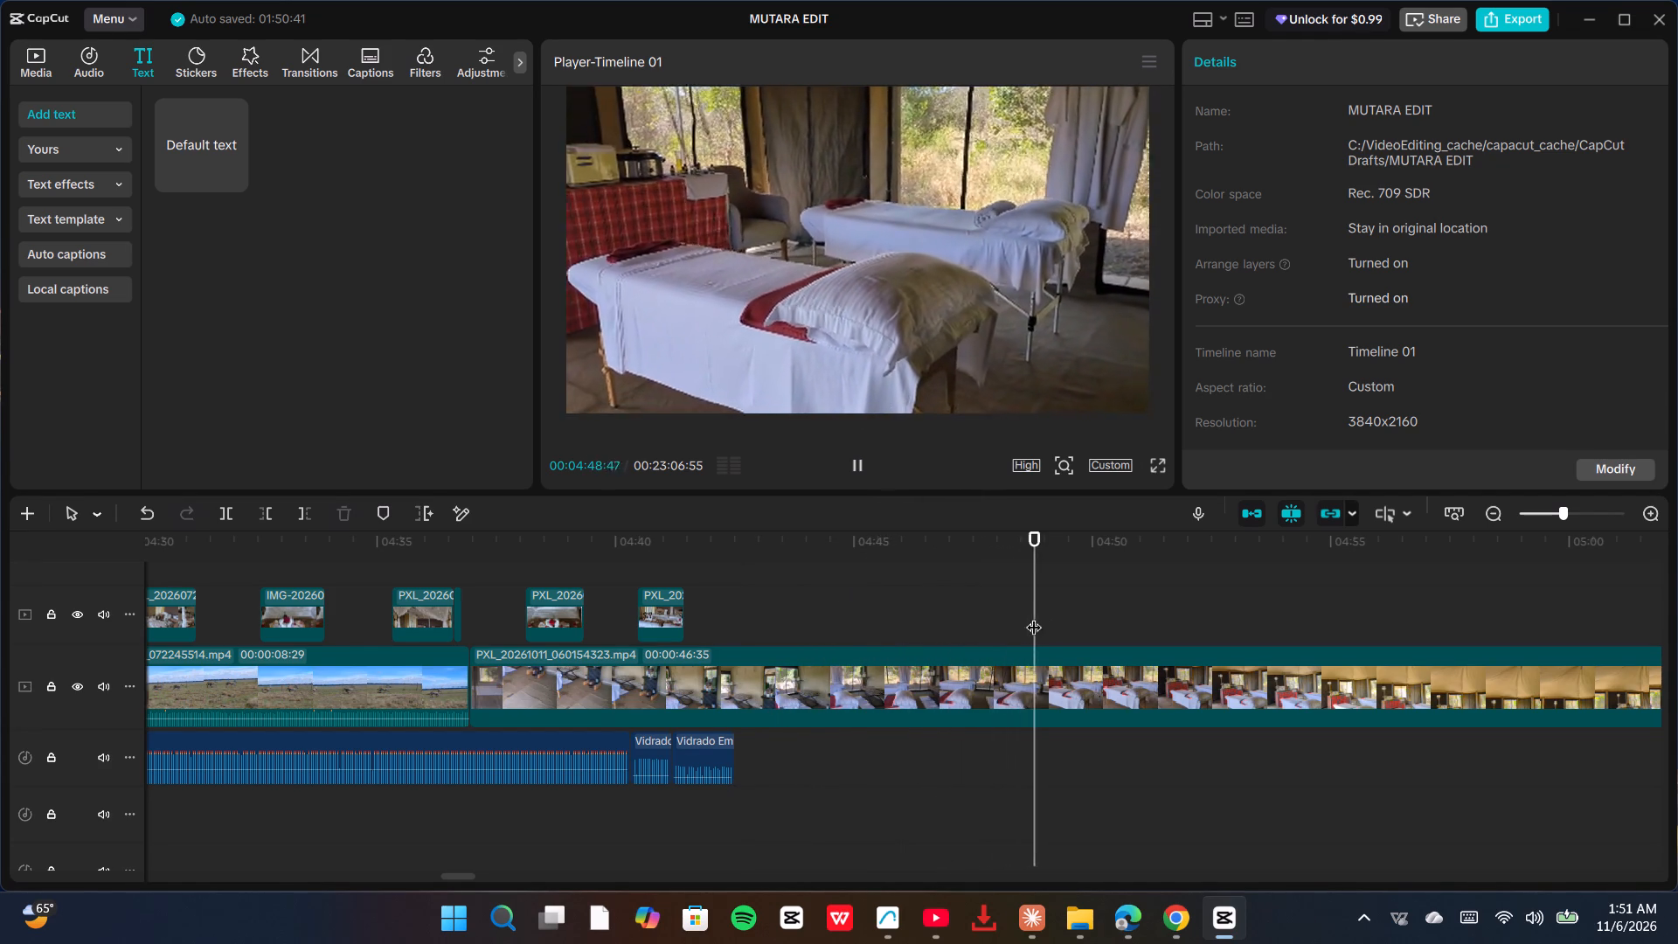
Play from about 05:03 to 05:34 to review the spa room footage with voice-over and the following sheep footage.
ctrl+scroll(989, 633, down, 14)
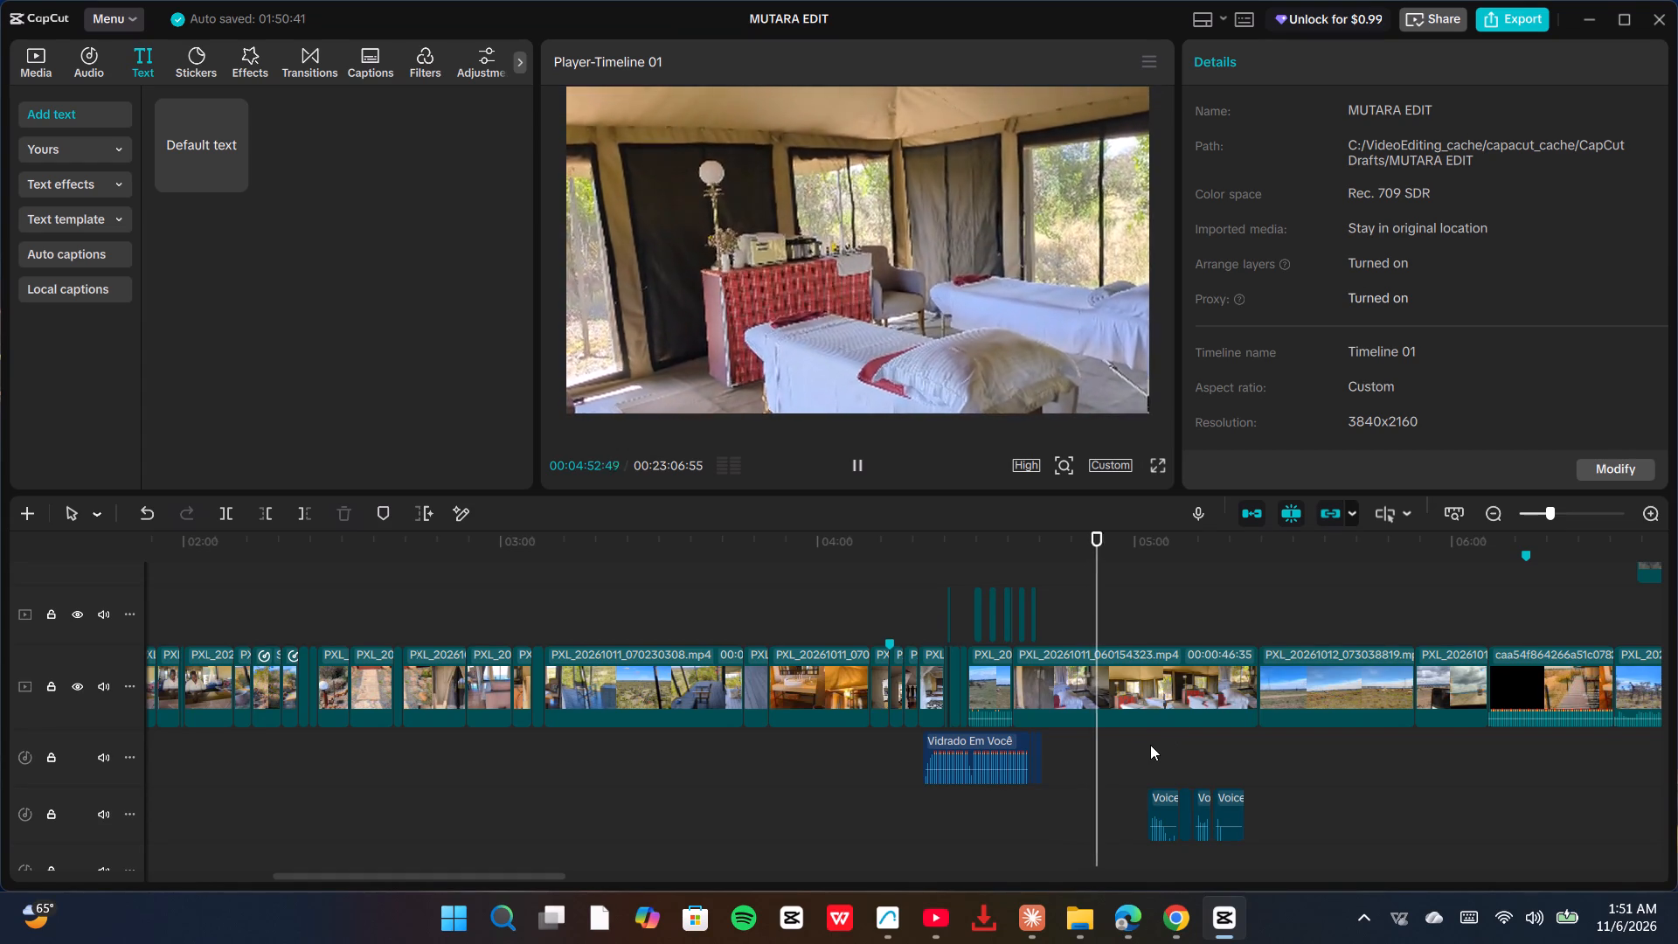
click(1150, 745)
click(856, 460)
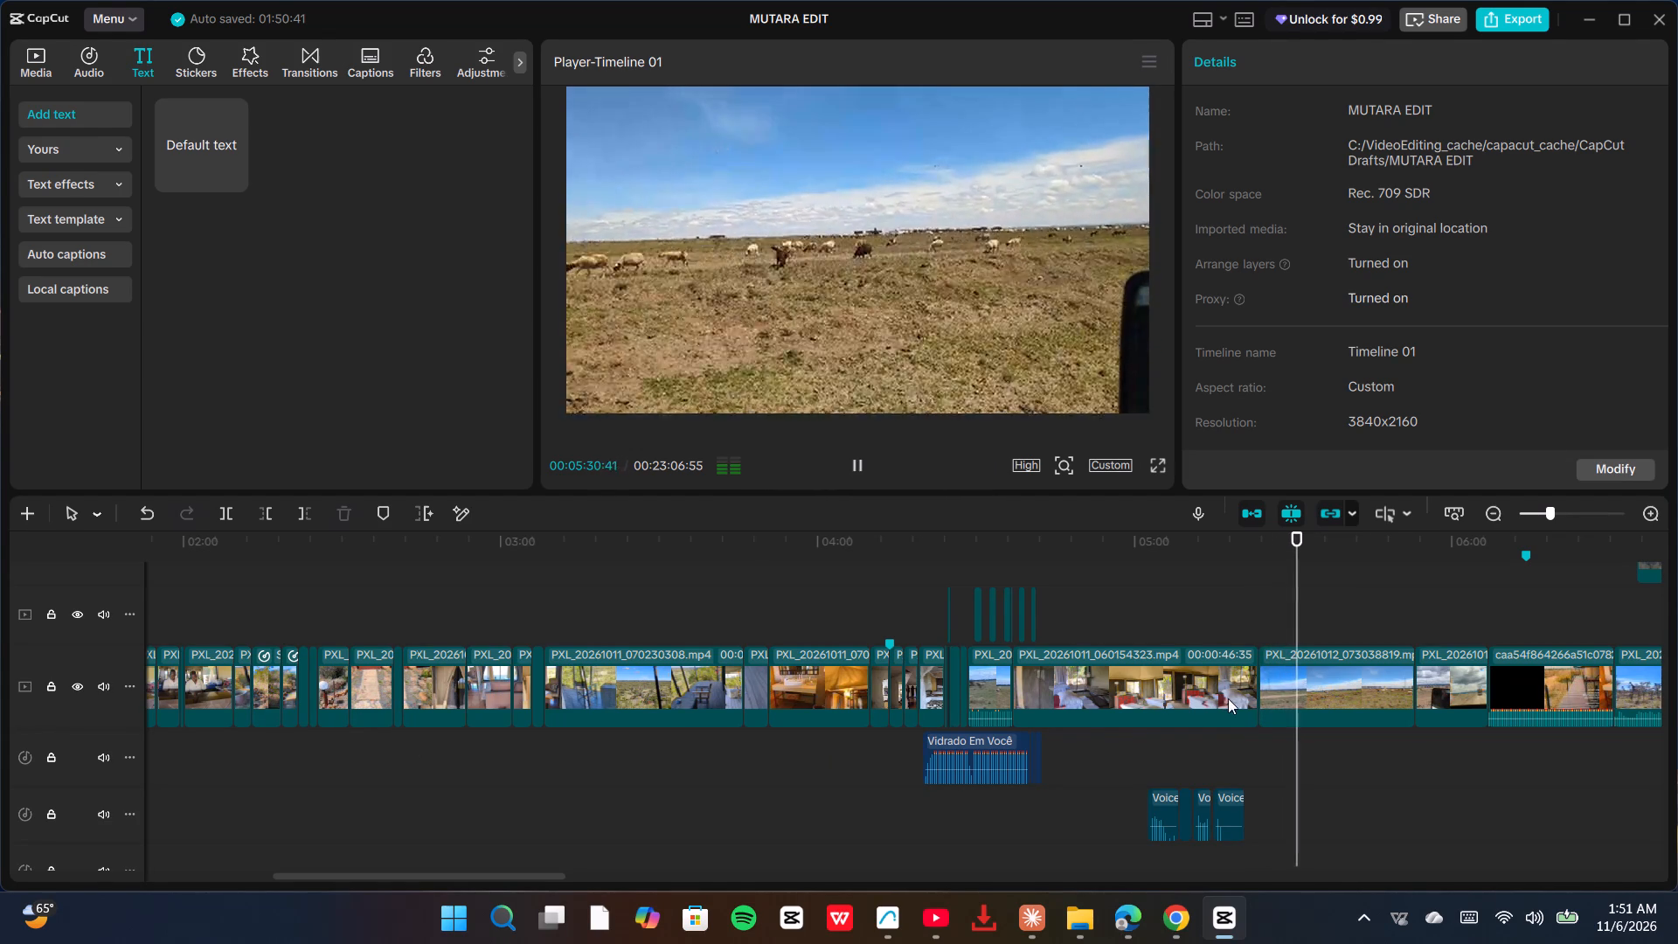
Move the four orchestral waltz audio clips up one audio track and earlier, so they start at about 02:46.
scroll(1333, 790, down, 2)
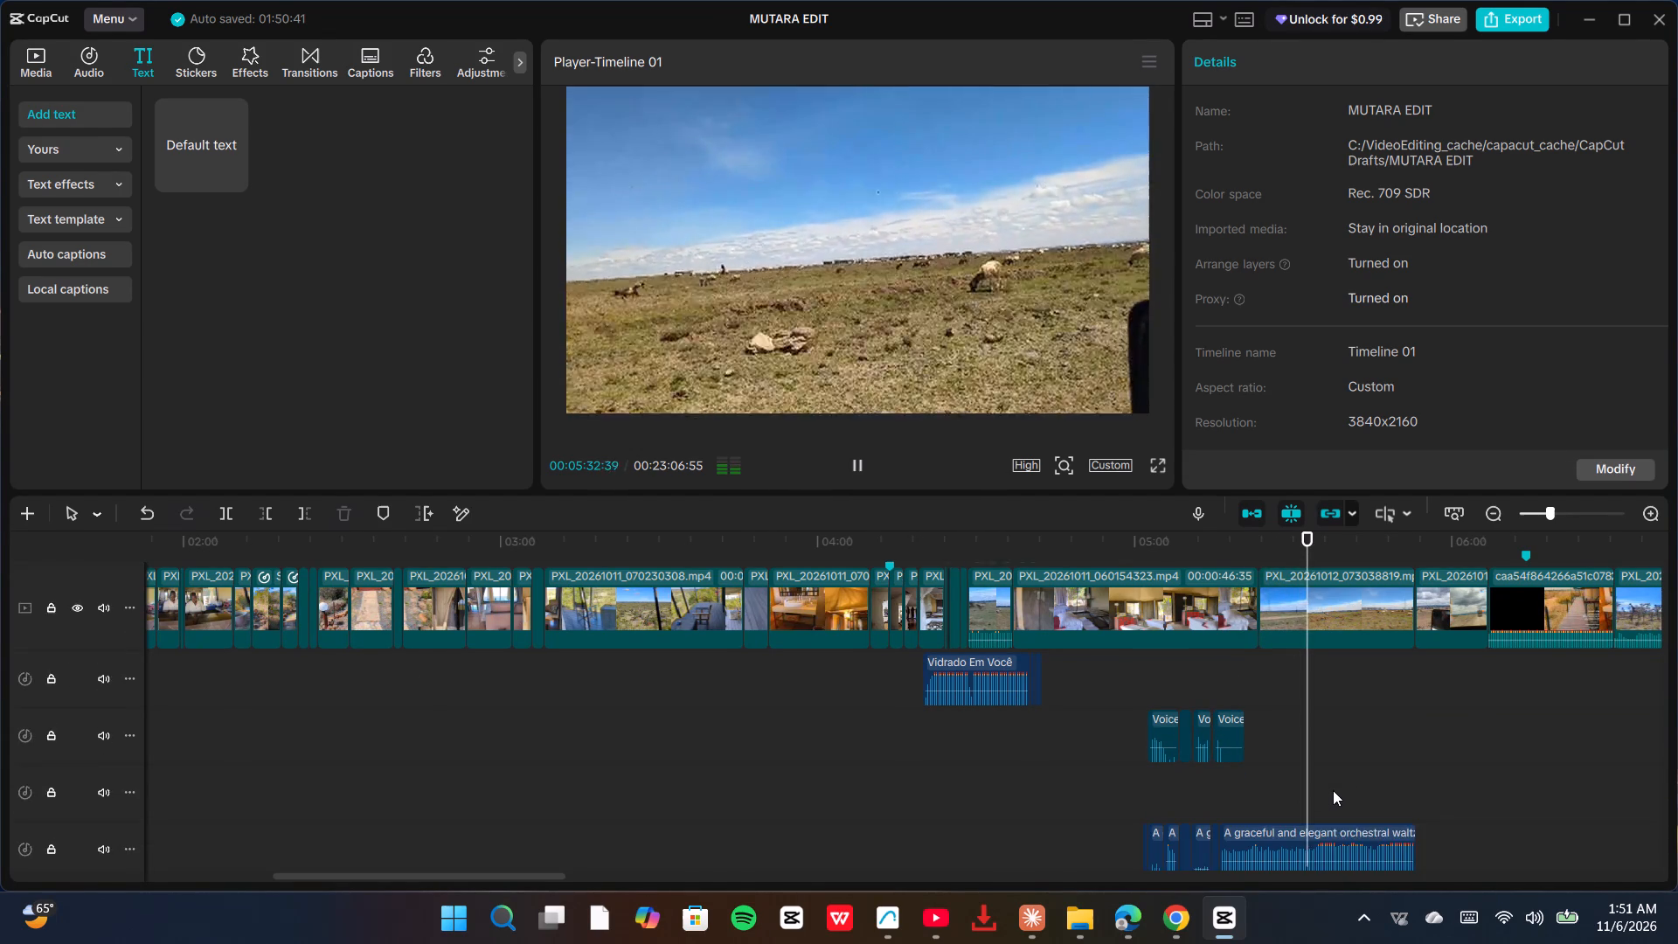
scroll(1333, 790, down, 2)
click(1286, 811)
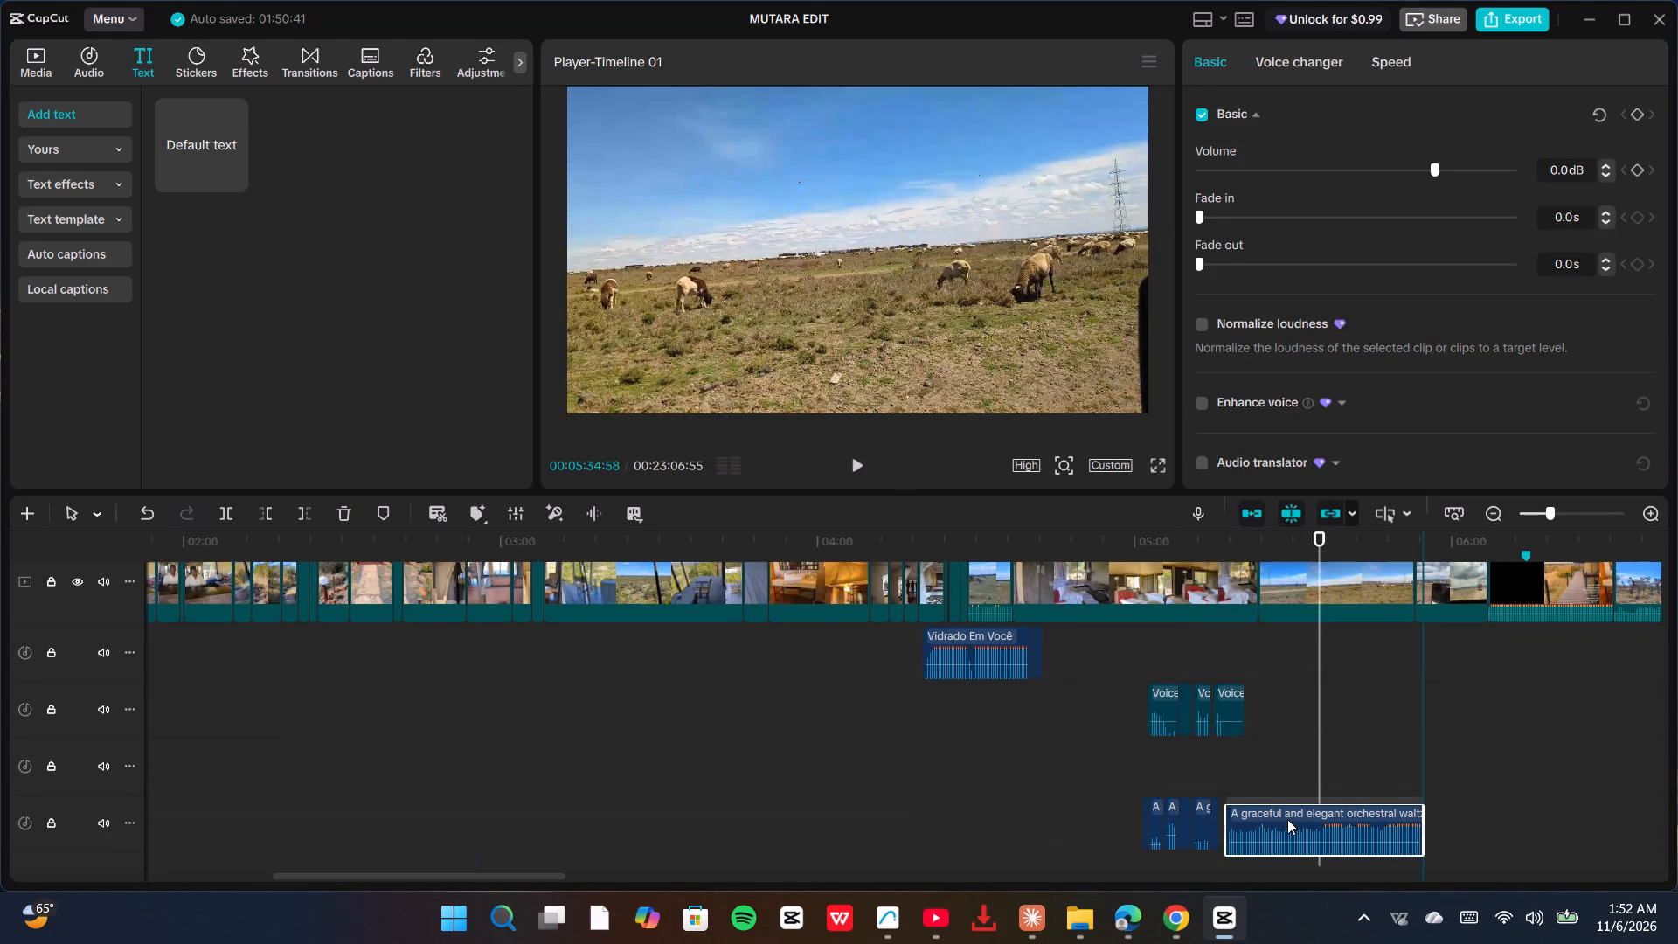
drag(1379, 864, 1376, 864)
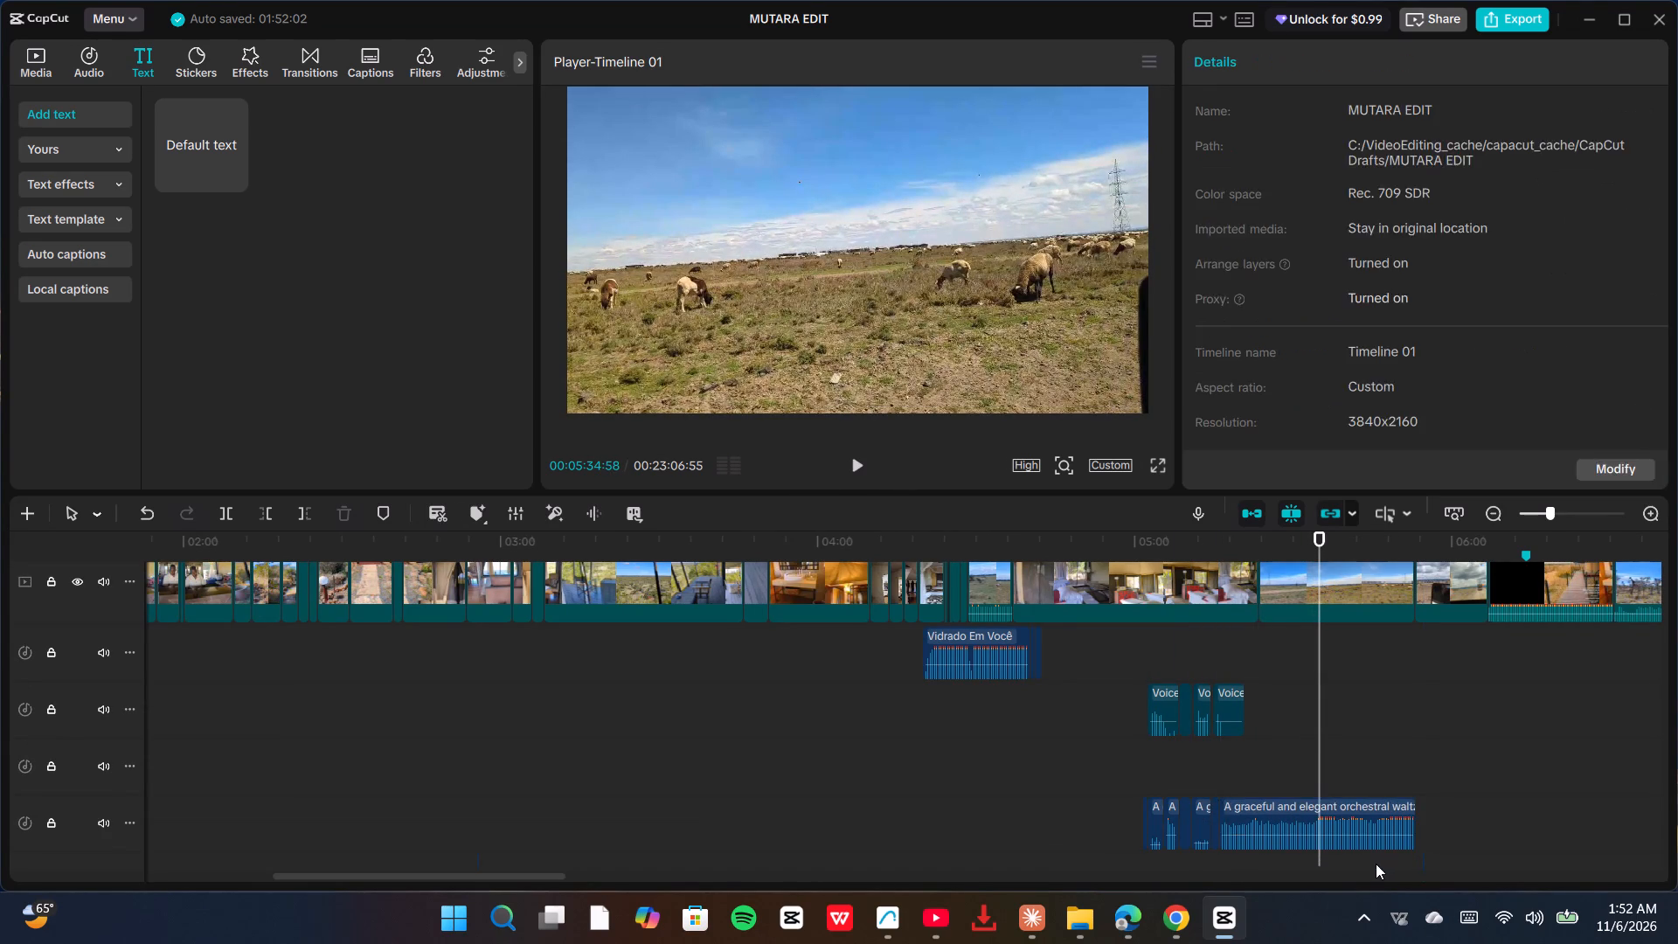
drag(1376, 864, 1149, 811)
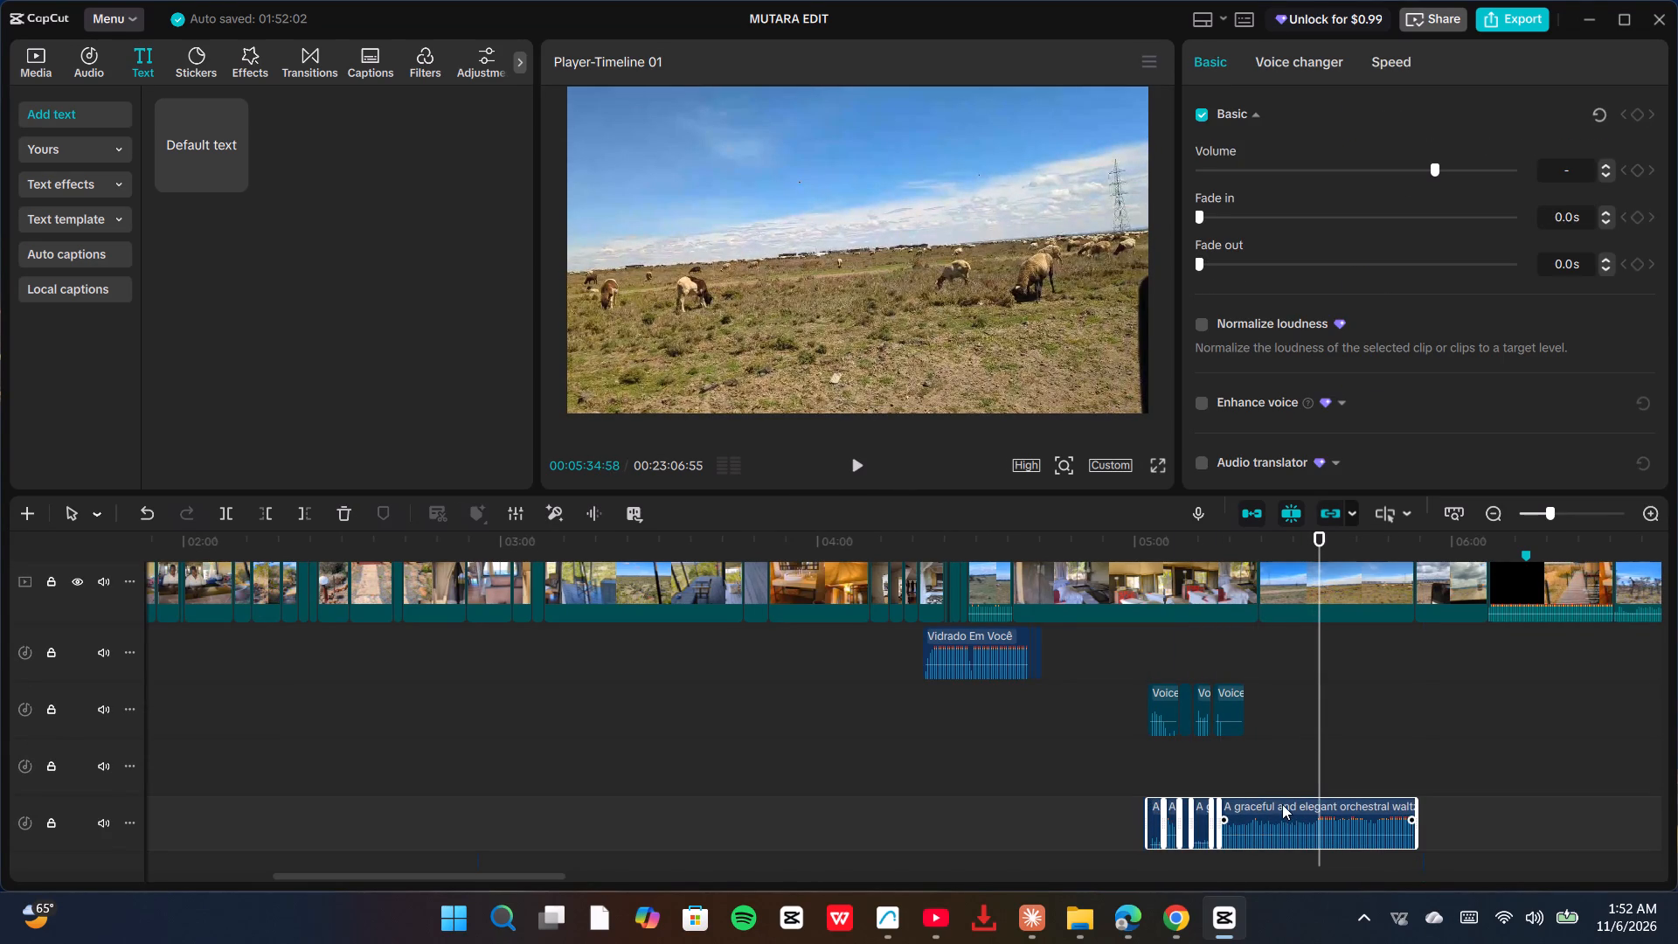
drag(1282, 804, 558, 753)
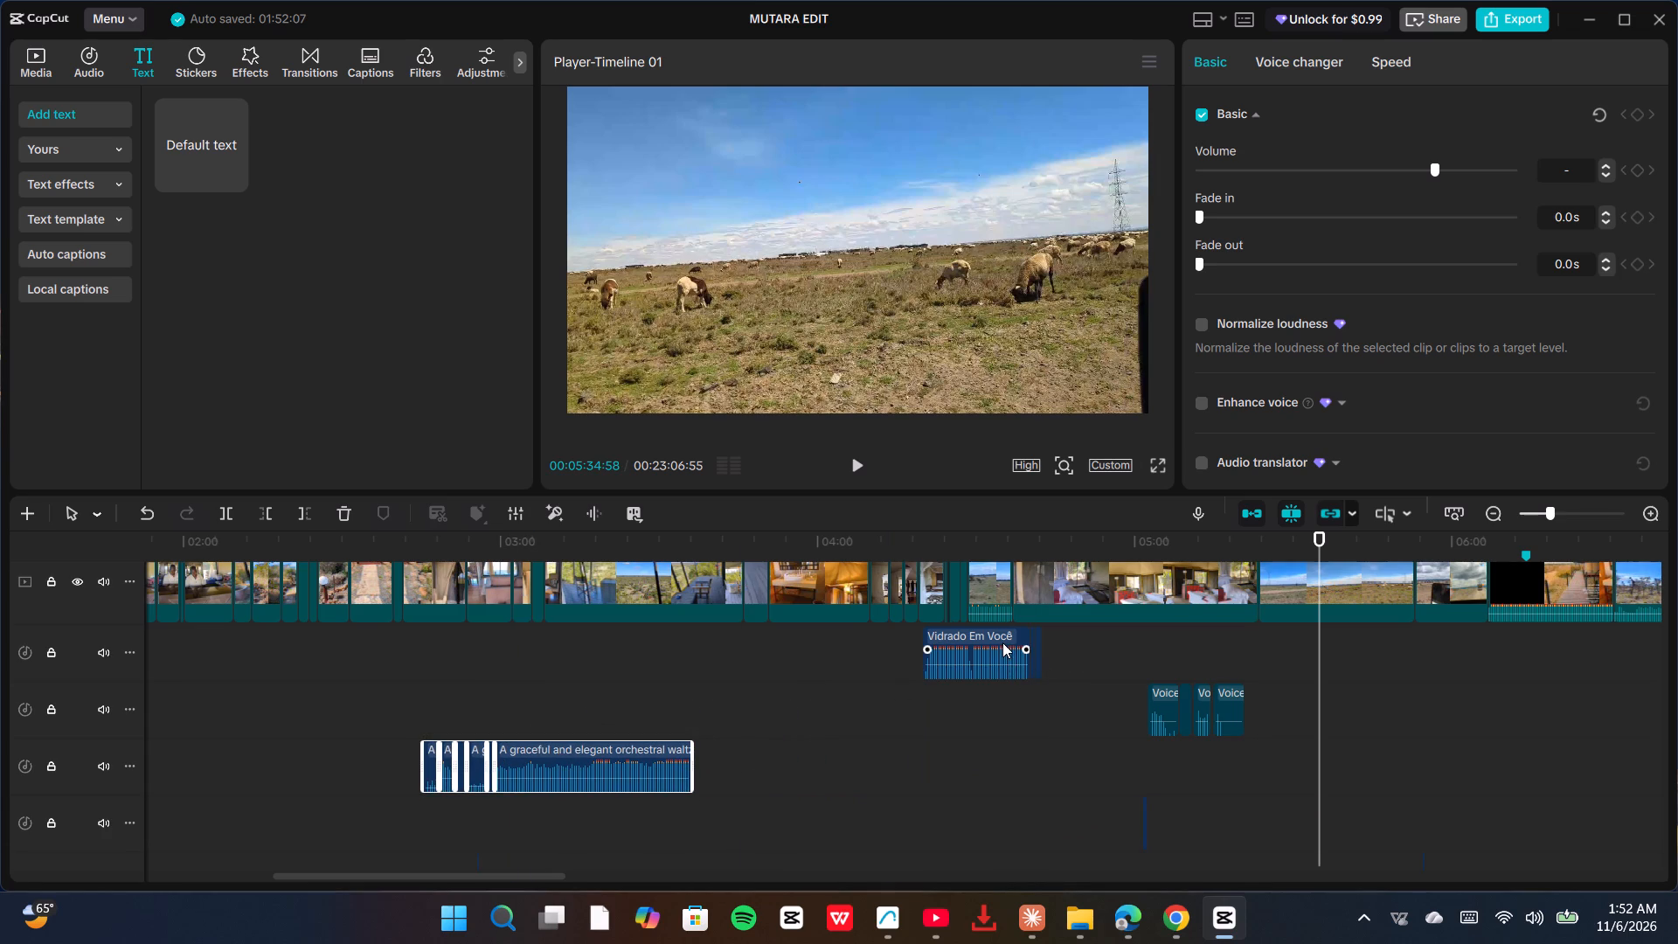
Play from about 04:19 to 04:28 to review the bed photo sequence with the music.
click(921, 714)
click(849, 459)
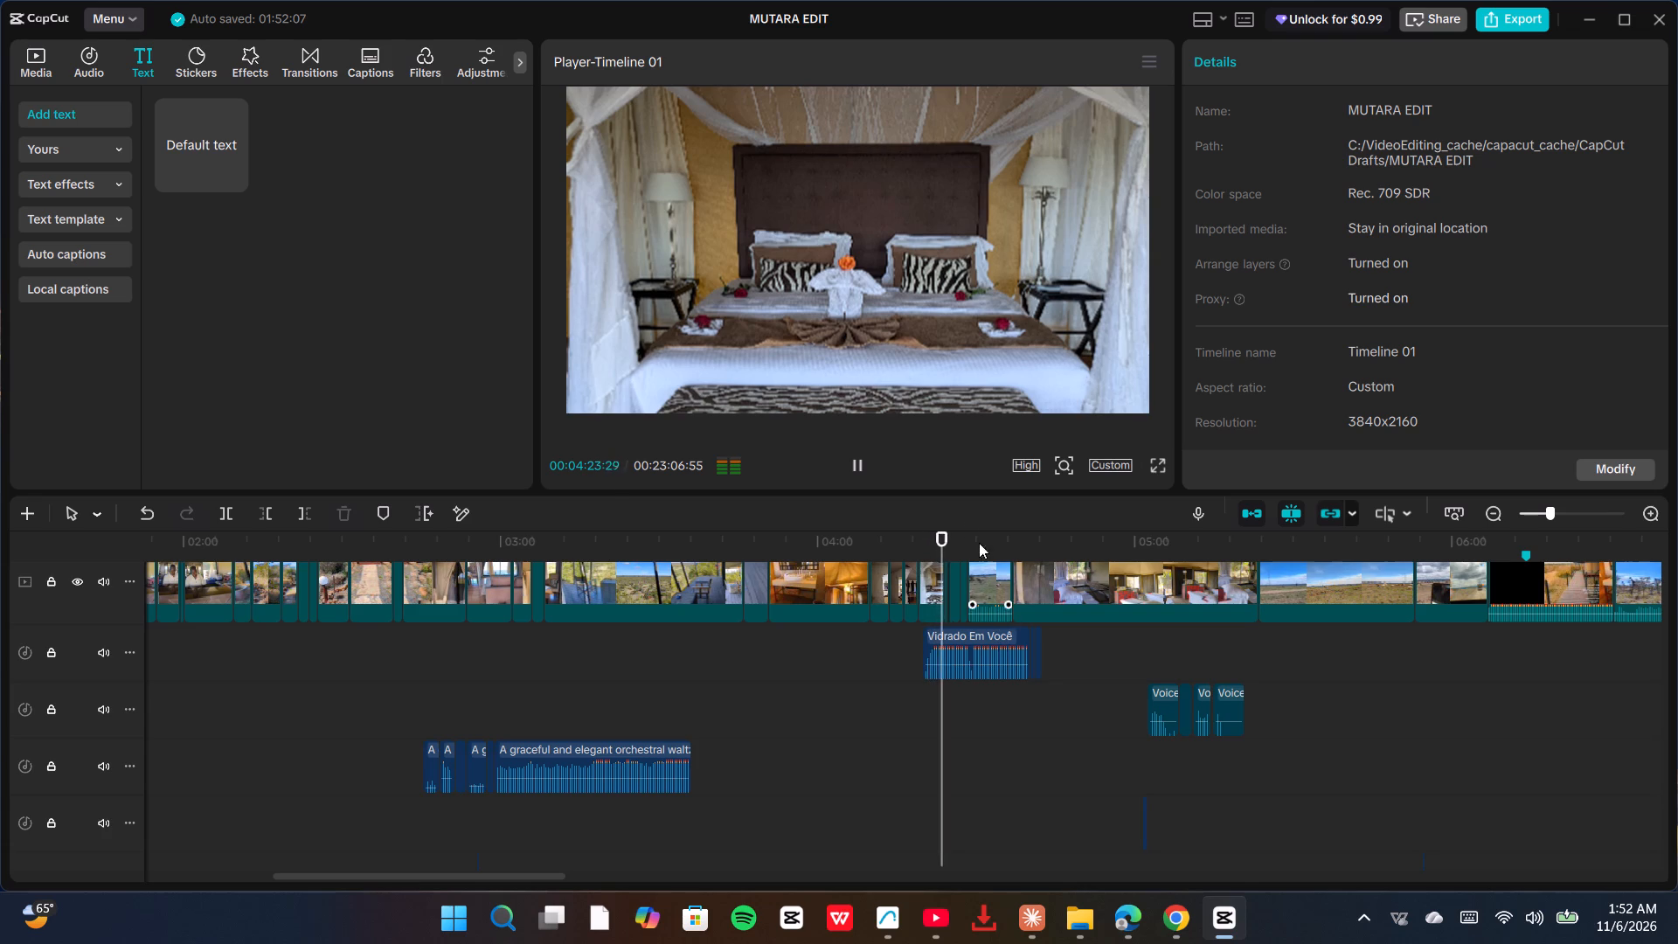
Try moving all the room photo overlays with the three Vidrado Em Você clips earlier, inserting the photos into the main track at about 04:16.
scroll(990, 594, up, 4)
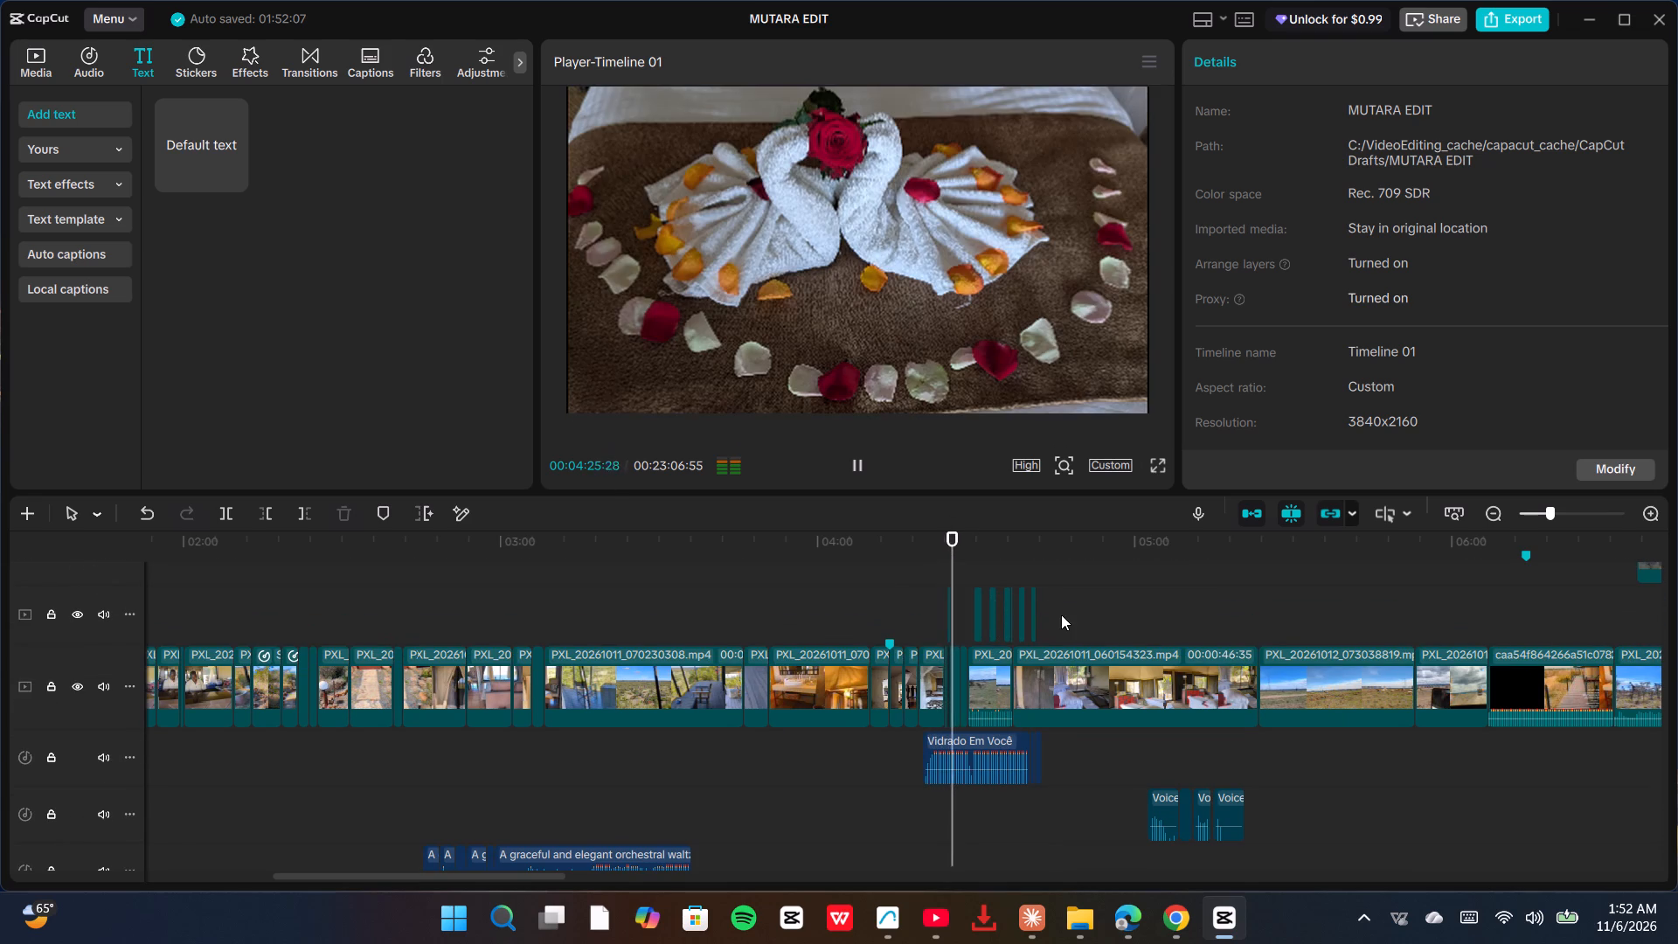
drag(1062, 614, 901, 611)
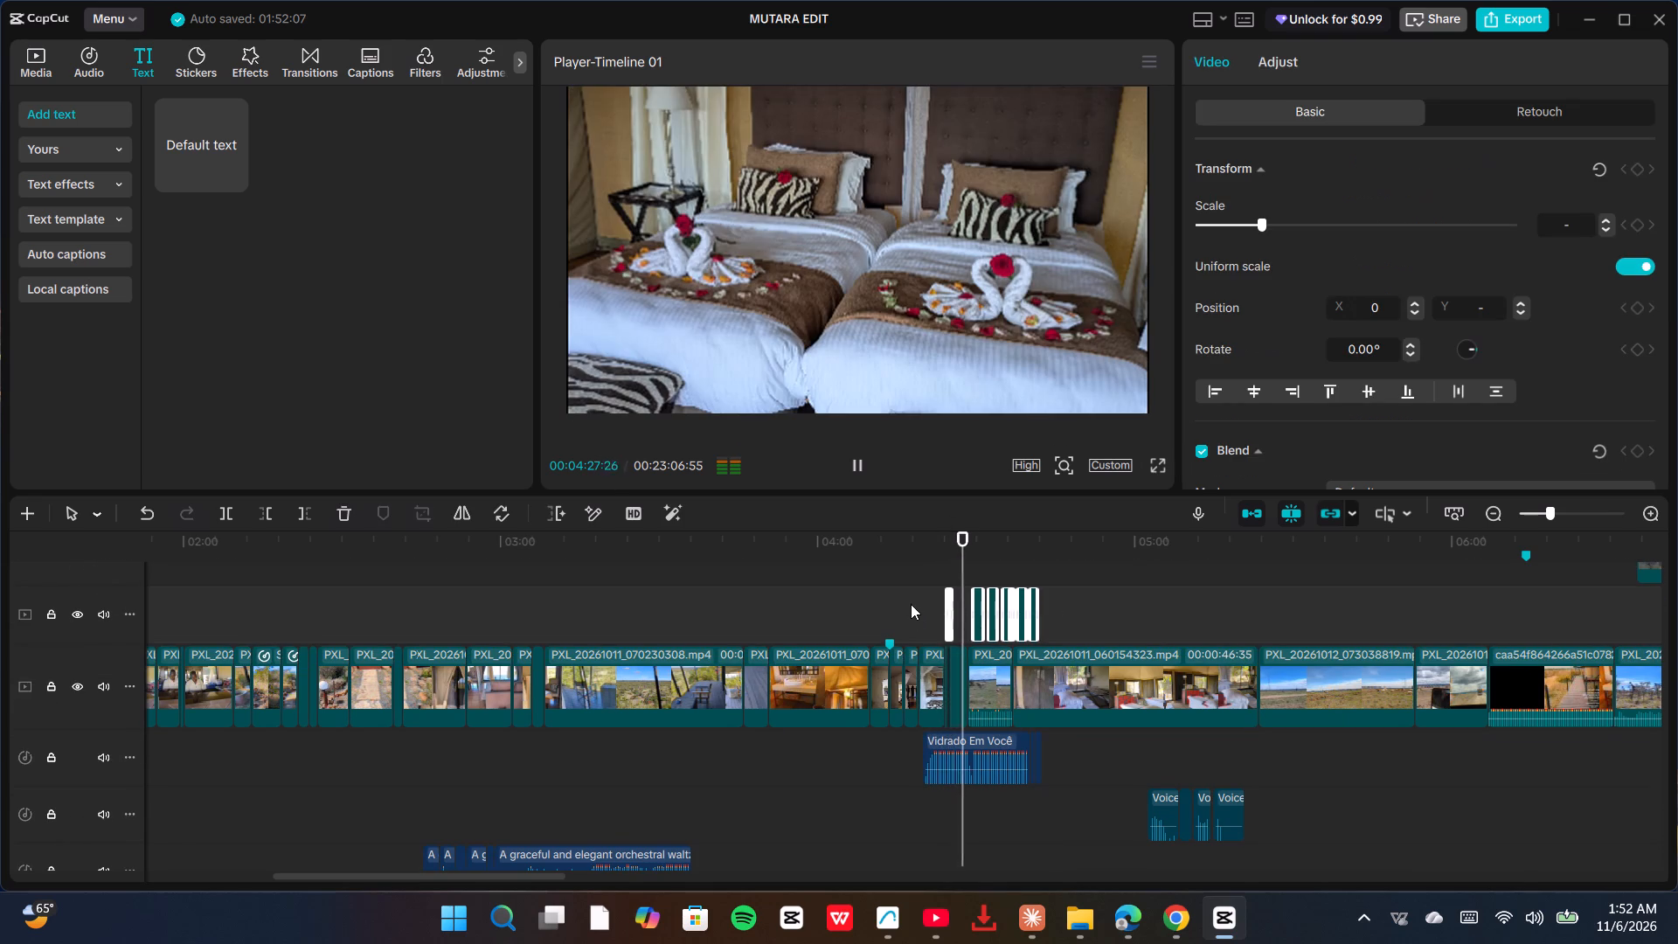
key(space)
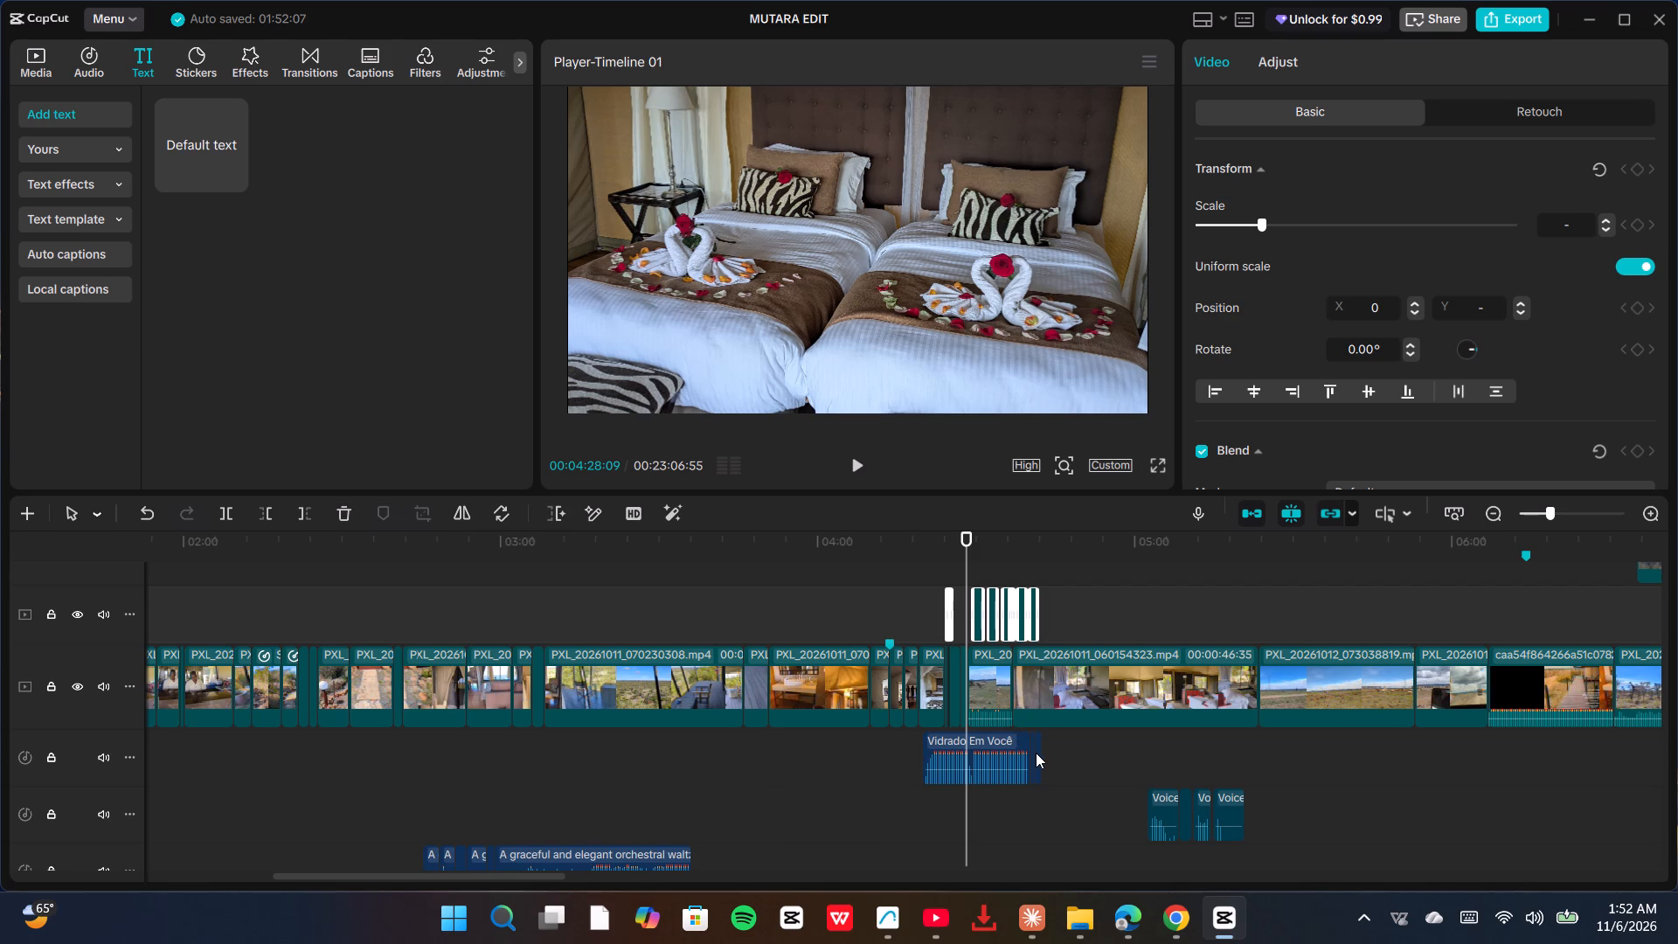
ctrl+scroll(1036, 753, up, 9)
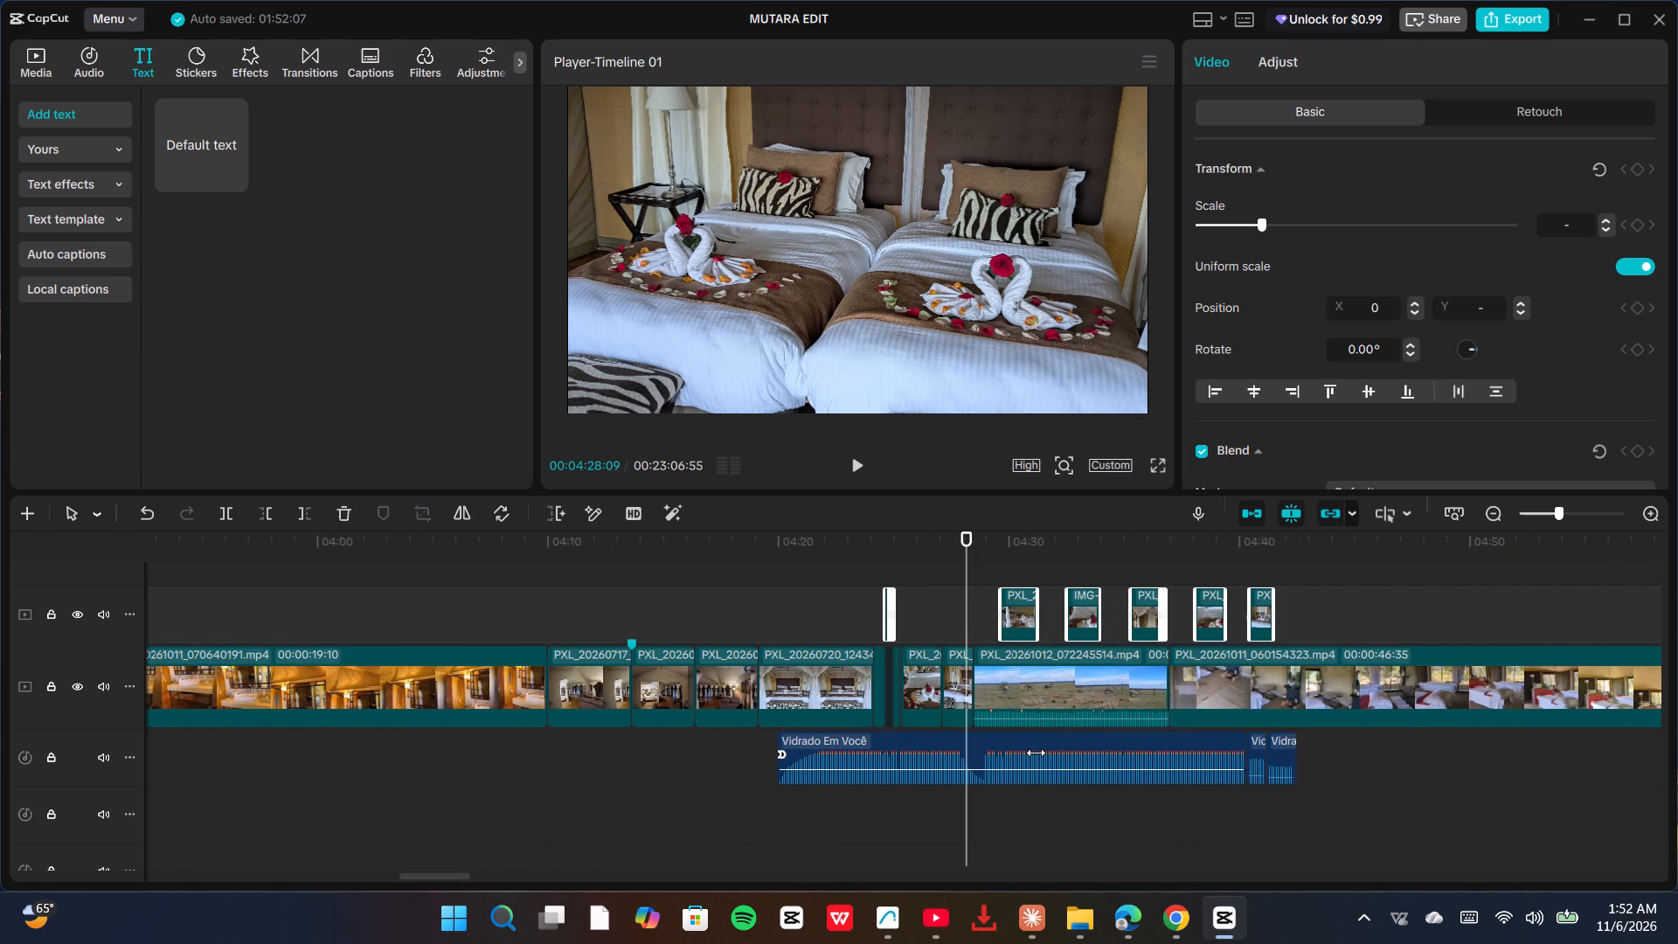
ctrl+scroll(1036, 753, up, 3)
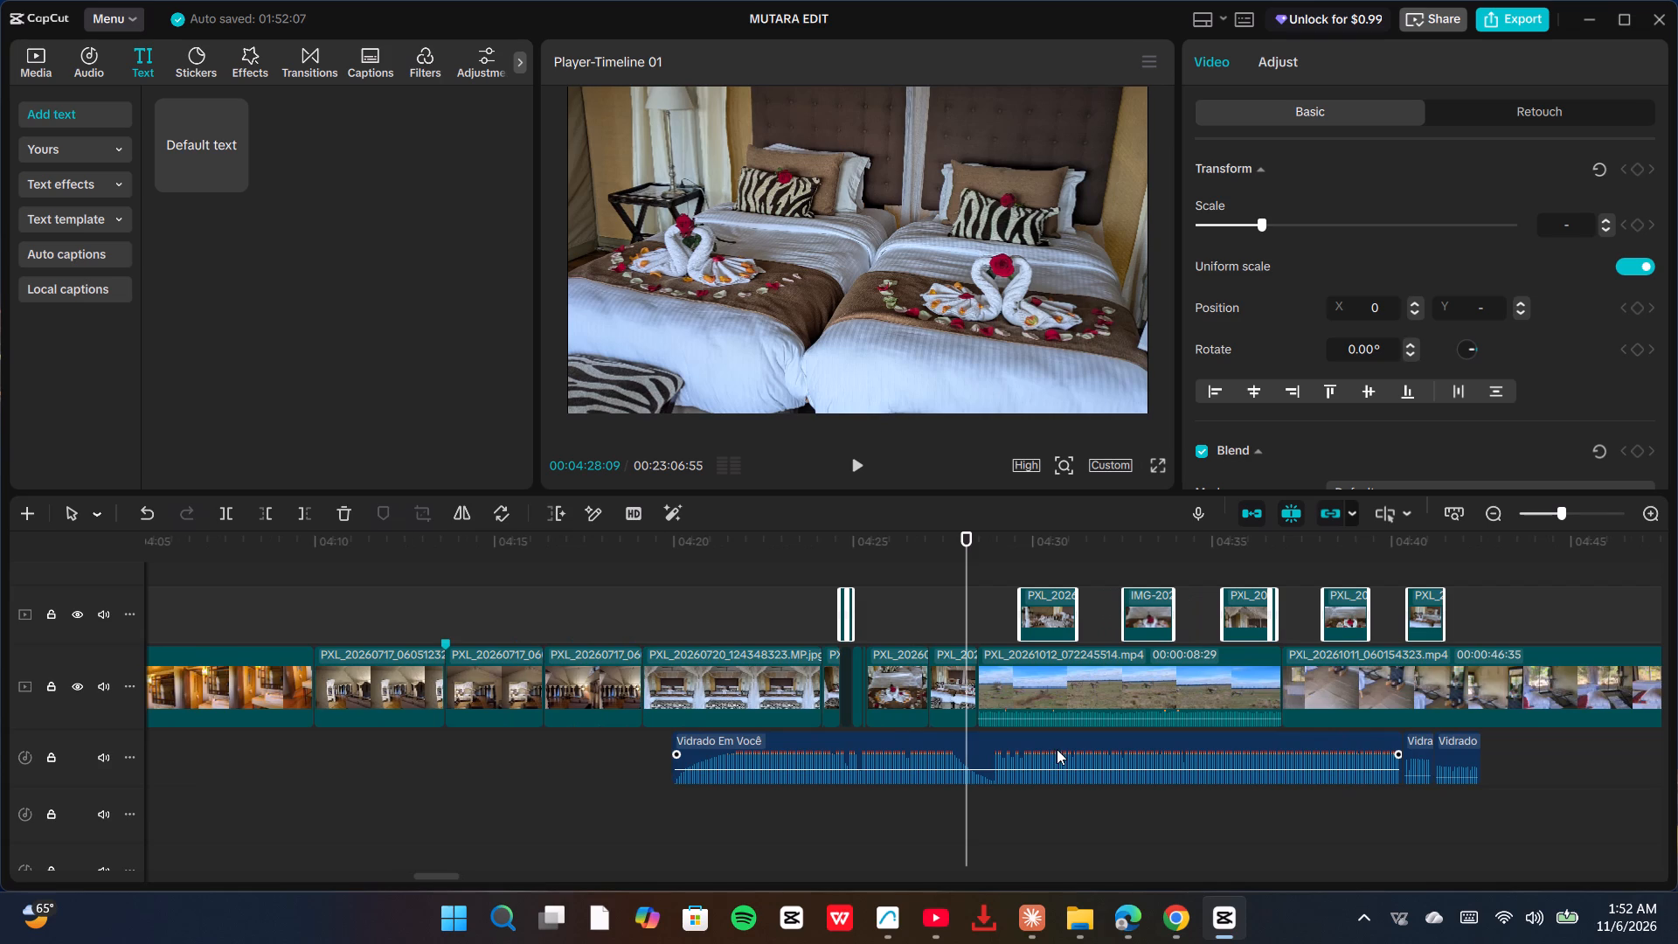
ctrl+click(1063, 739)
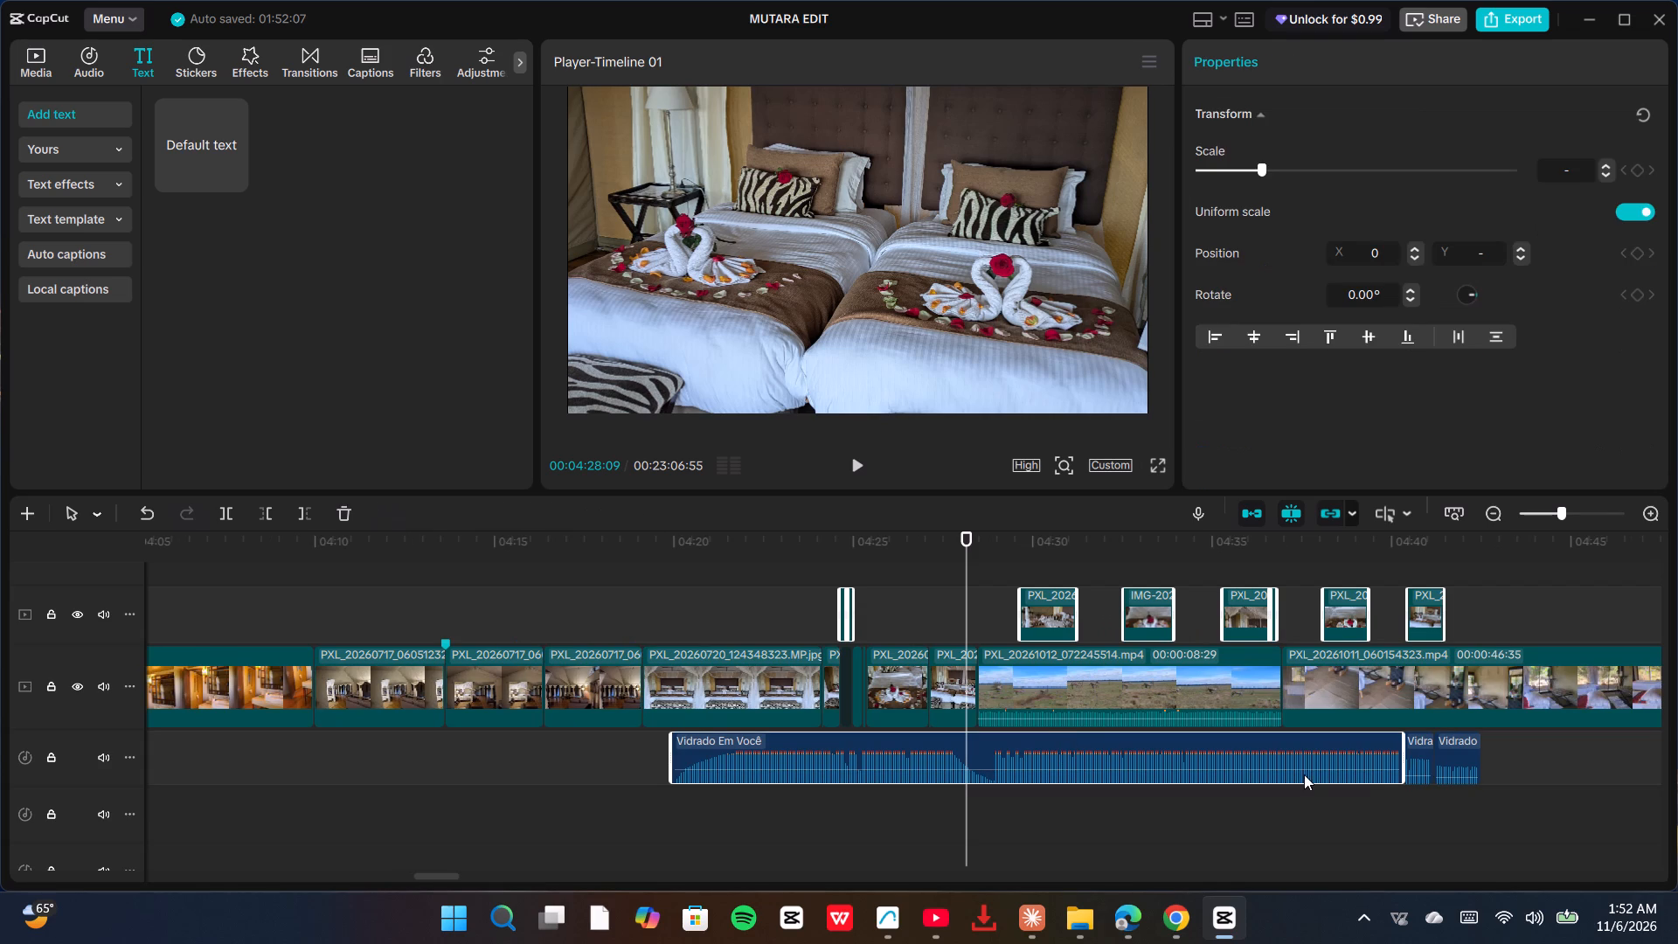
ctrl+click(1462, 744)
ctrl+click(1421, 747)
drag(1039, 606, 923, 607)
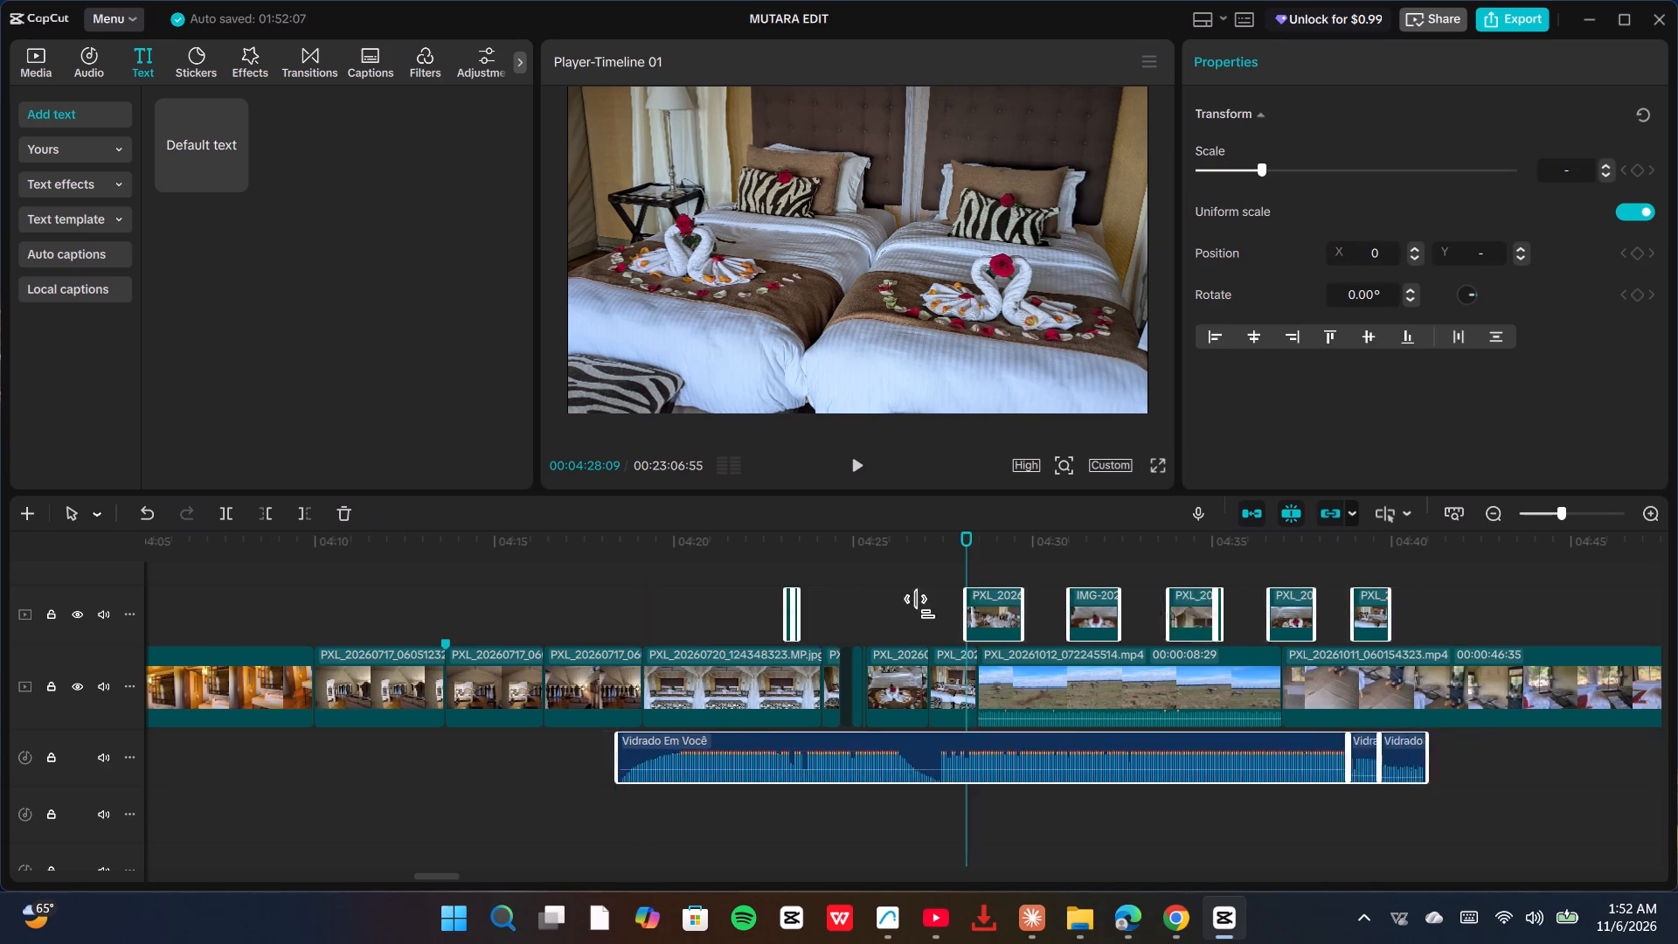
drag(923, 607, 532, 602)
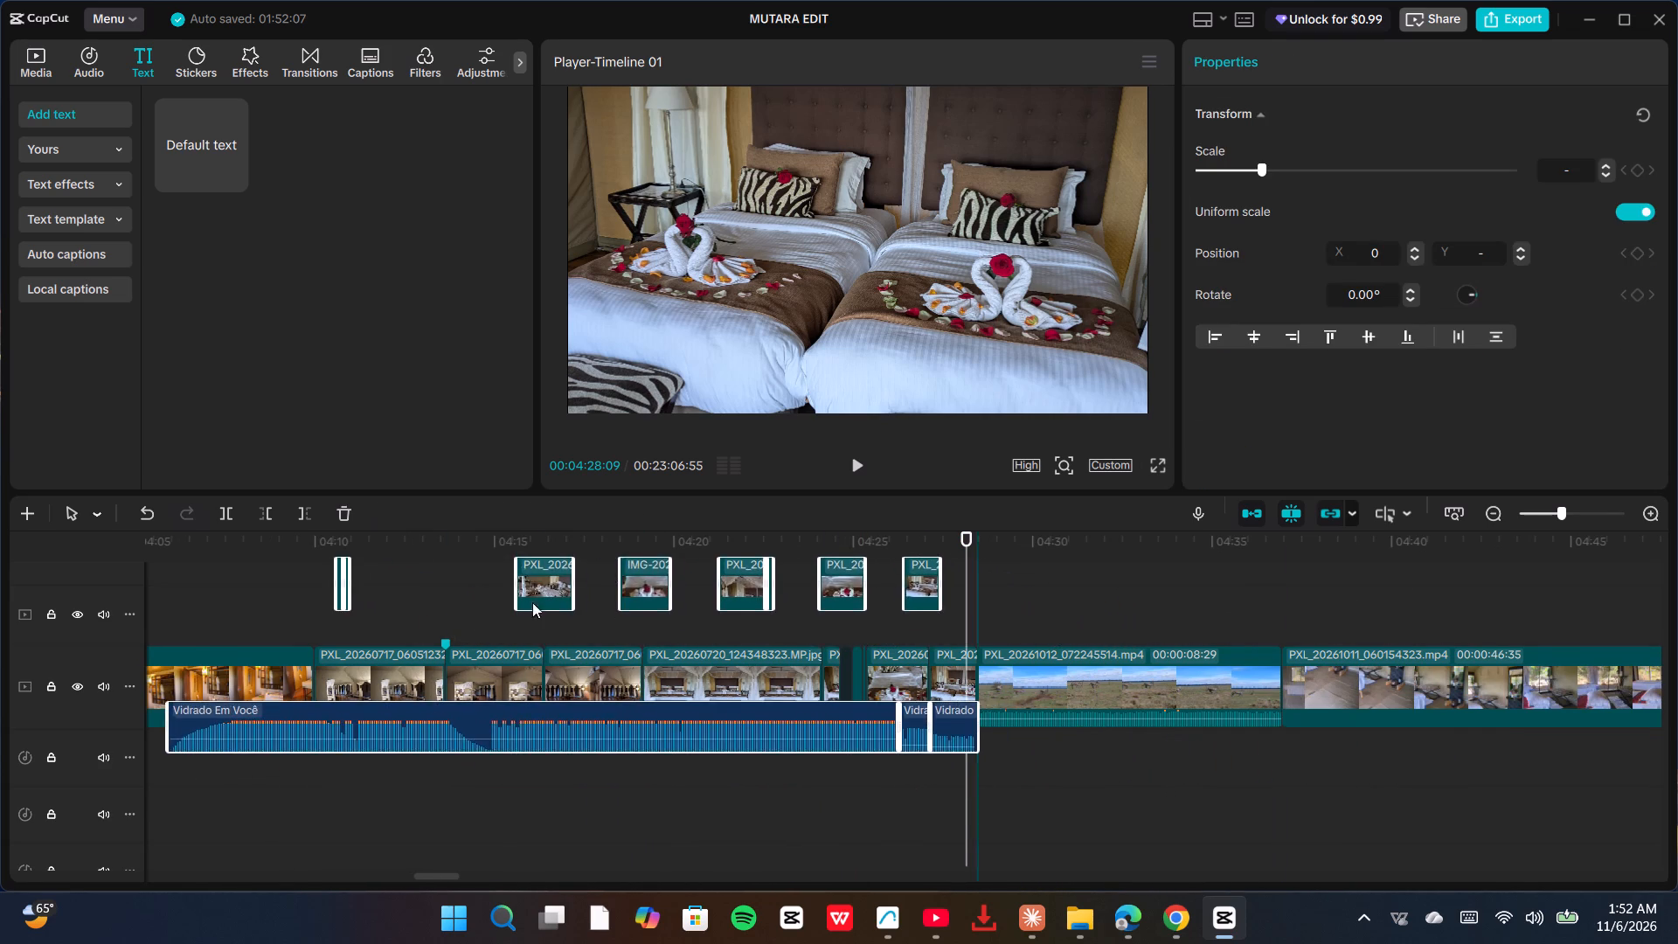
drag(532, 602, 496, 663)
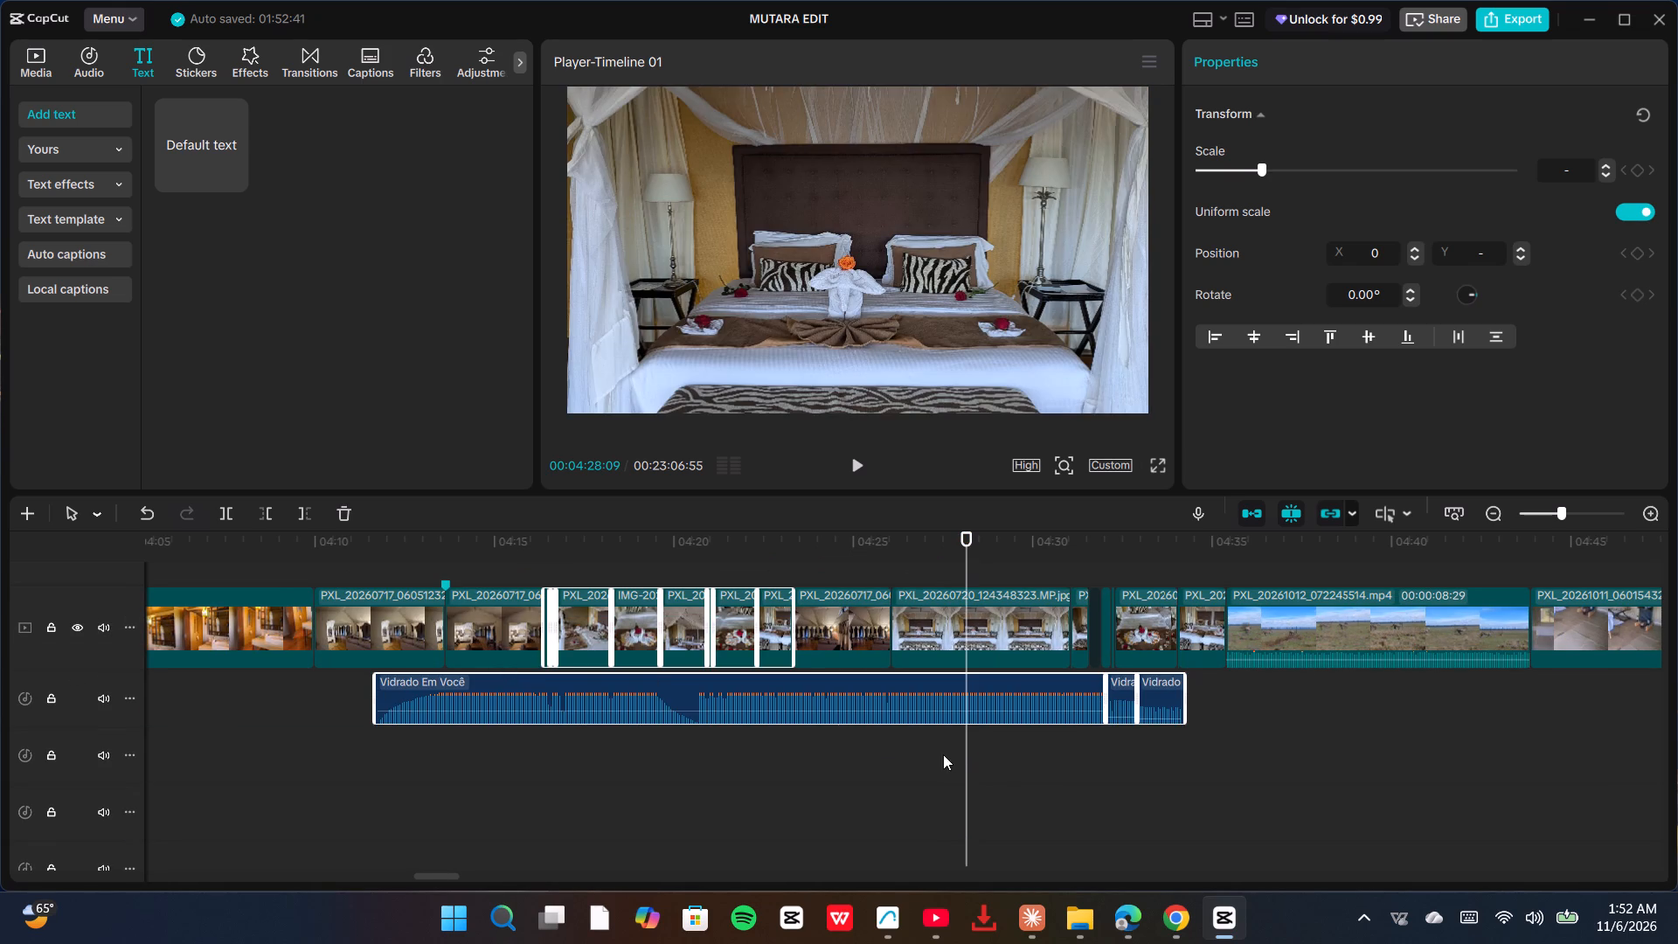
Play from about 04:12 to 04:32 to review the photos inserted in the main track with the shifted music.
click(386, 782)
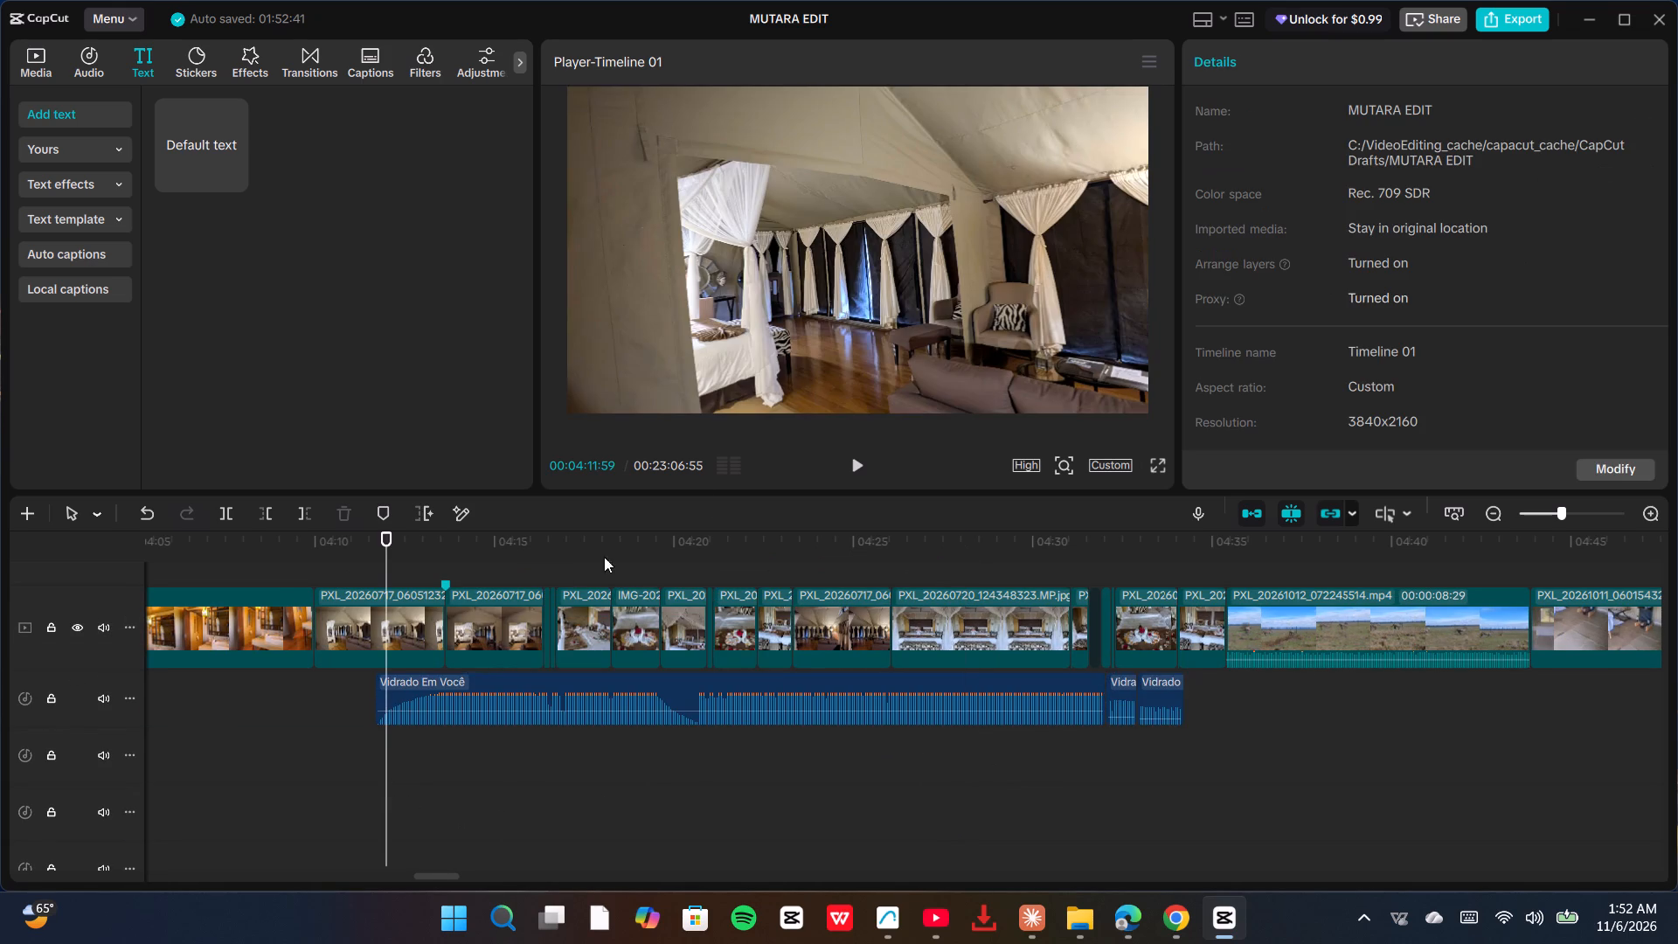
click(852, 459)
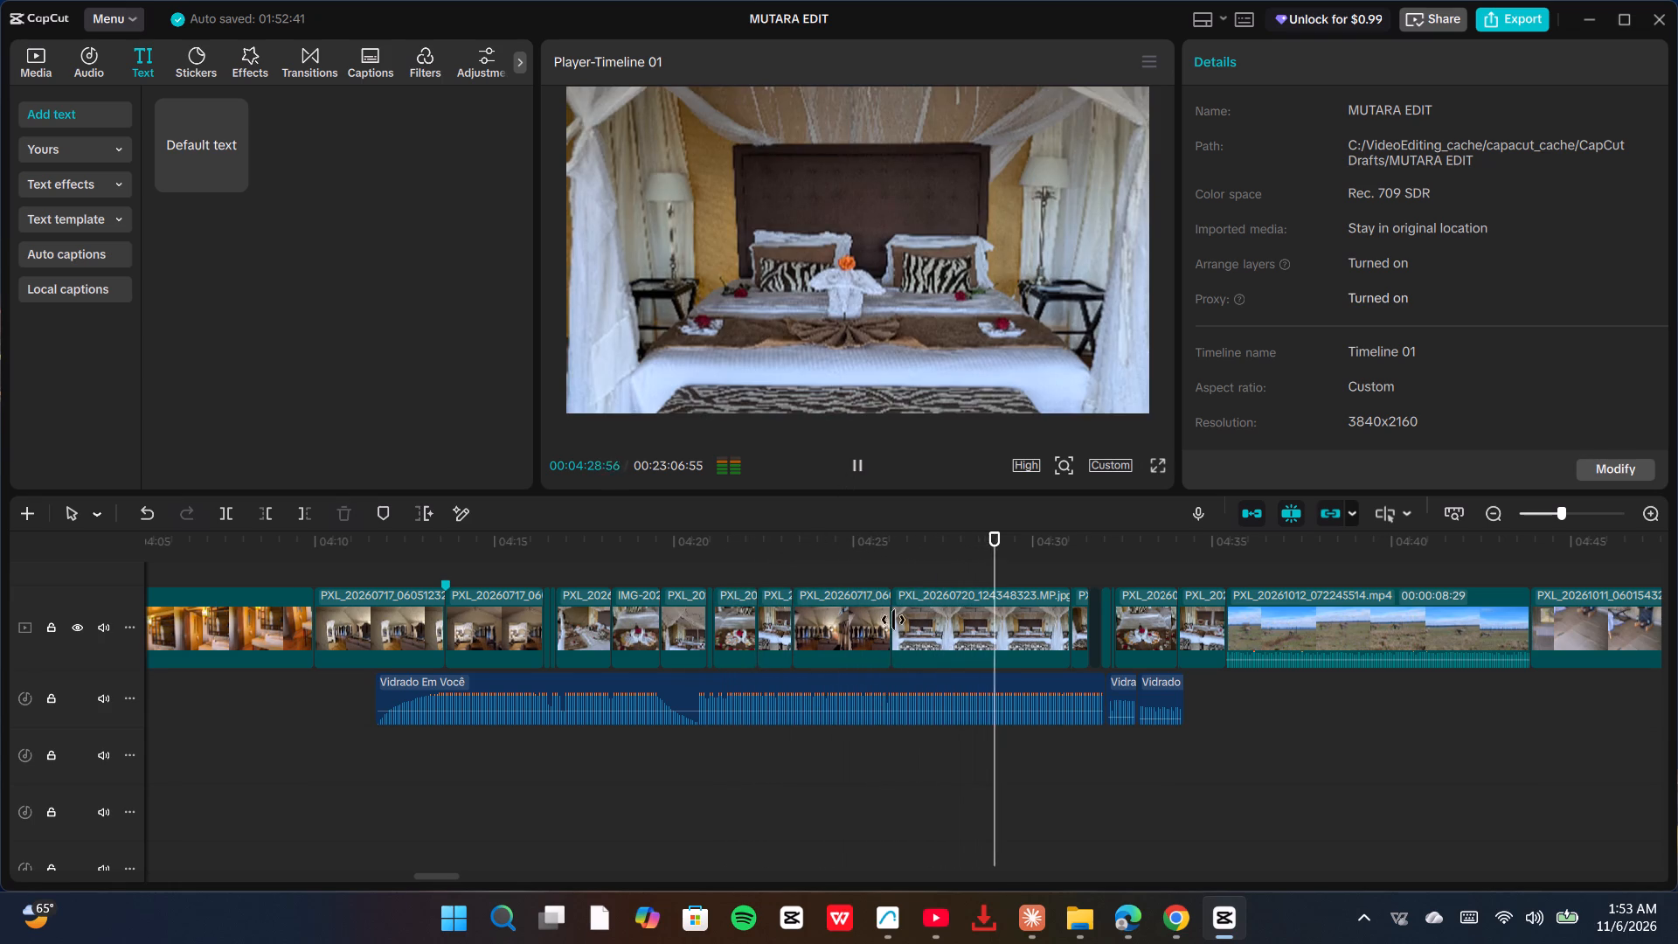
scroll(900, 620, up, 3)
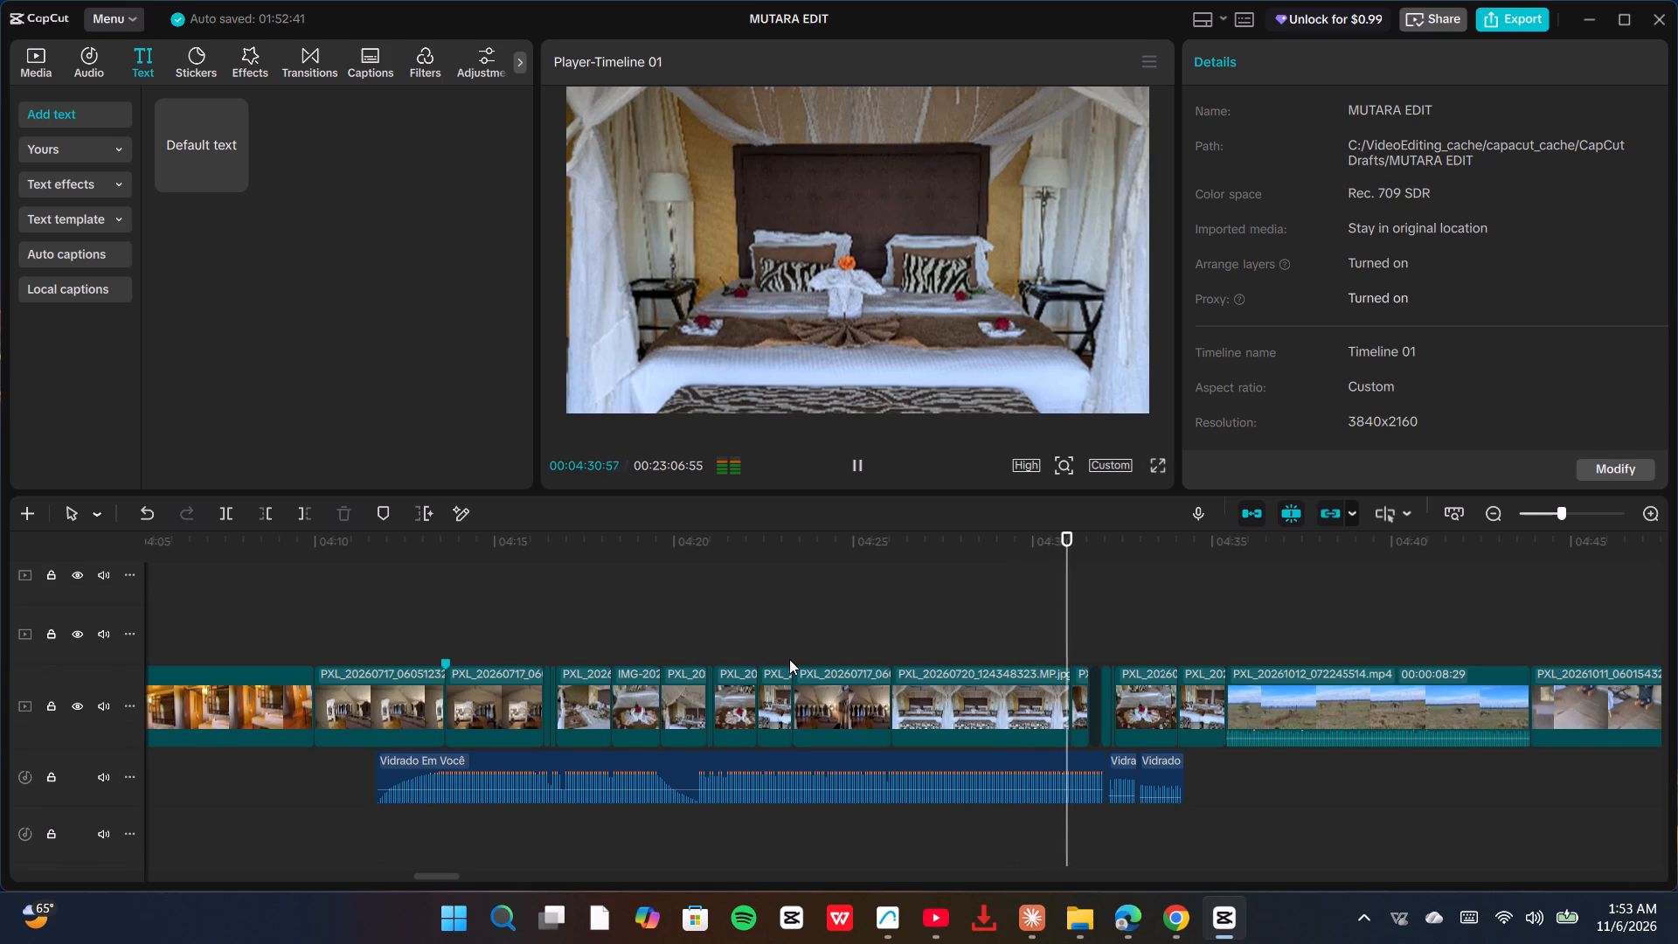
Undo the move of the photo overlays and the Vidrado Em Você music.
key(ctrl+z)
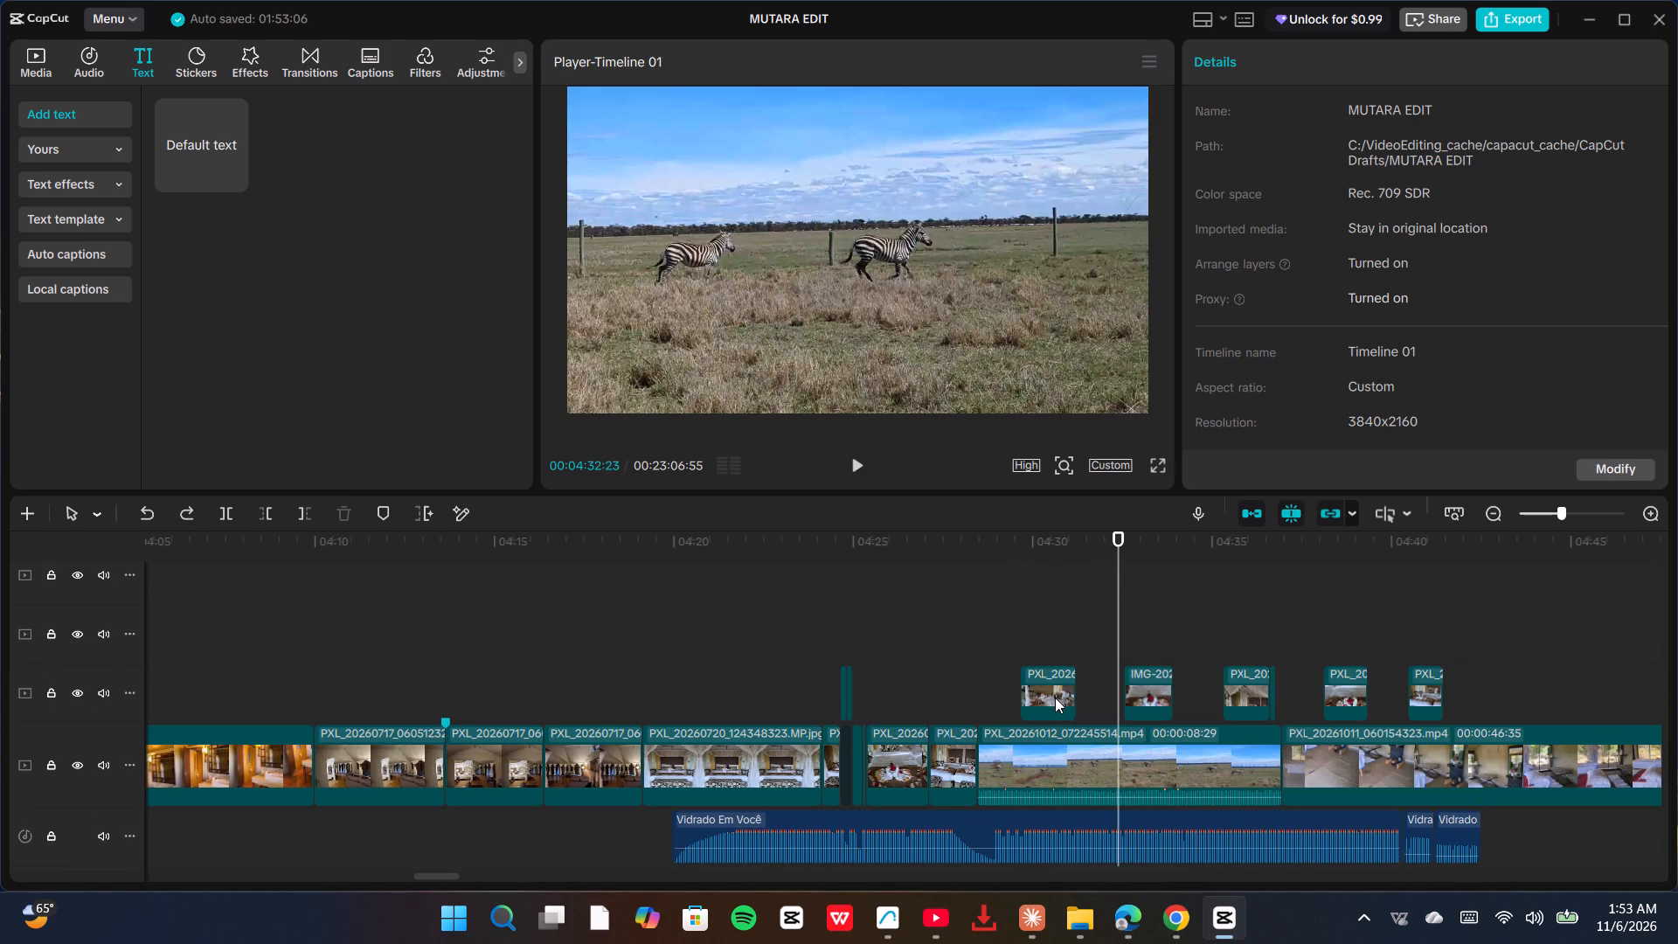
Move the photo overlays after 04:29 and the three Vidrado Em Você clips about 14 seconds earlier, with the music ending at the zebra clip's start.
drag(1470, 686, 1333, 696)
drag(1333, 696, 919, 702)
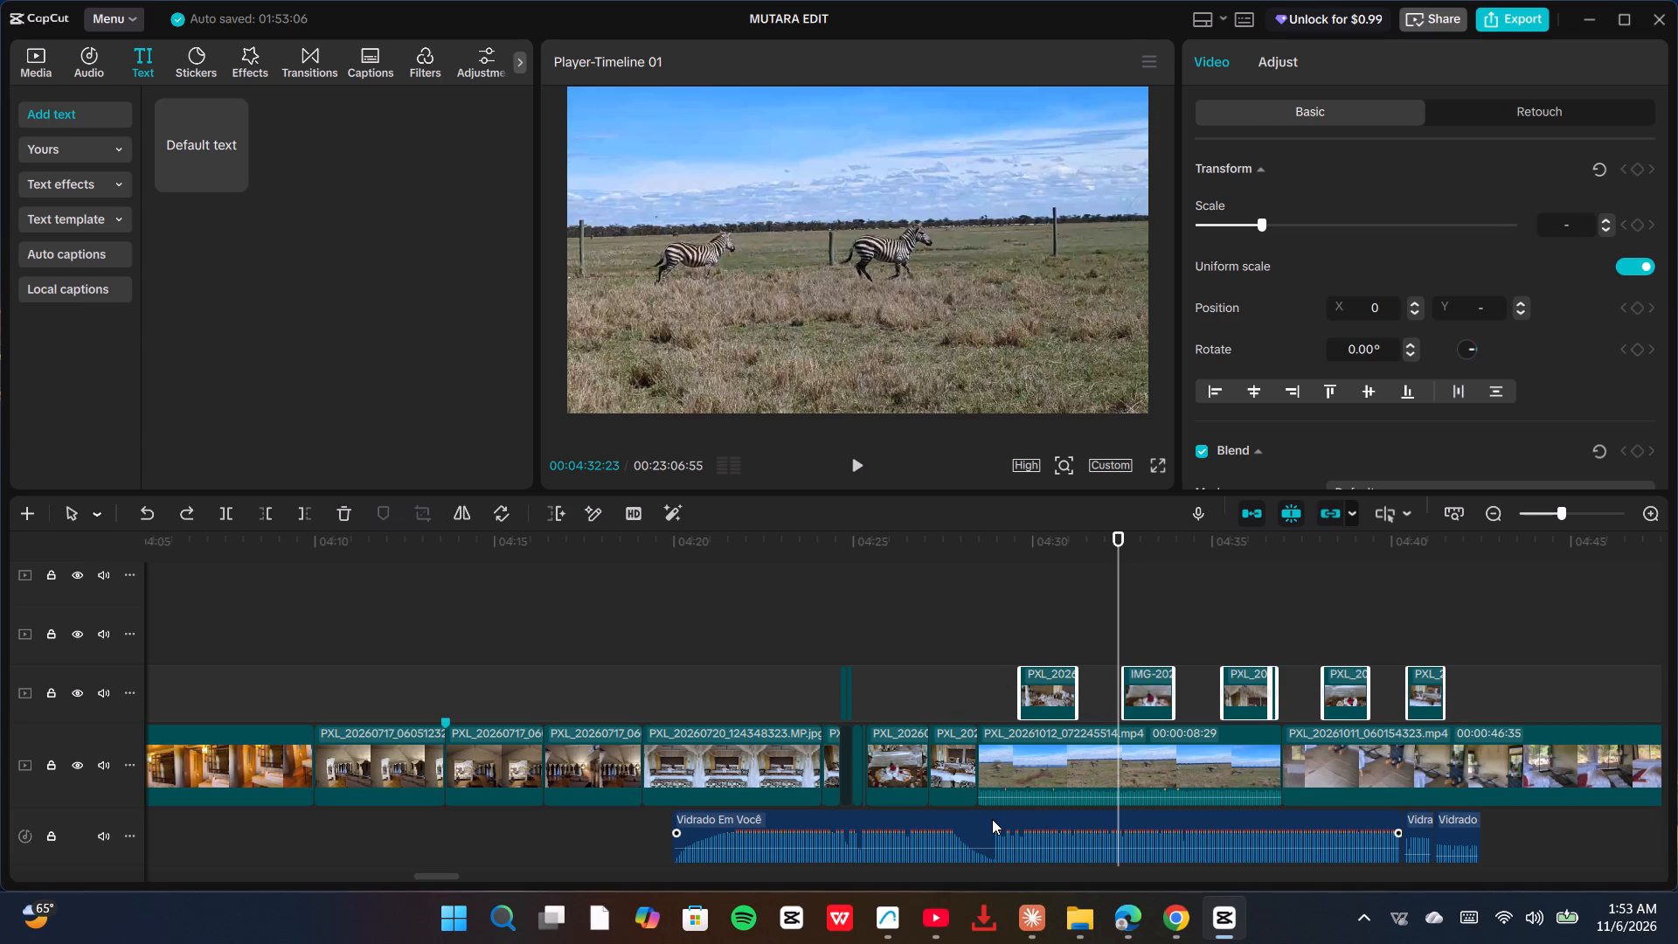
ctrl+click(988, 819)
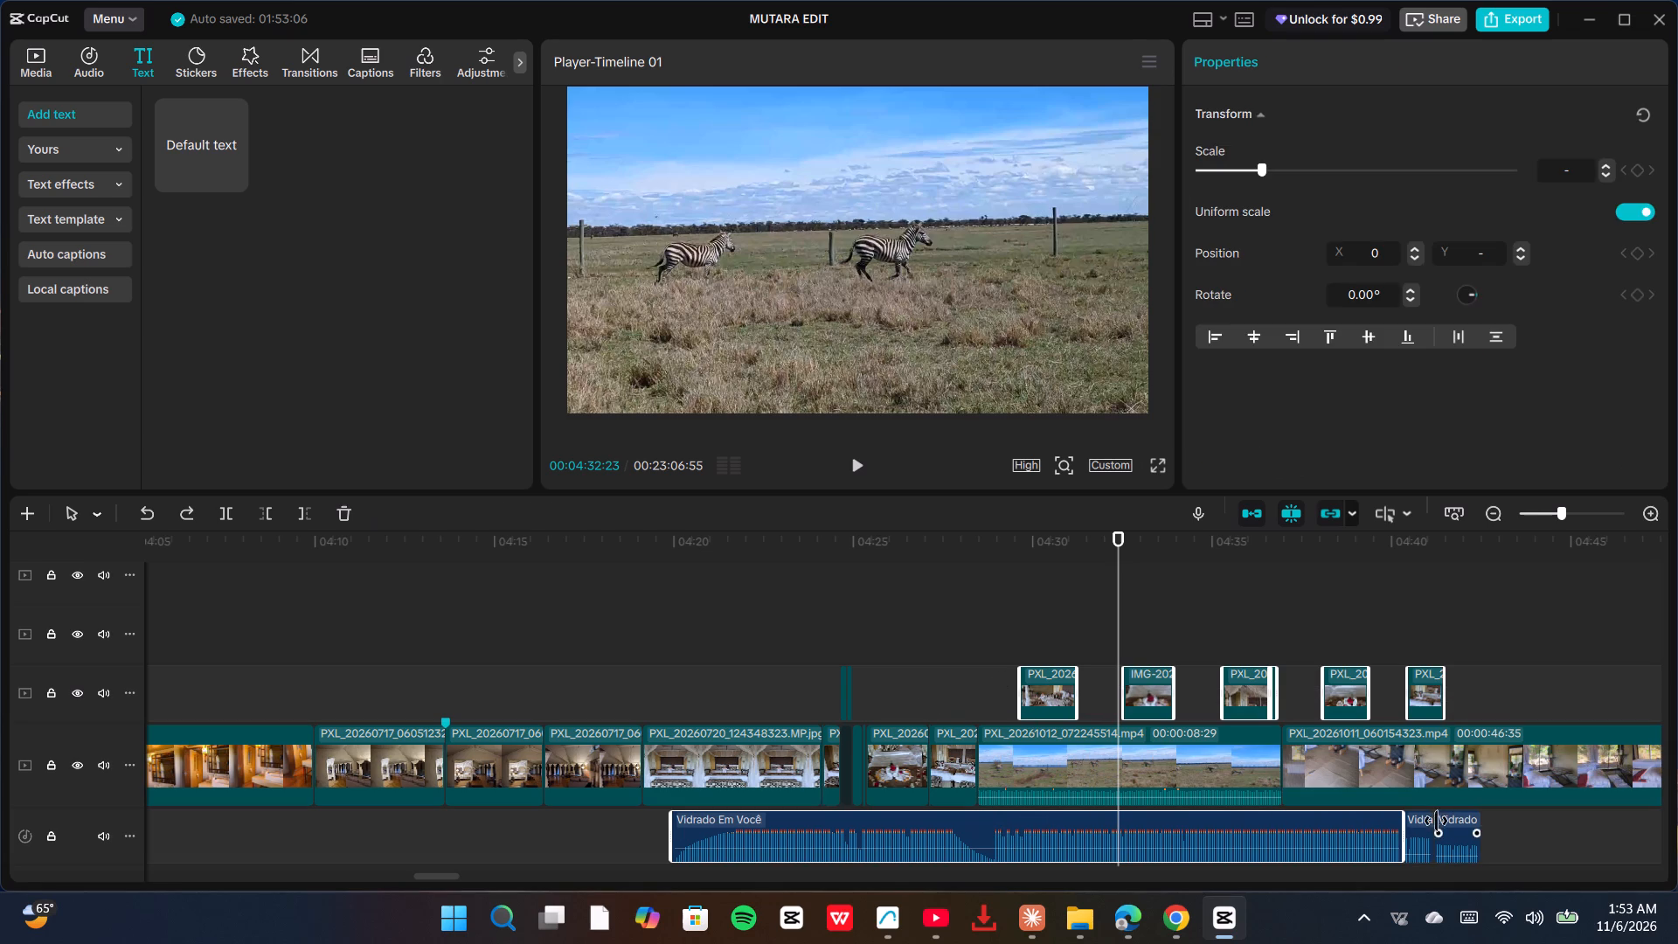
ctrl+click(1419, 829)
ctrl+click(1460, 824)
drag(1043, 683, 485, 670)
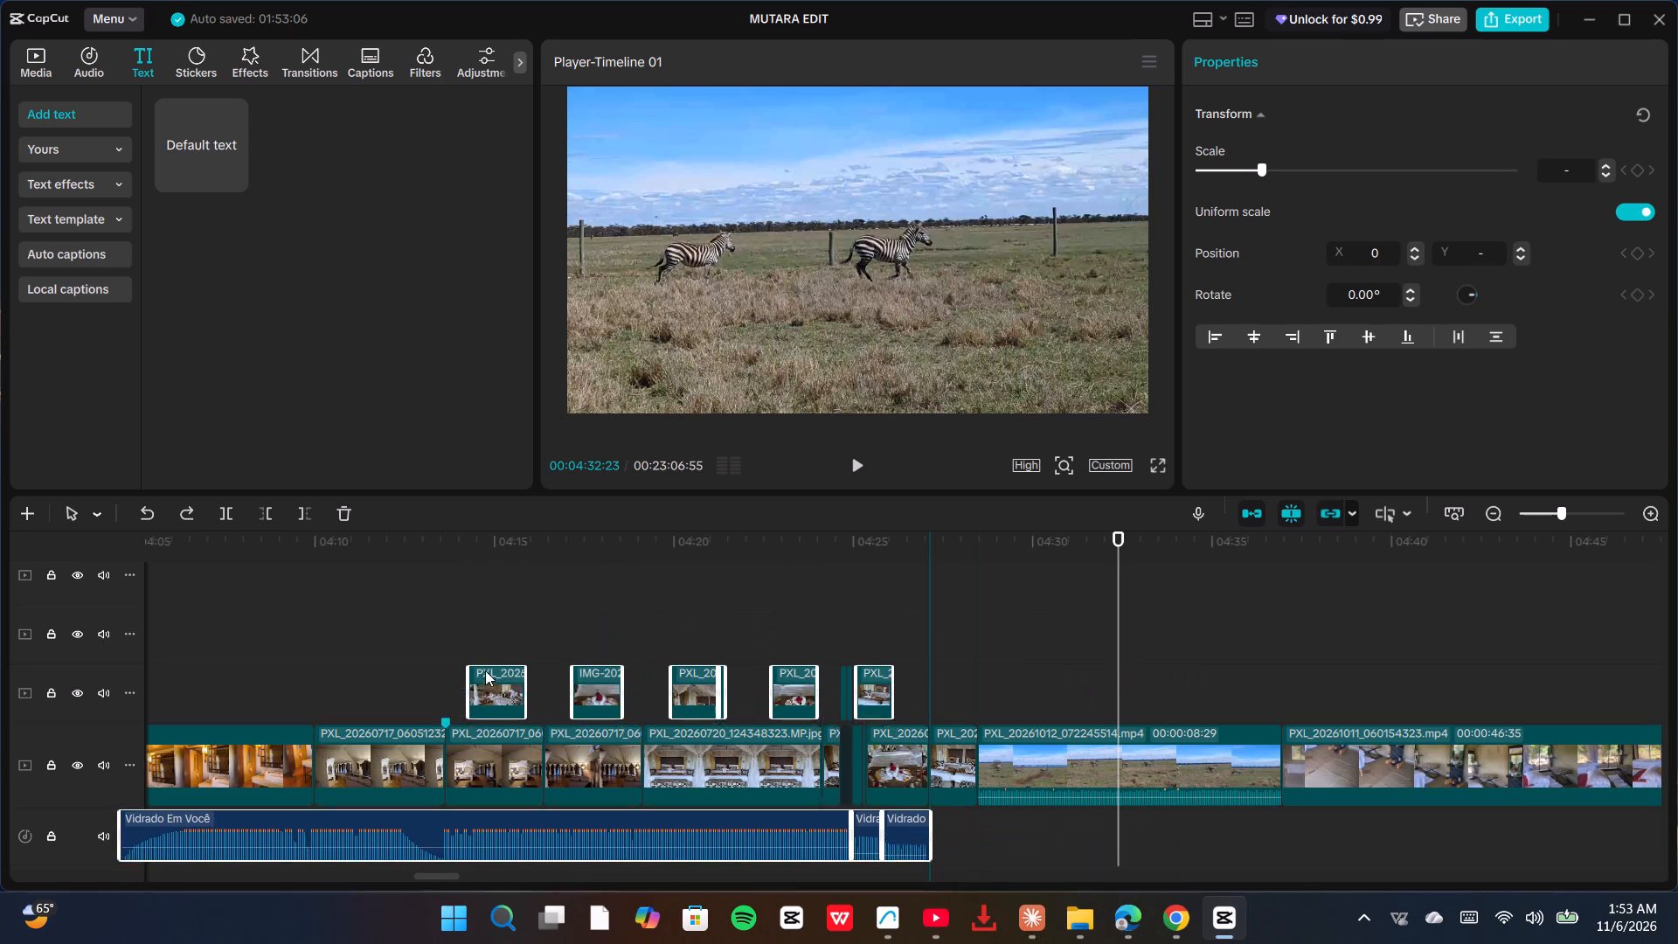
drag(485, 670, 417, 692)
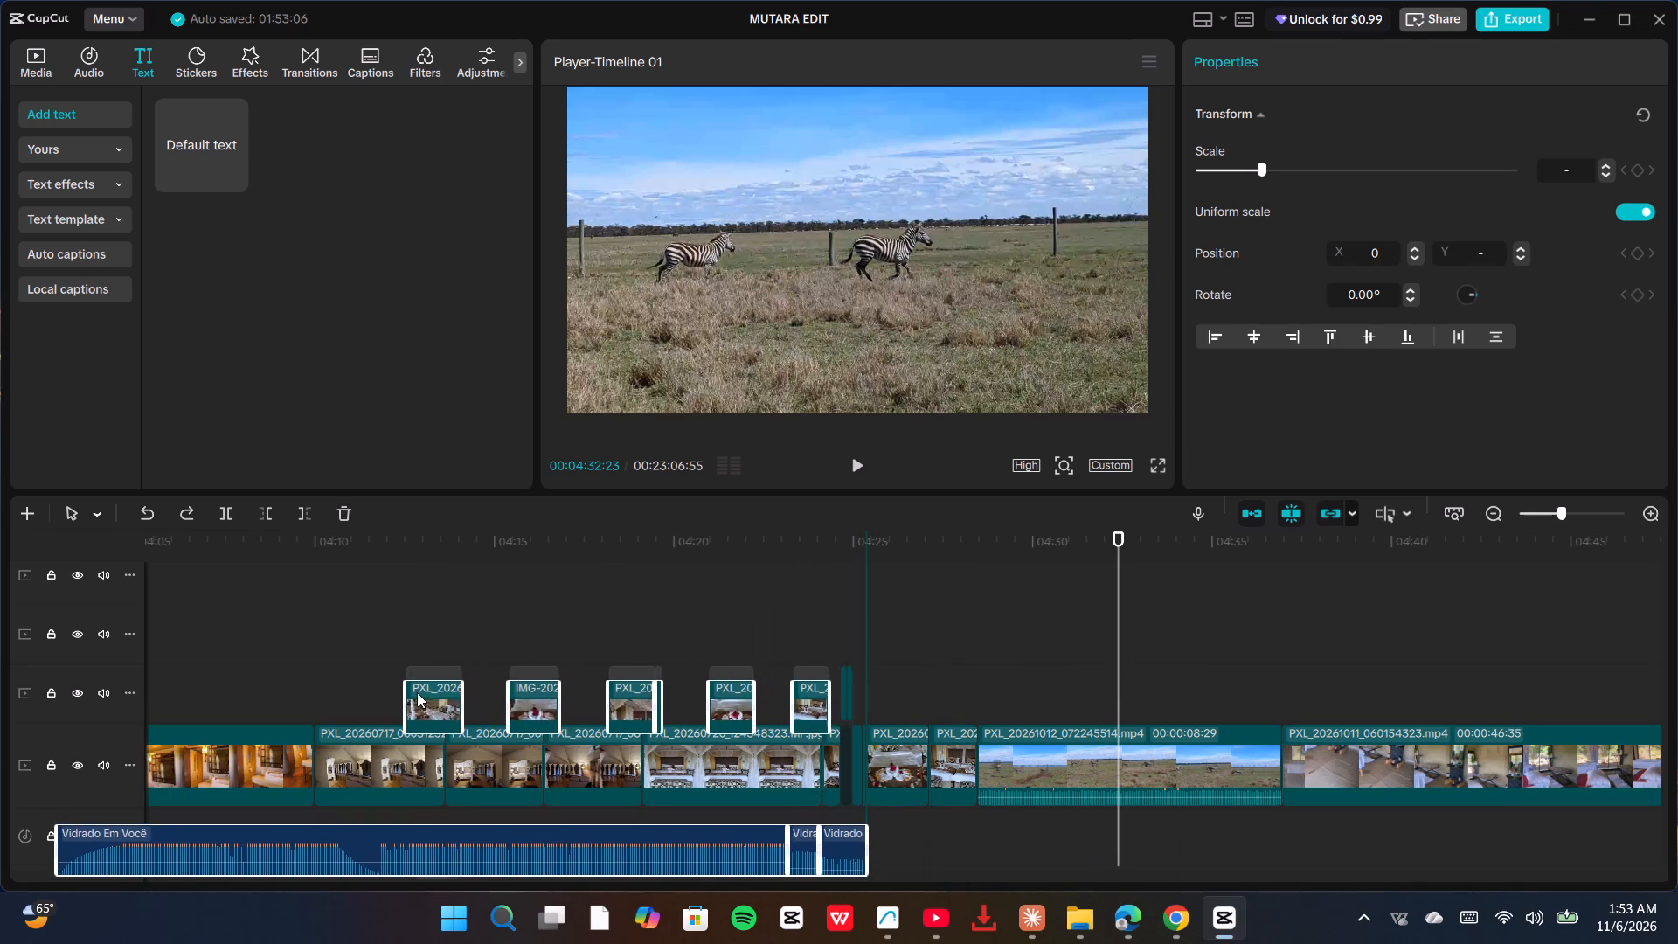
drag(417, 692, 437, 679)
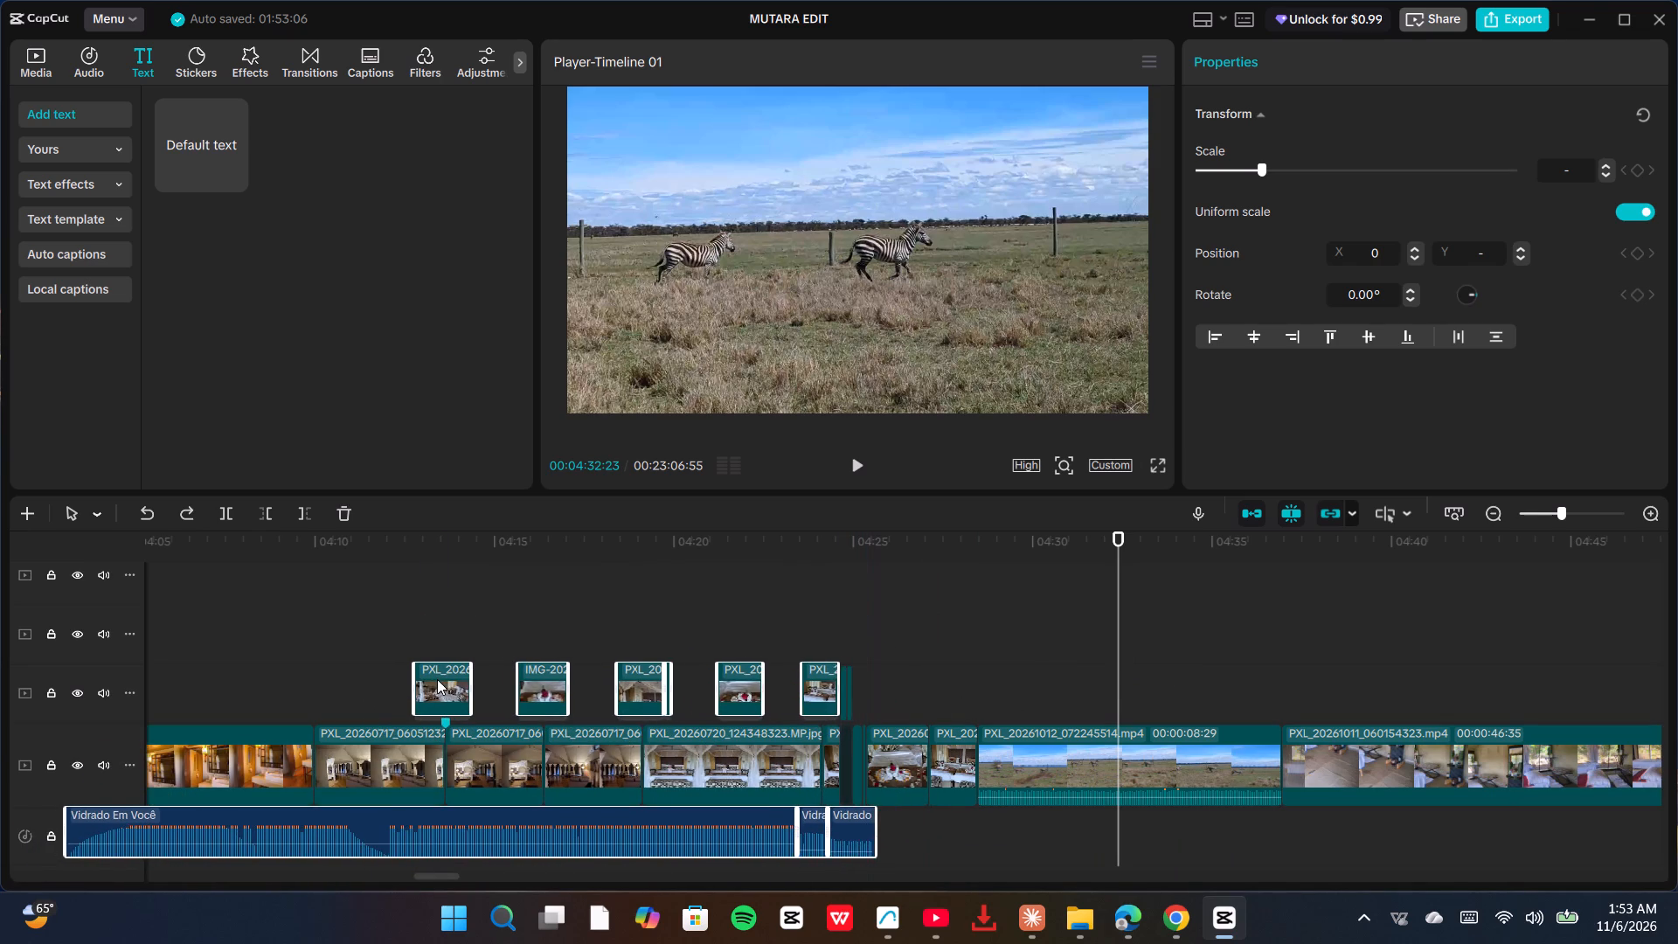
drag(437, 679, 535, 671)
Play from about 04:09 to 04:43 to review the shifted photos and music through the zebra clip and spa room footage.
click(298, 662)
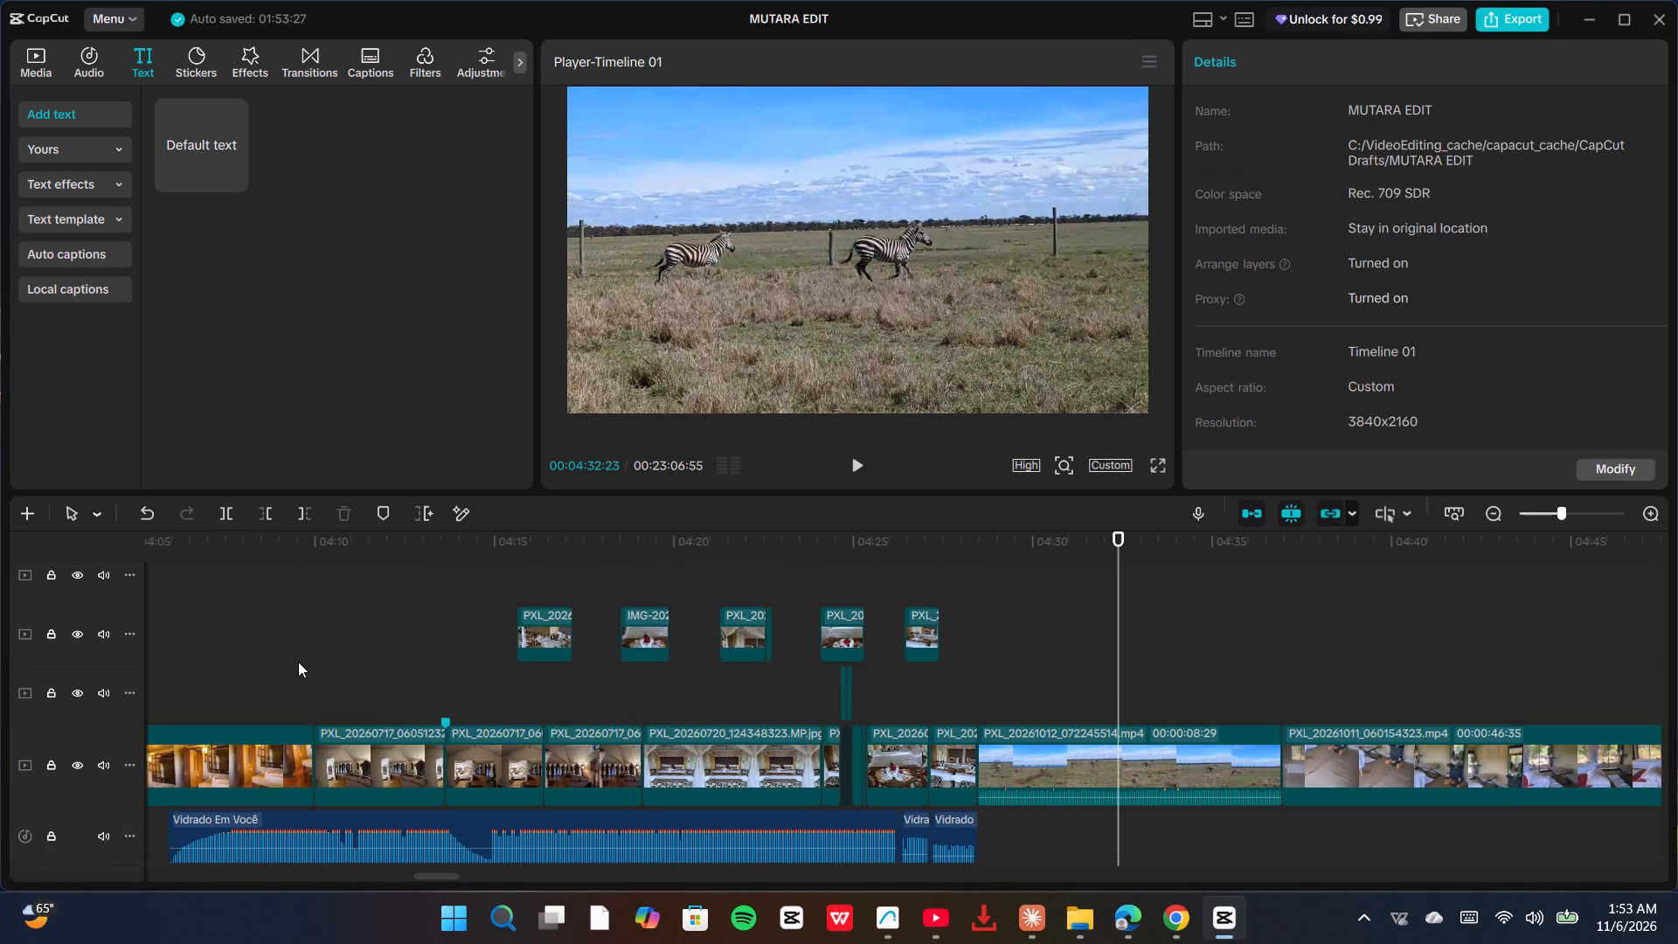
click(856, 460)
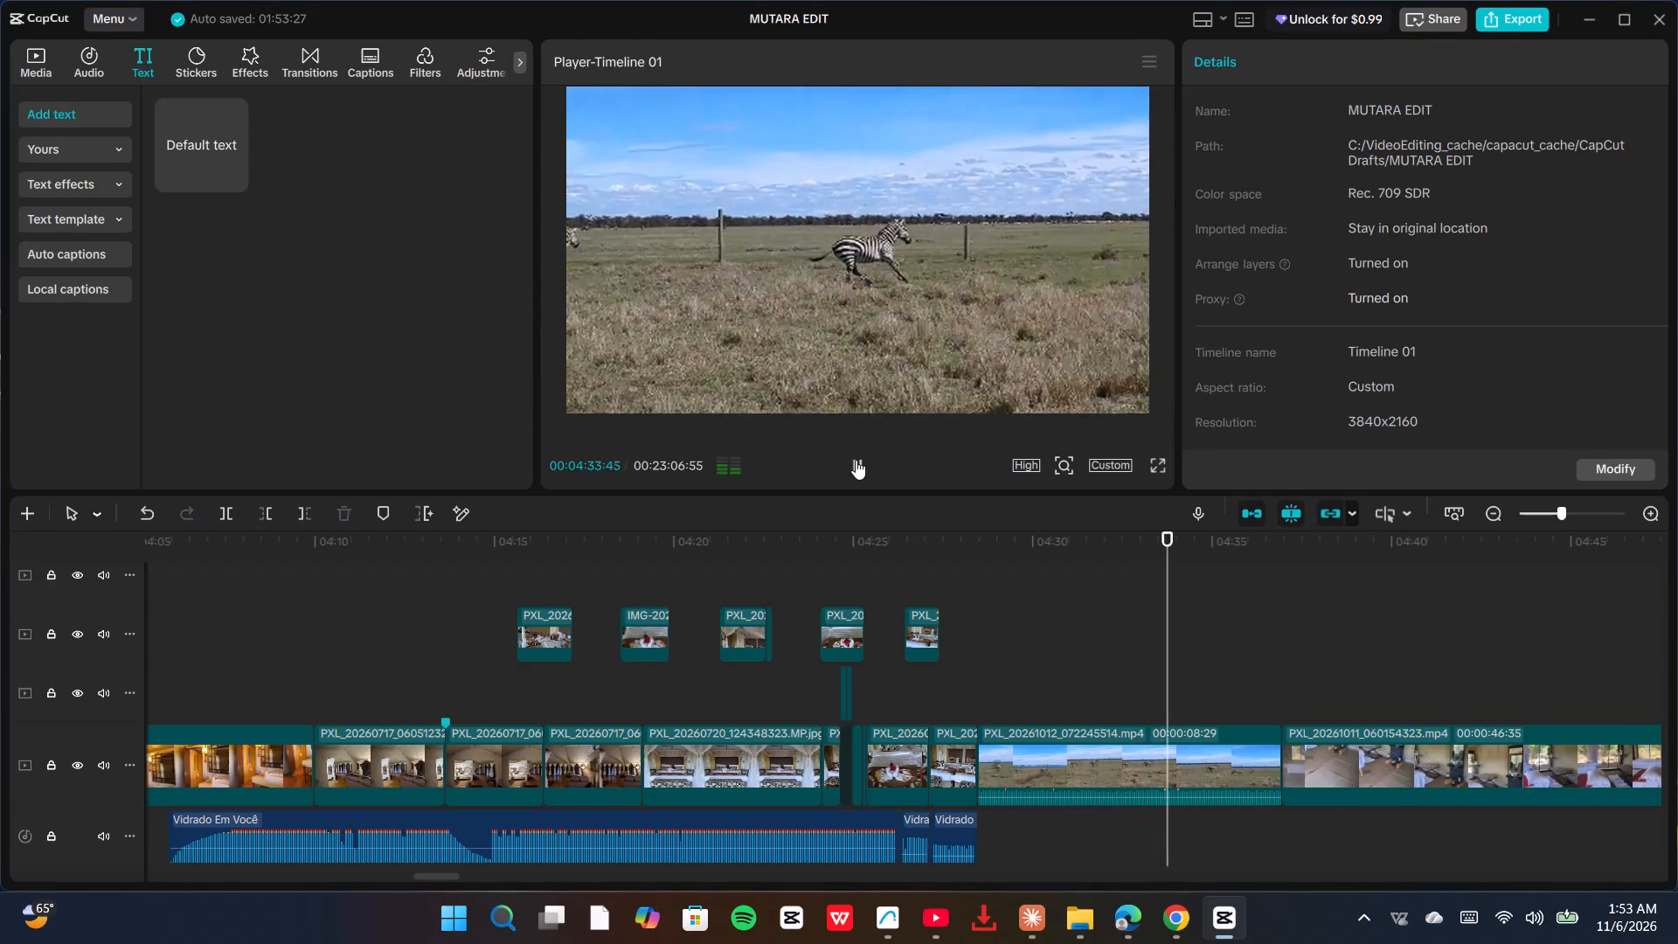
scroll(1310, 623, down, 3)
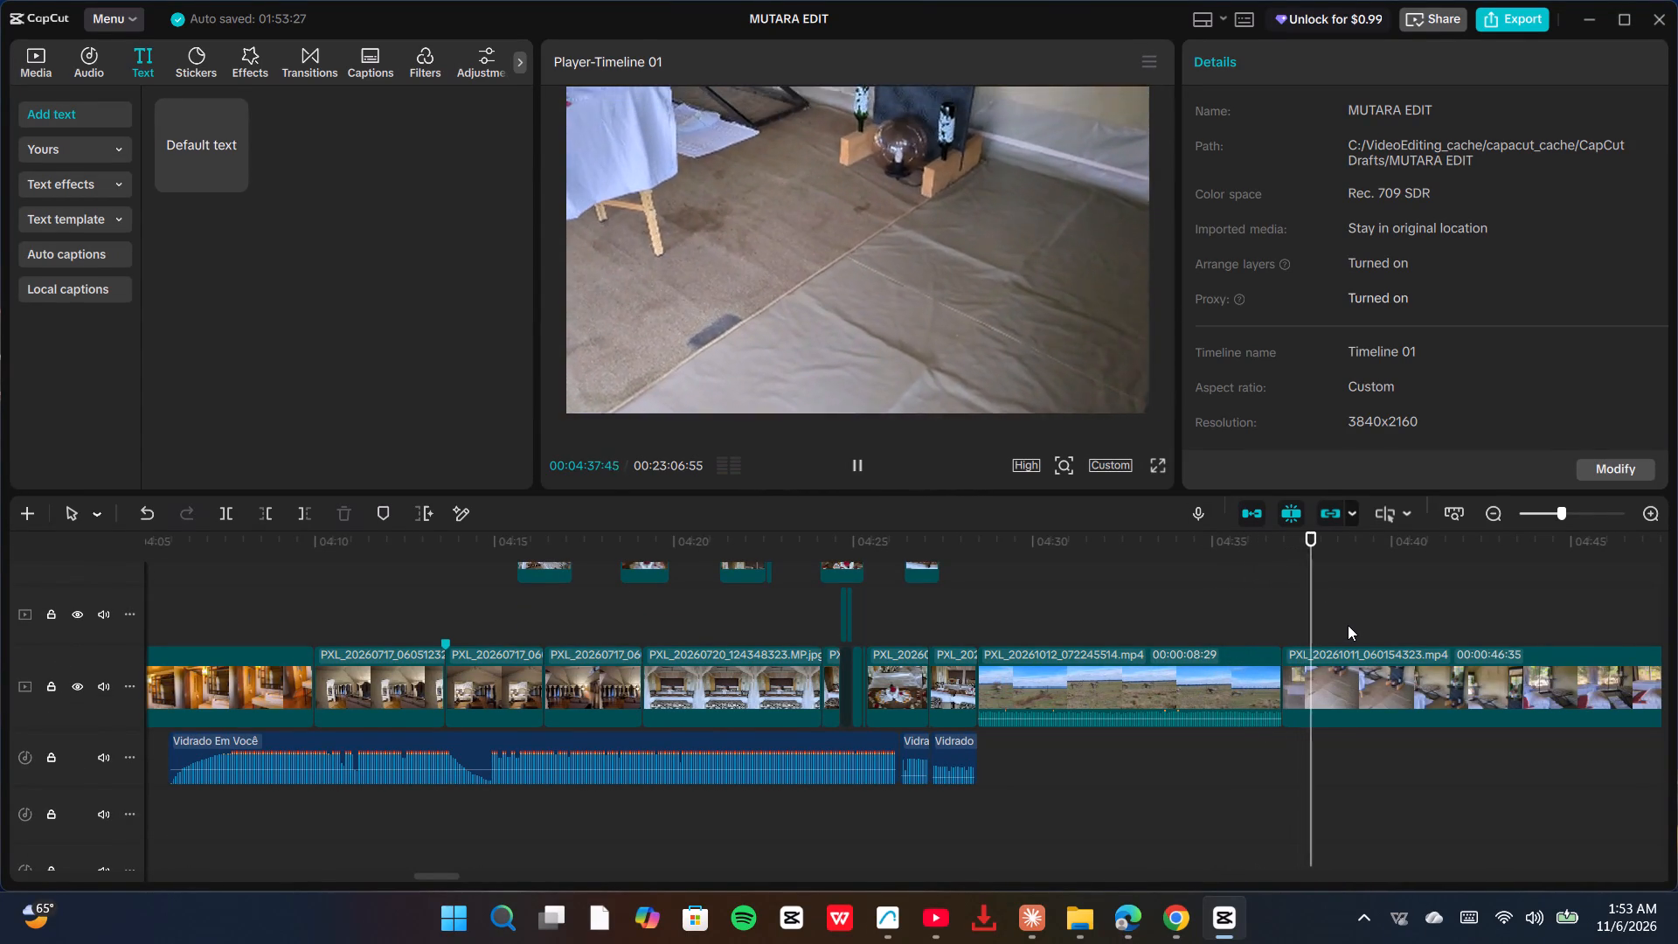
scroll(1372, 613, up, 4)
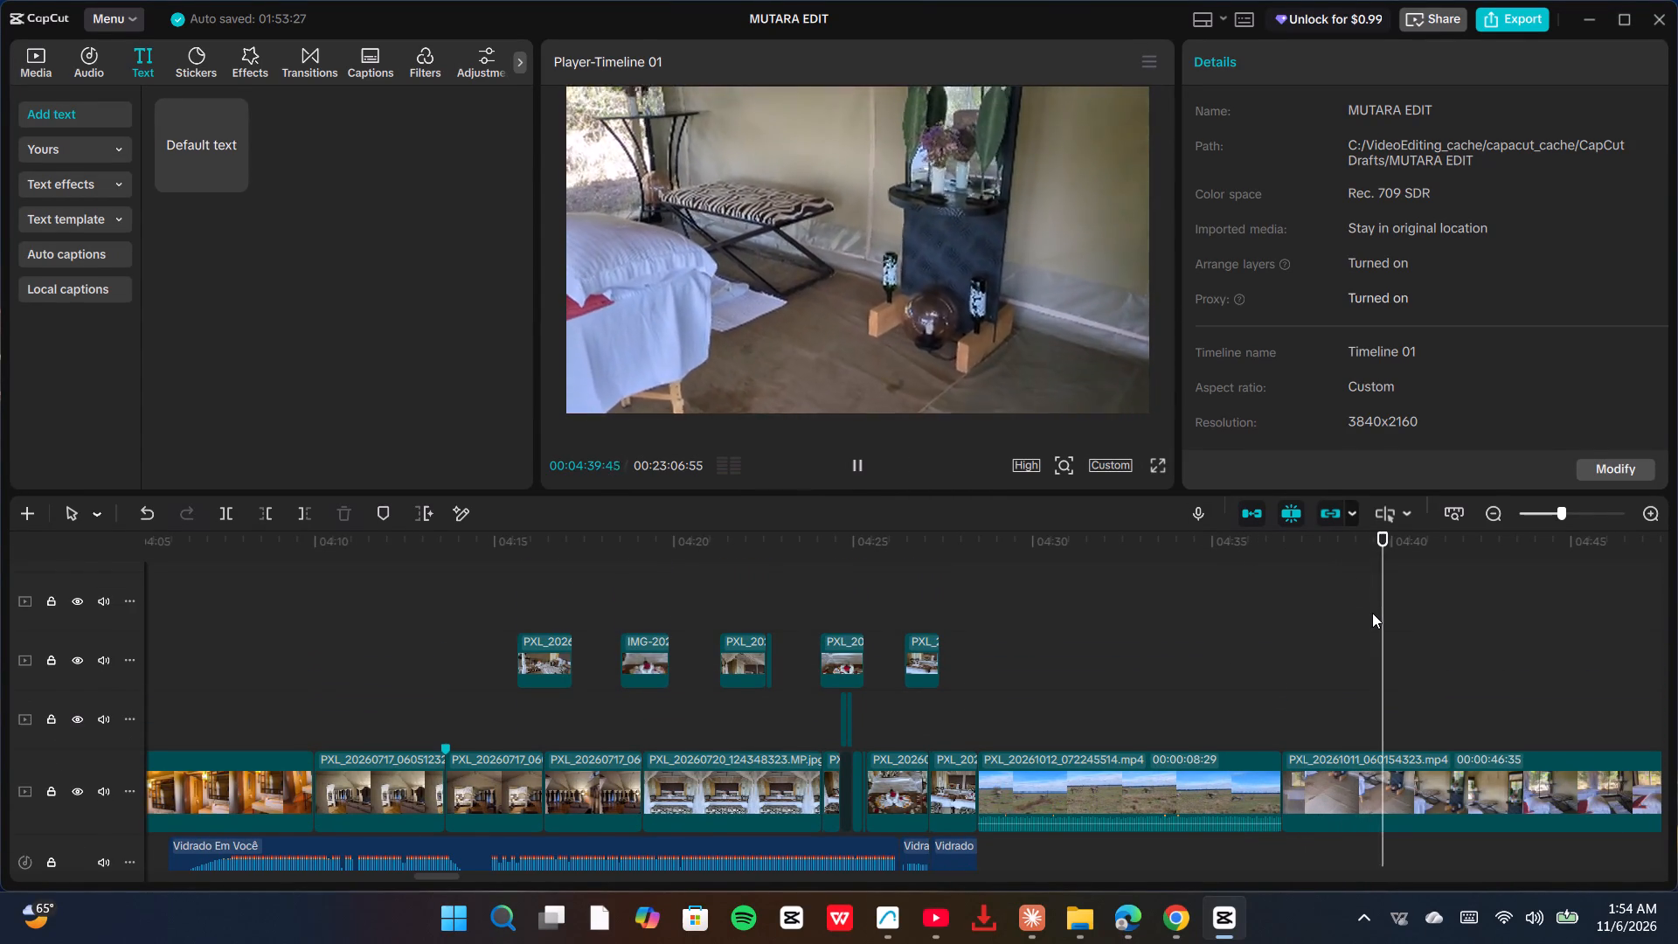
scroll(1390, 616, down, 2)
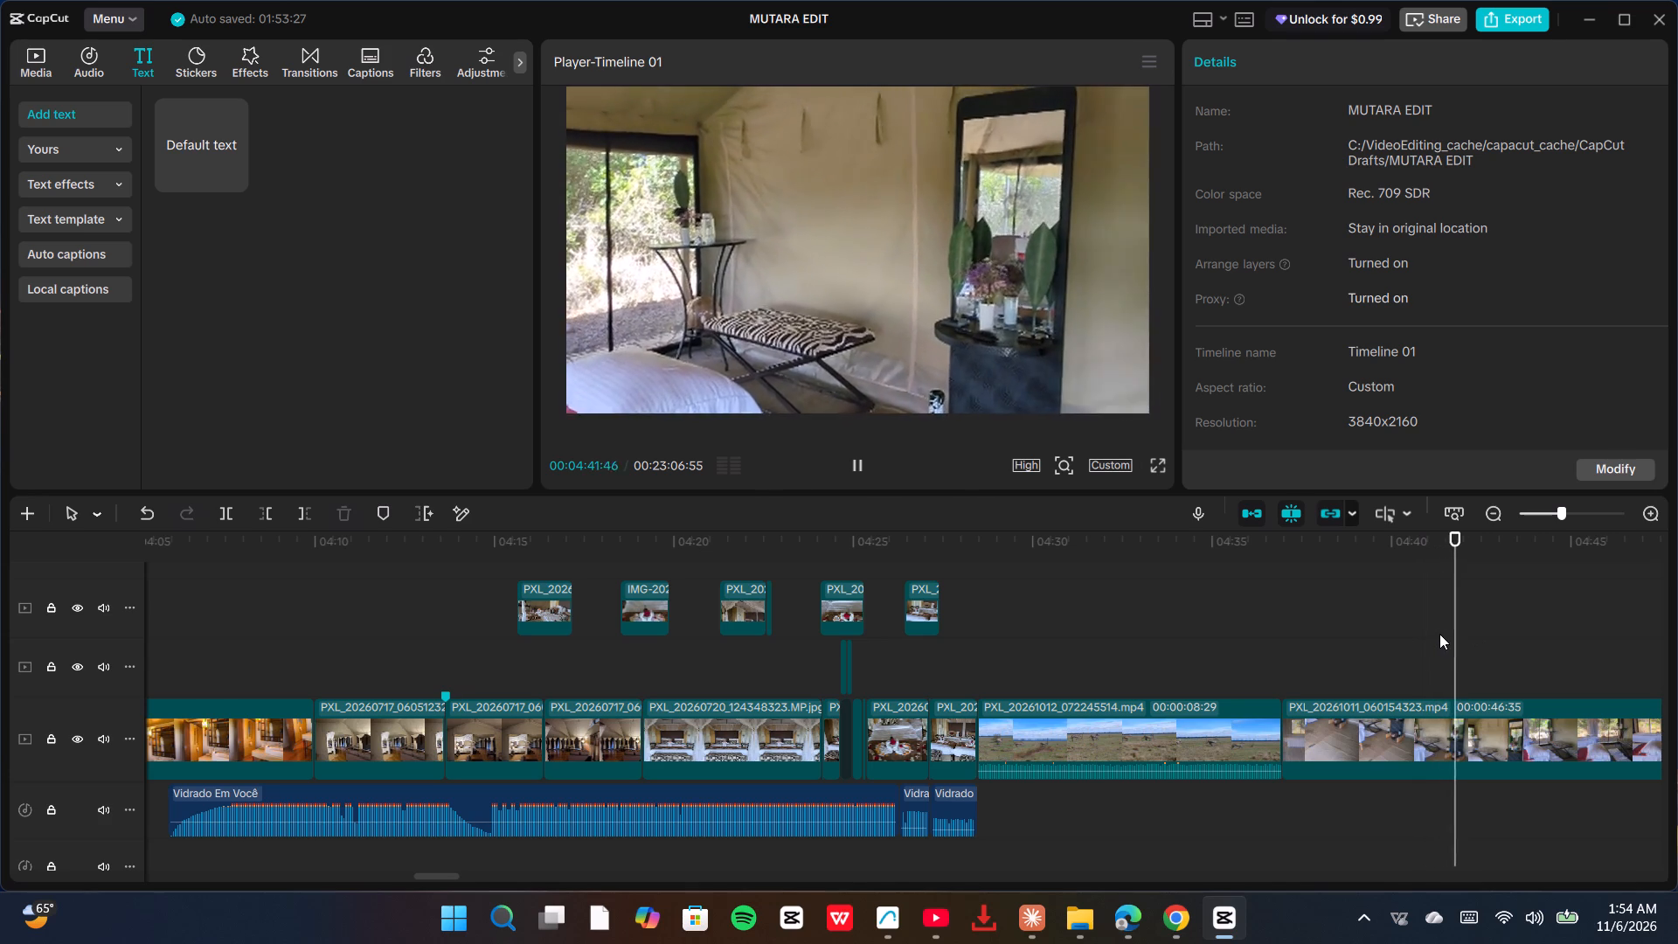
ctrl+scroll(1439, 634, down, 8)
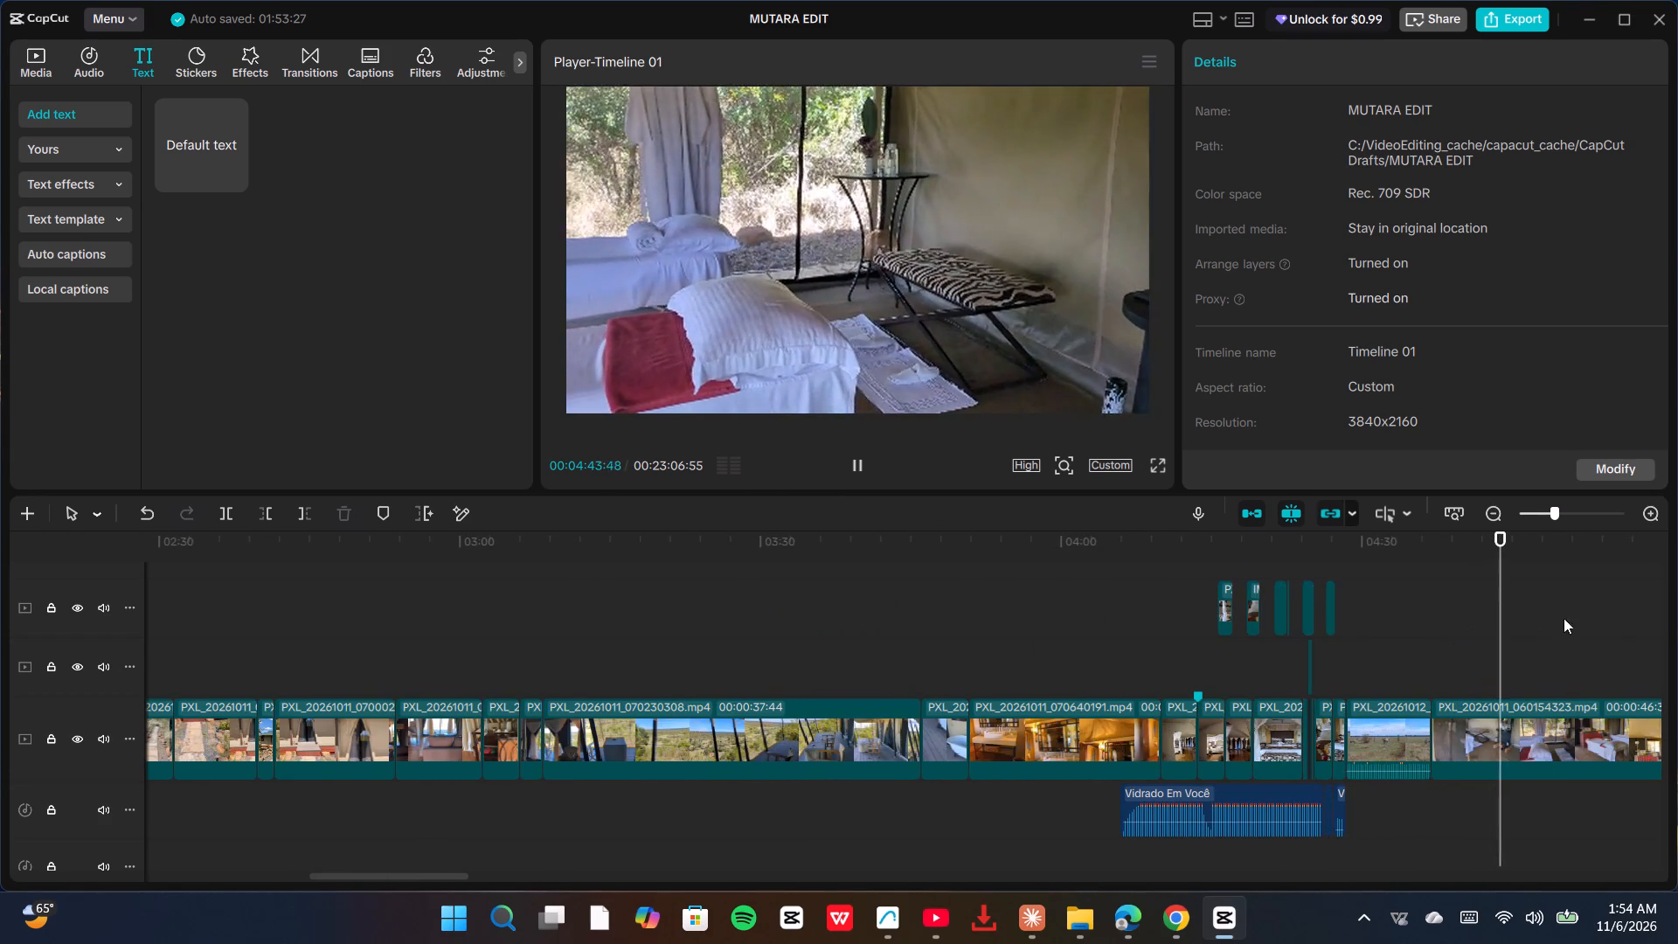
Move the four voiceover clips from after 05:00 to about 04:37 on the Vidrado Em Você audio track, under the spa room footage.
drag(1614, 614, 1677, 603)
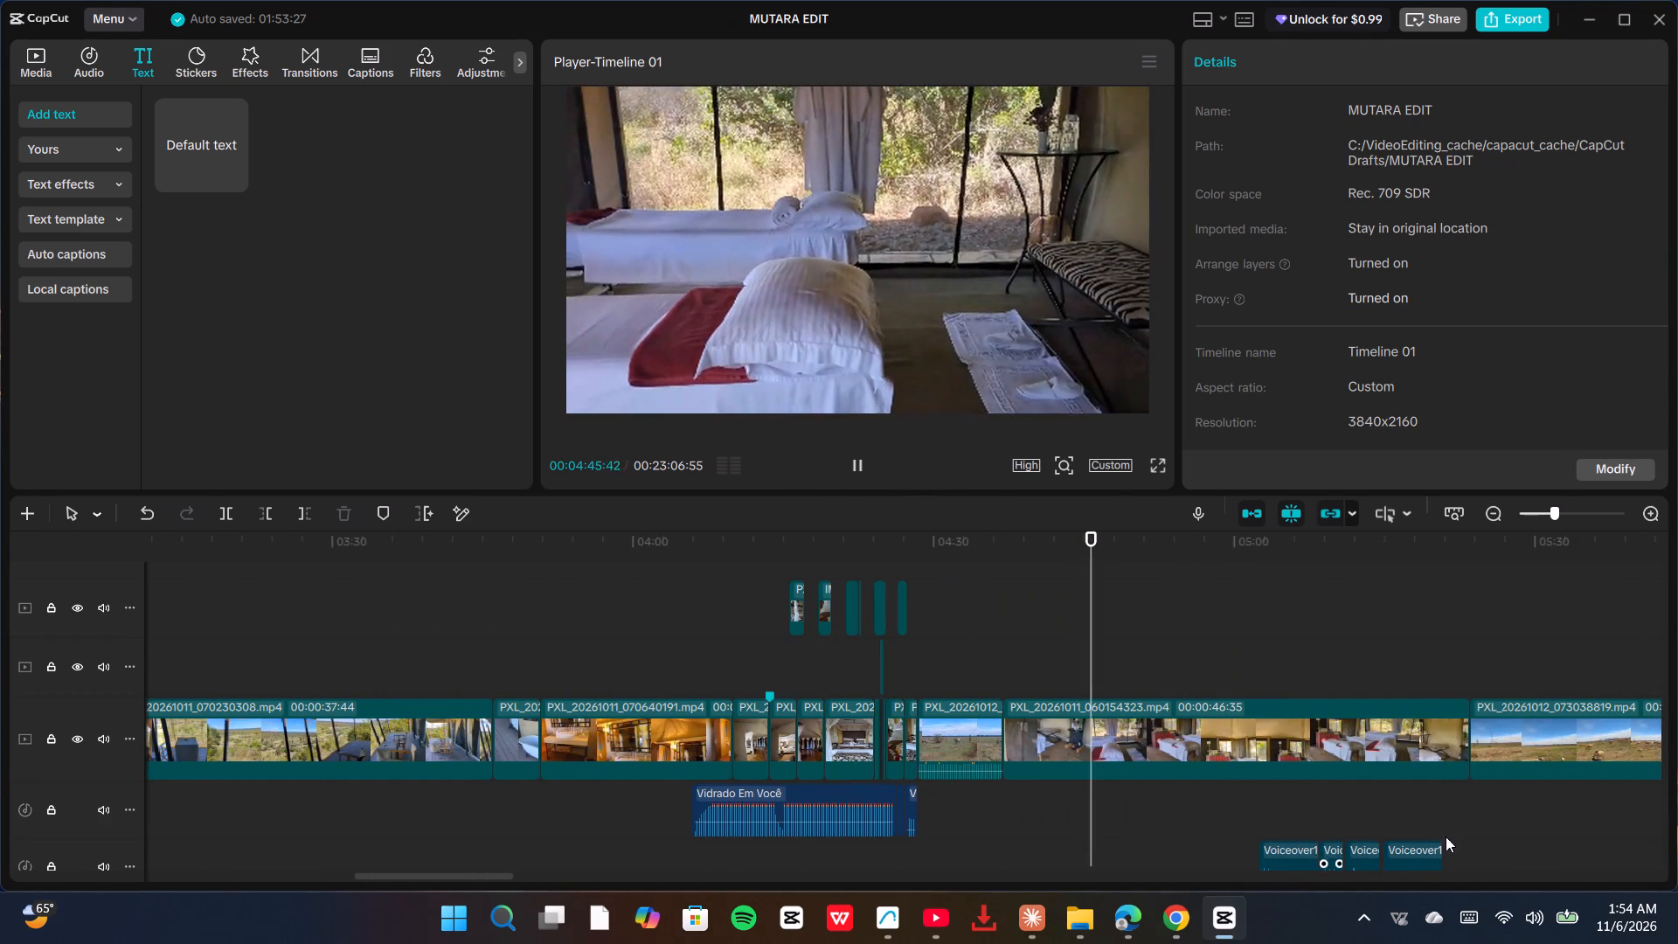
drag(1467, 859, 1267, 846)
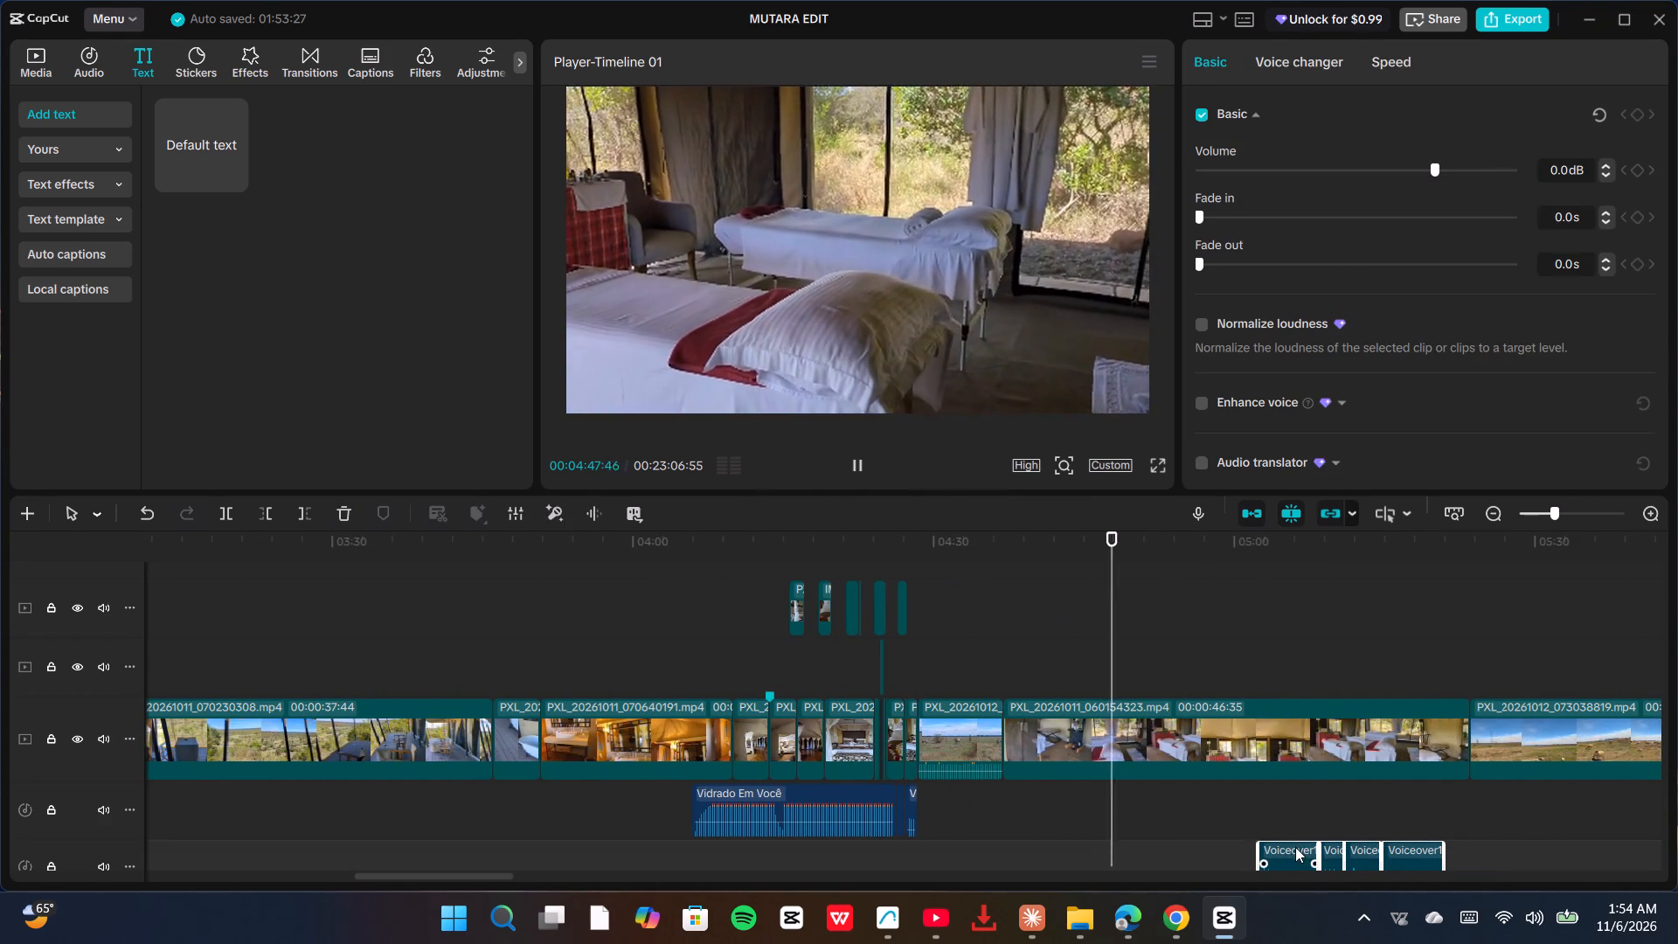
drag(1295, 845, 1046, 835)
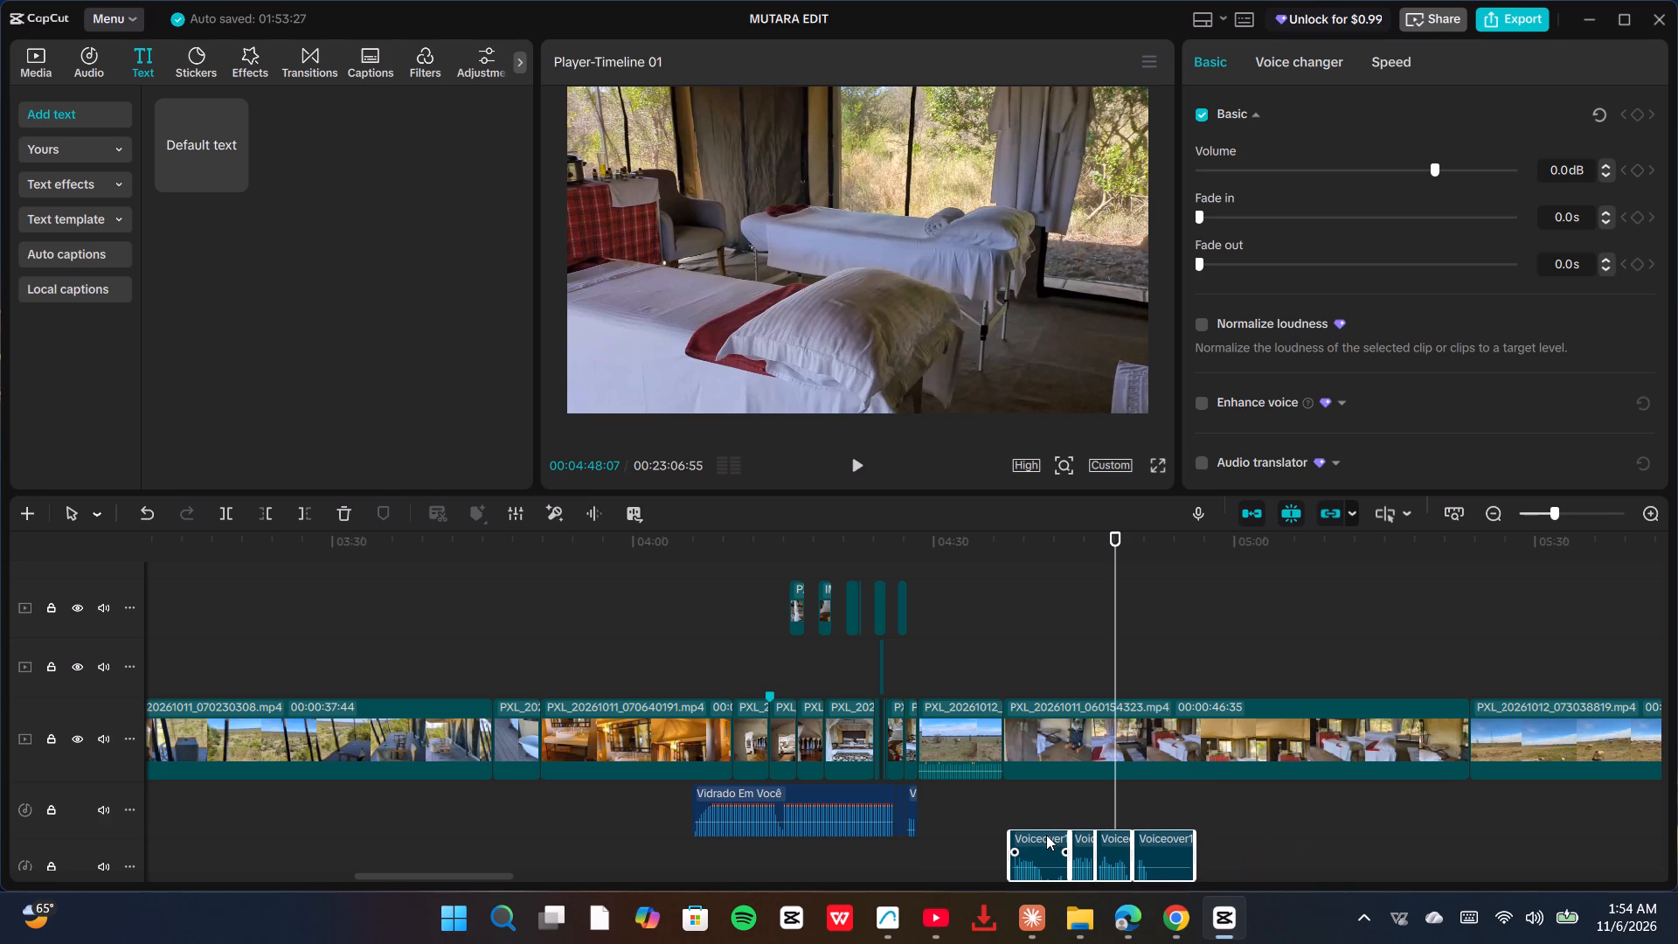
drag(1046, 835, 1048, 795)
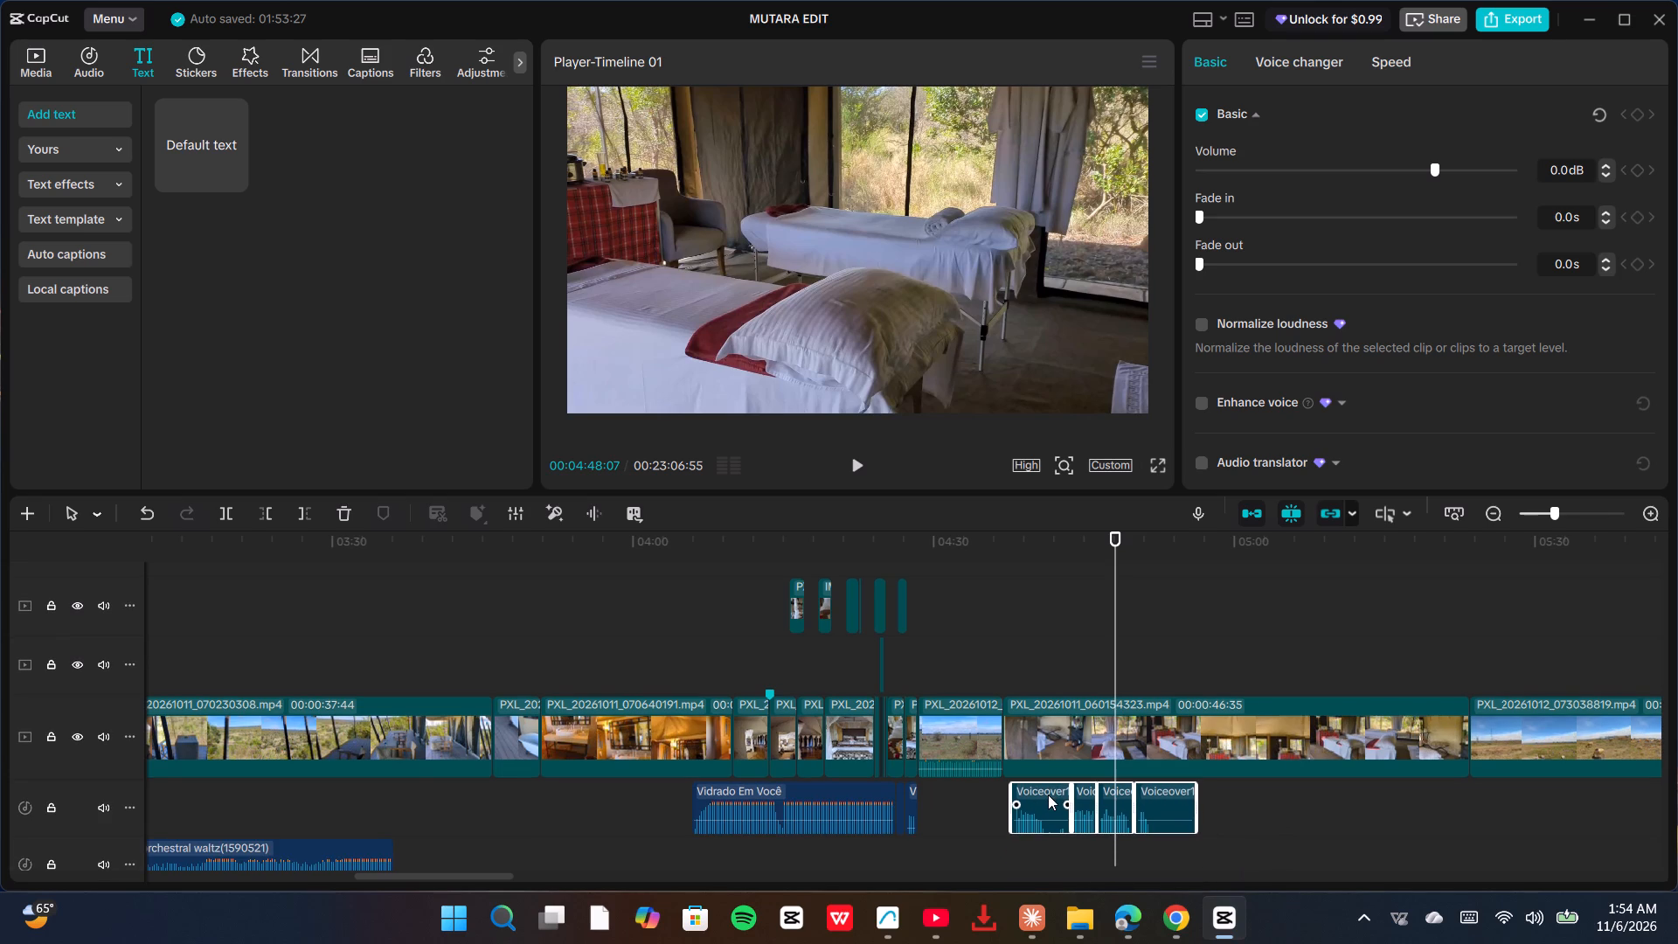
Play from about 04:36 to 04:41 to review the first voiceover against the start of the spa room footage.
click(1008, 649)
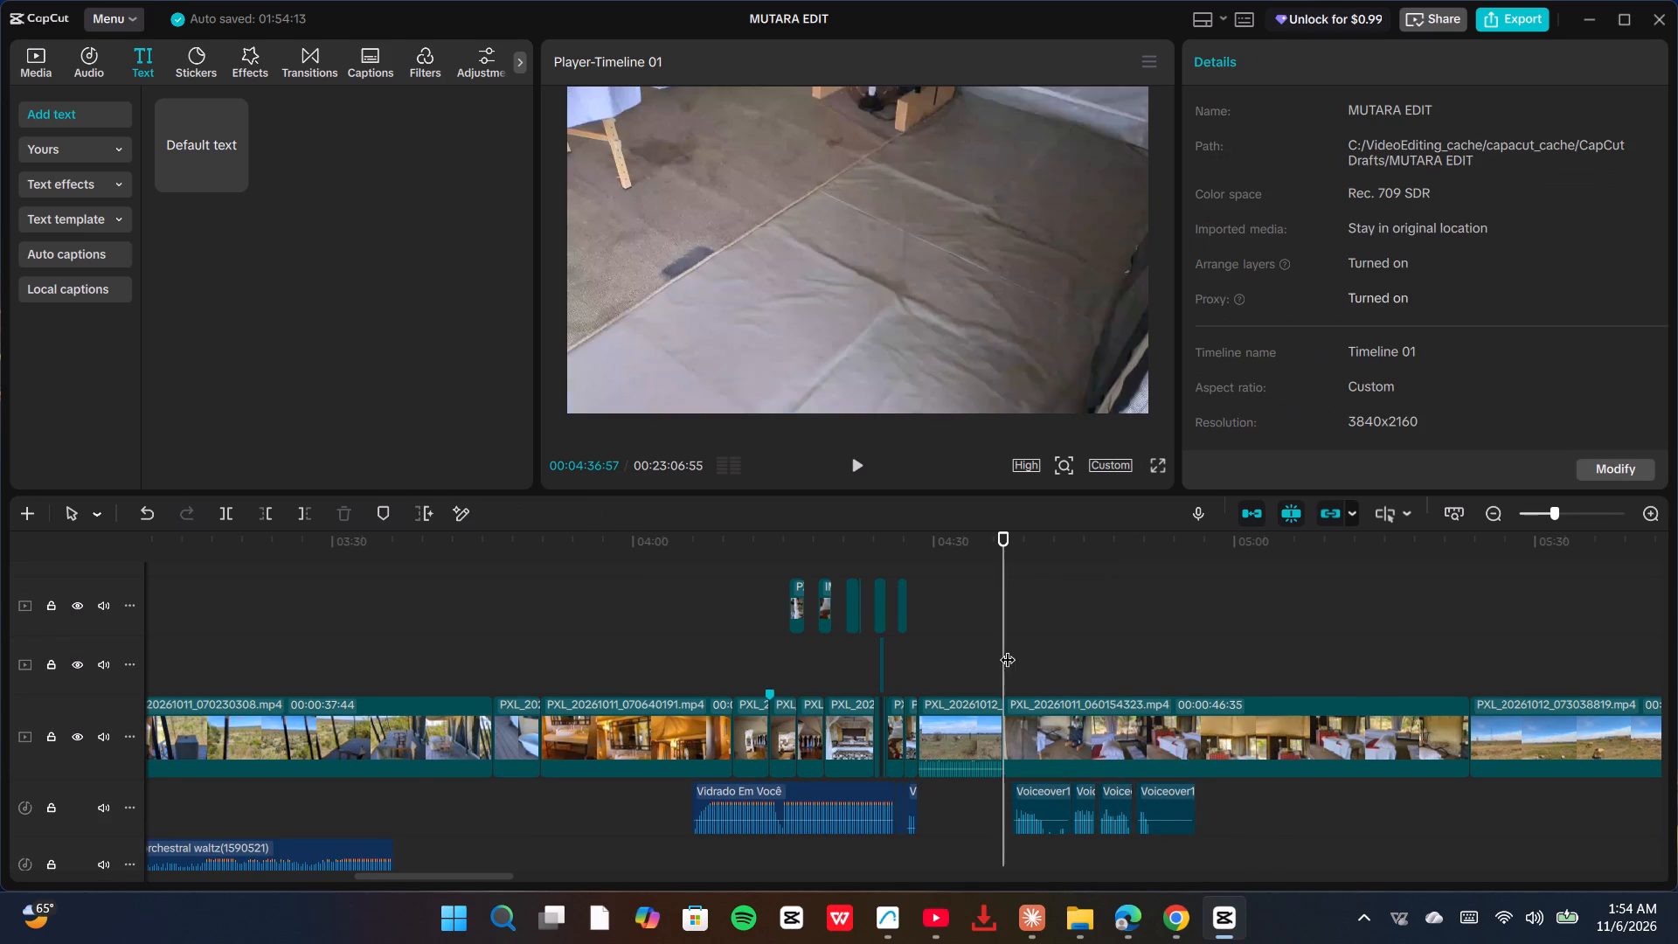
click(857, 460)
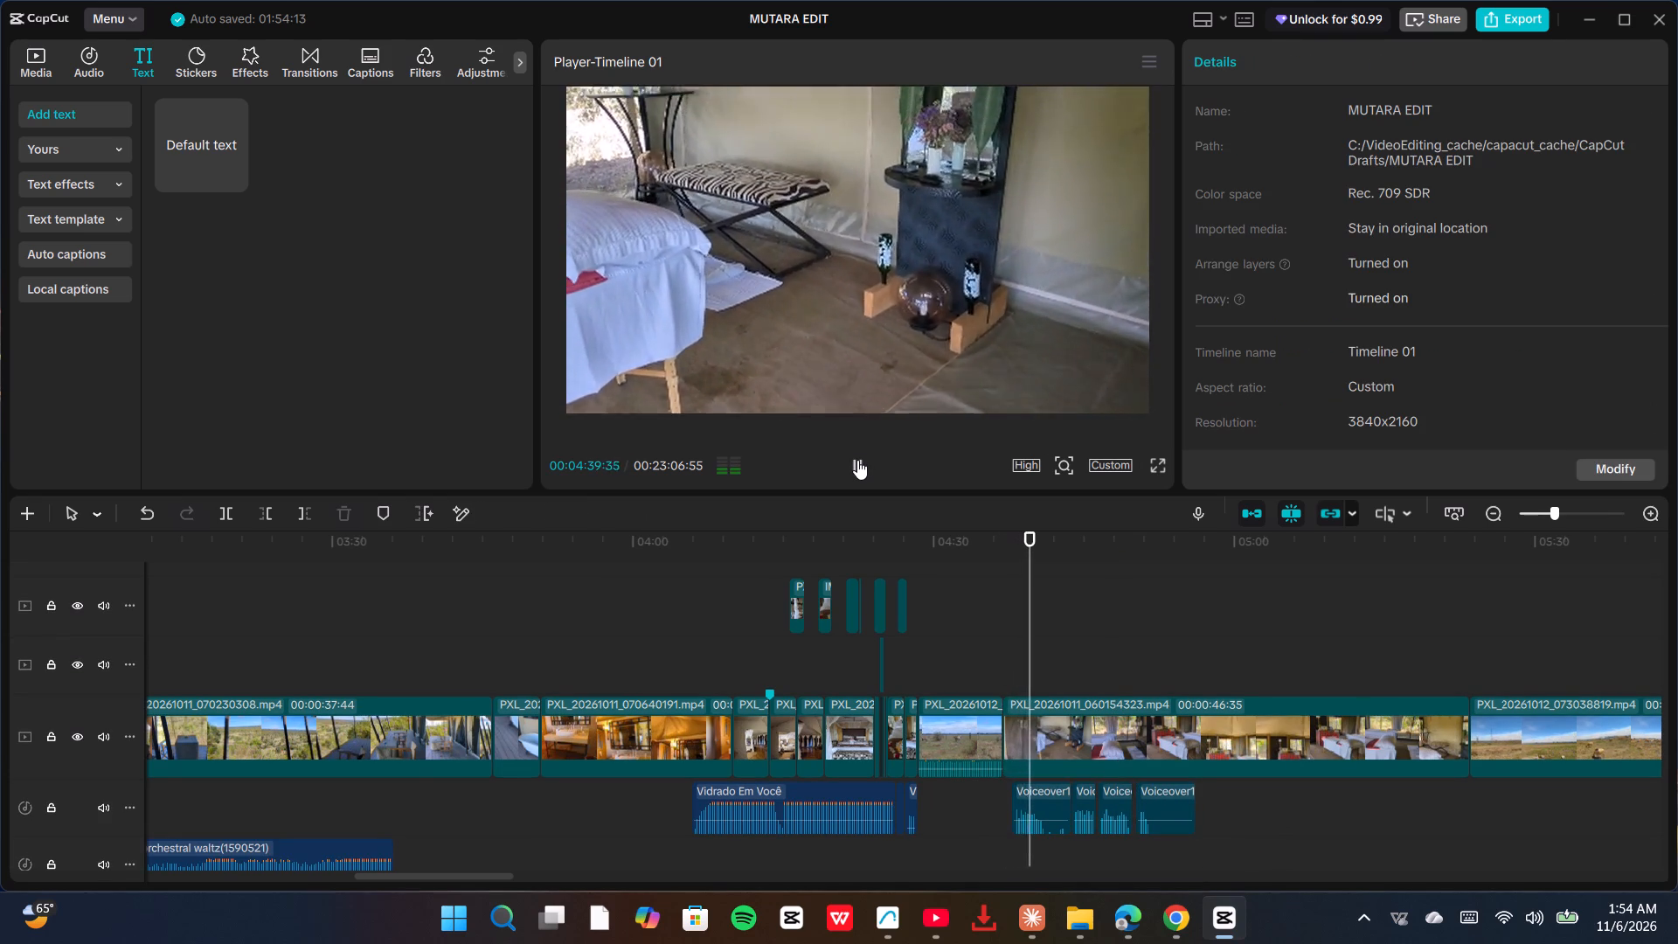
click(857, 460)
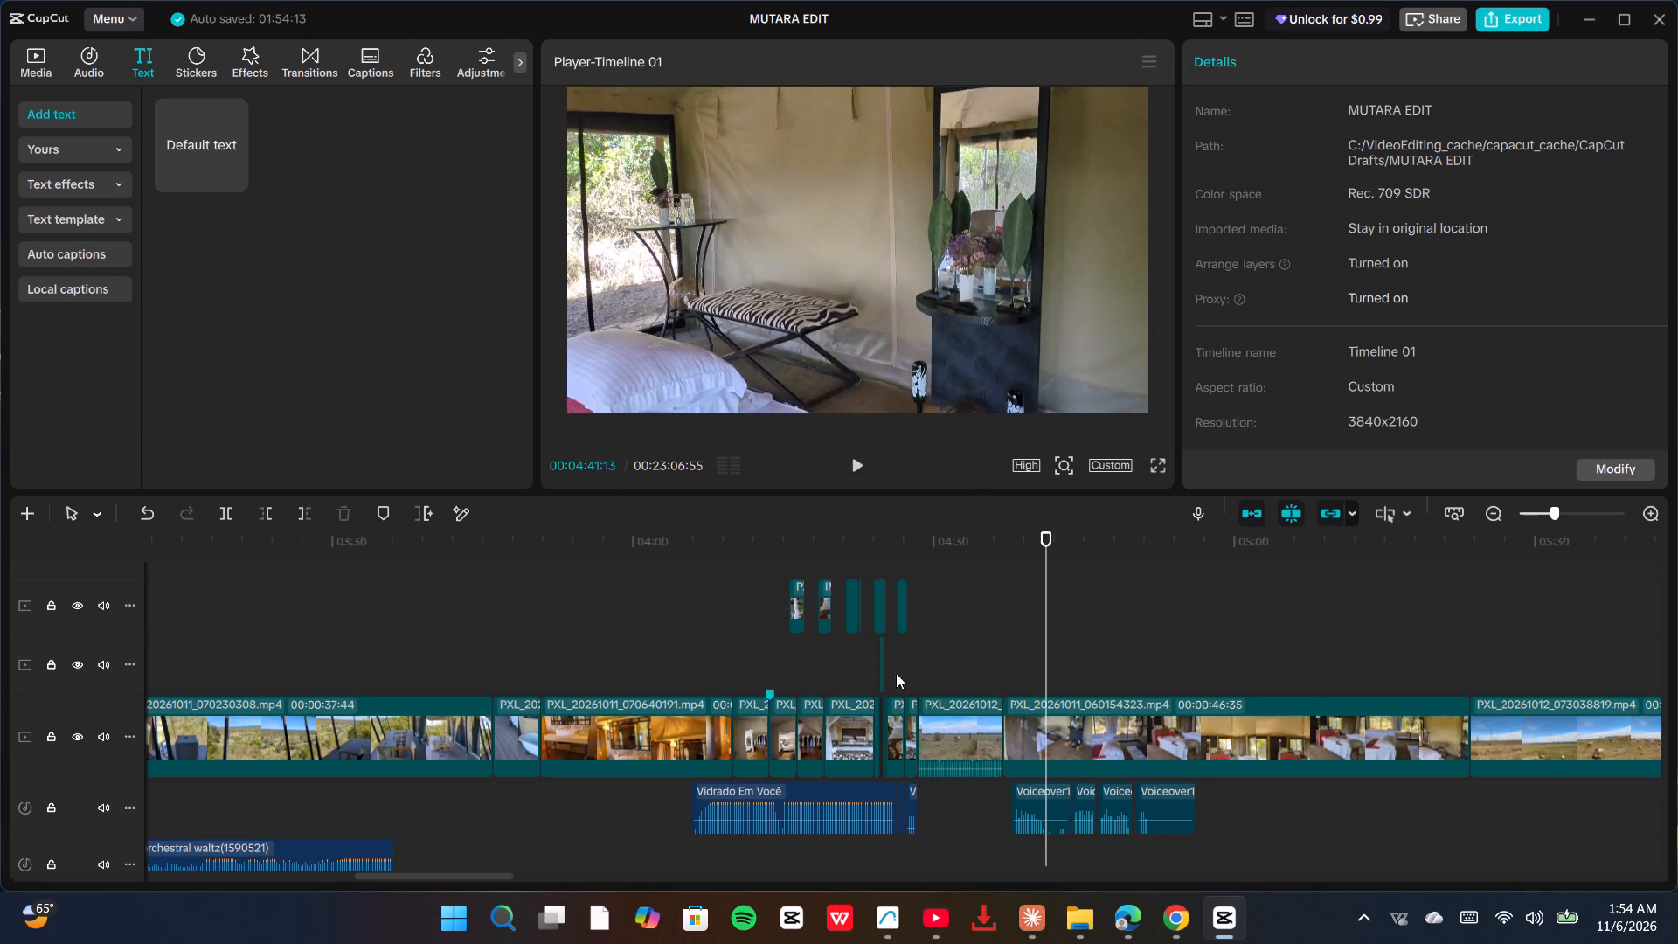
Move the six graceful and elegant orchestral waltz clips to the start of the spa room footage, on the track beneath the voiceovers.
scroll(984, 778, down, 4)
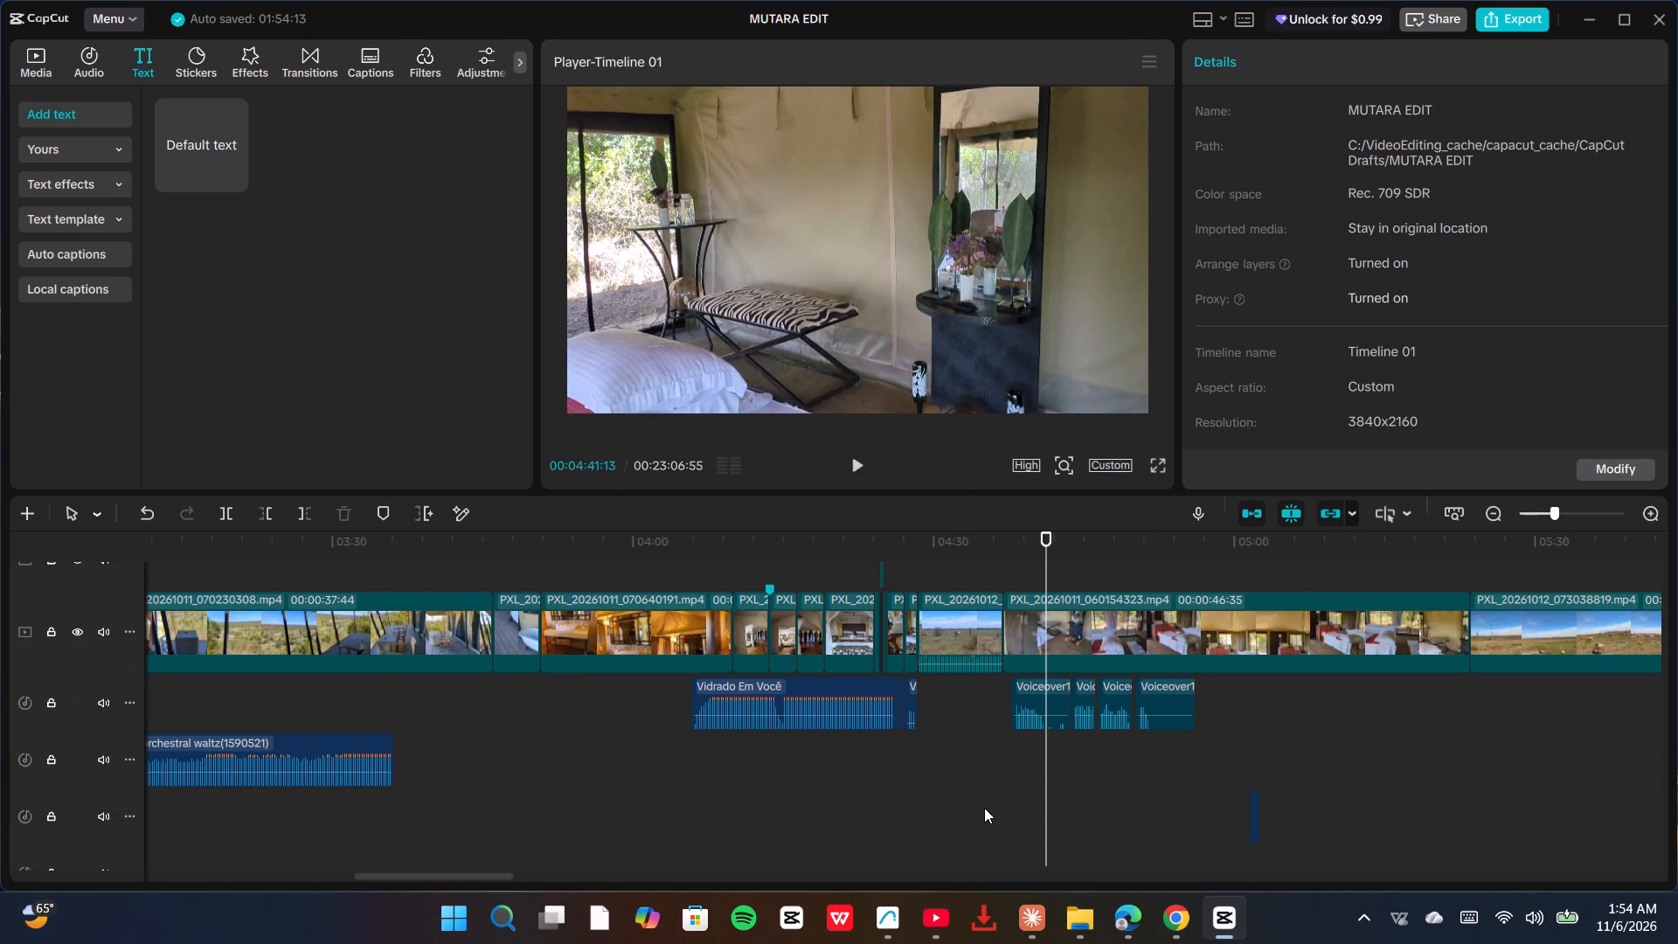
scroll(984, 808, down, 2)
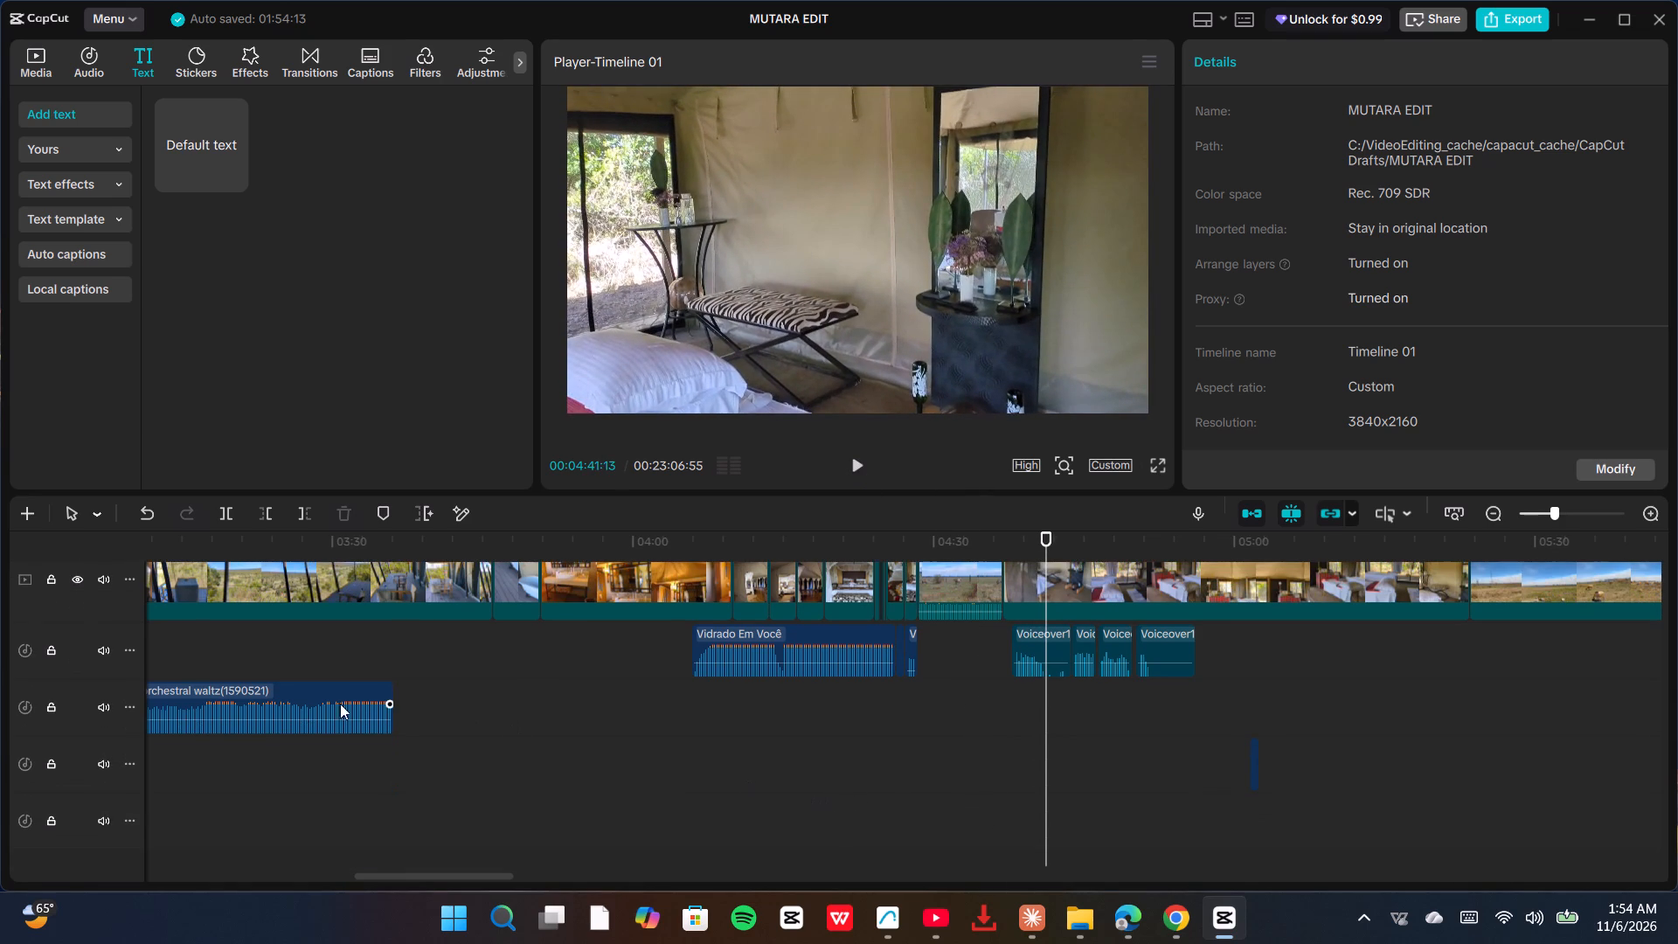
drag(288, 780, 198, 784)
drag(198, 784, 115, 785)
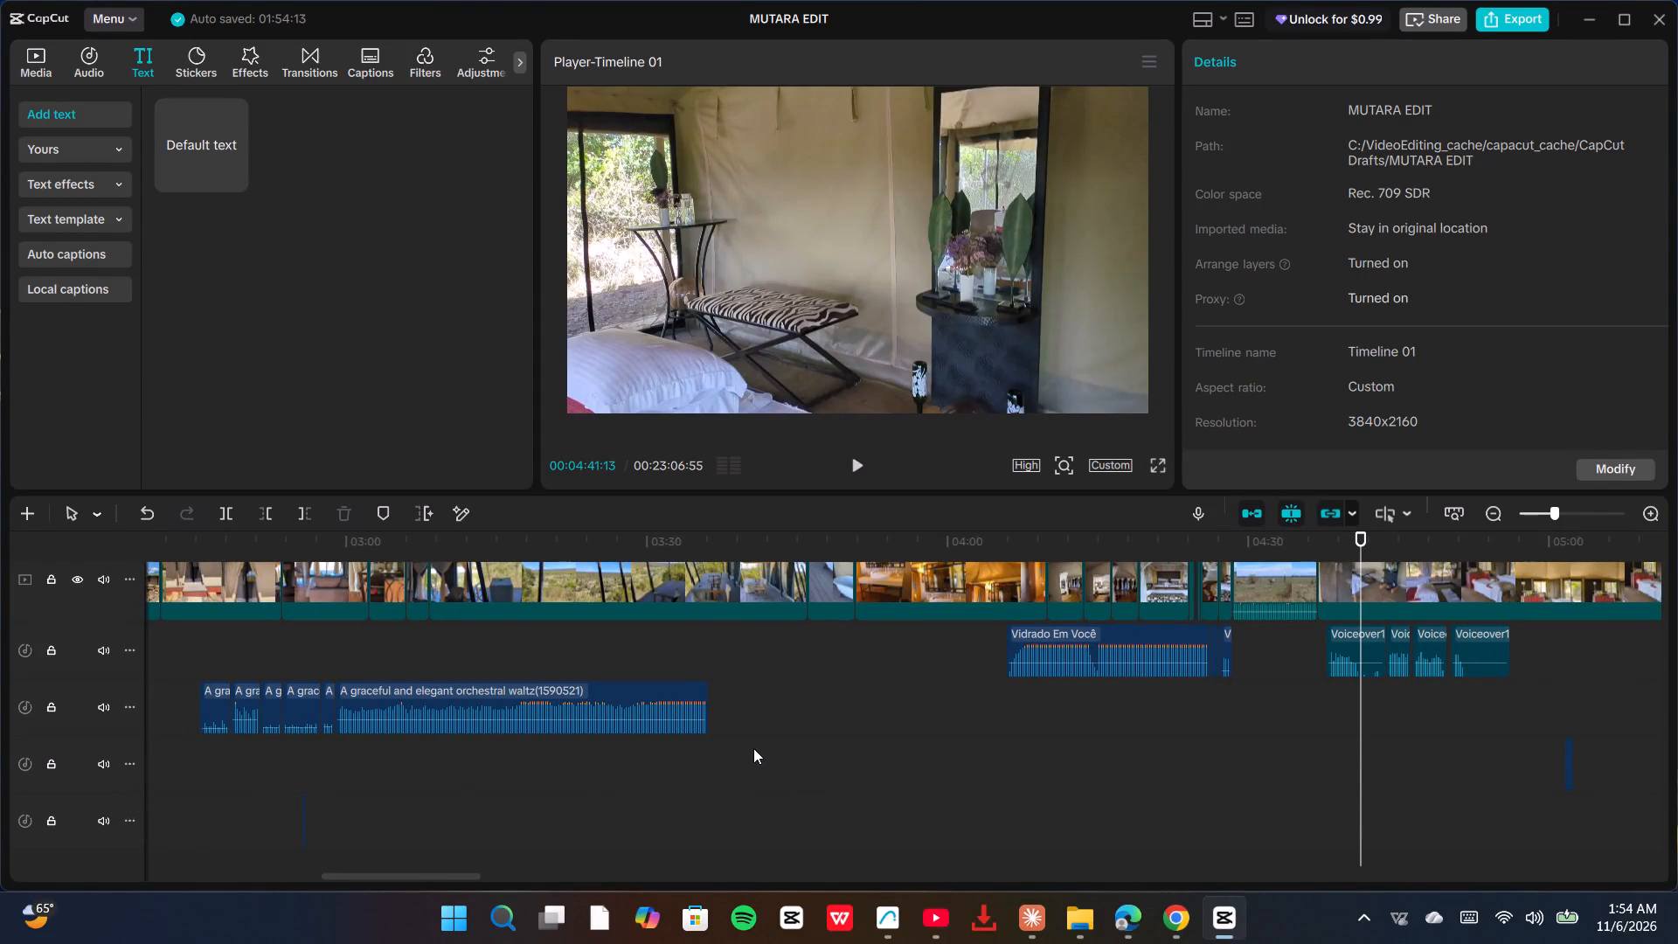
drag(738, 751, 196, 674)
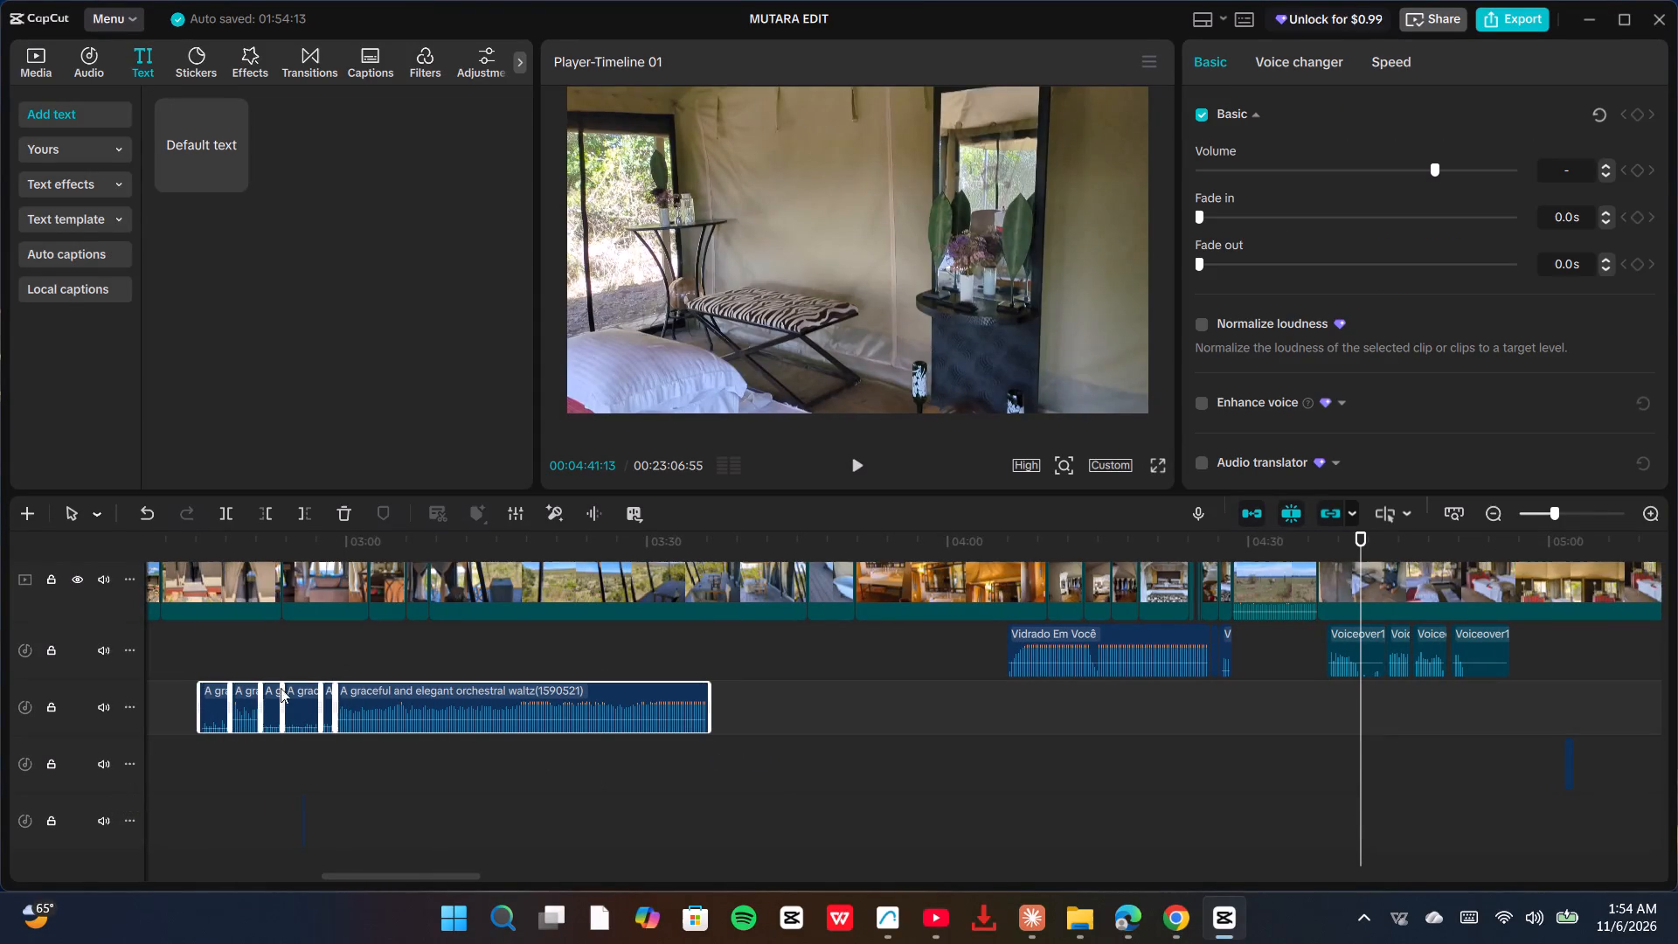
drag(597, 684, 1148, 779)
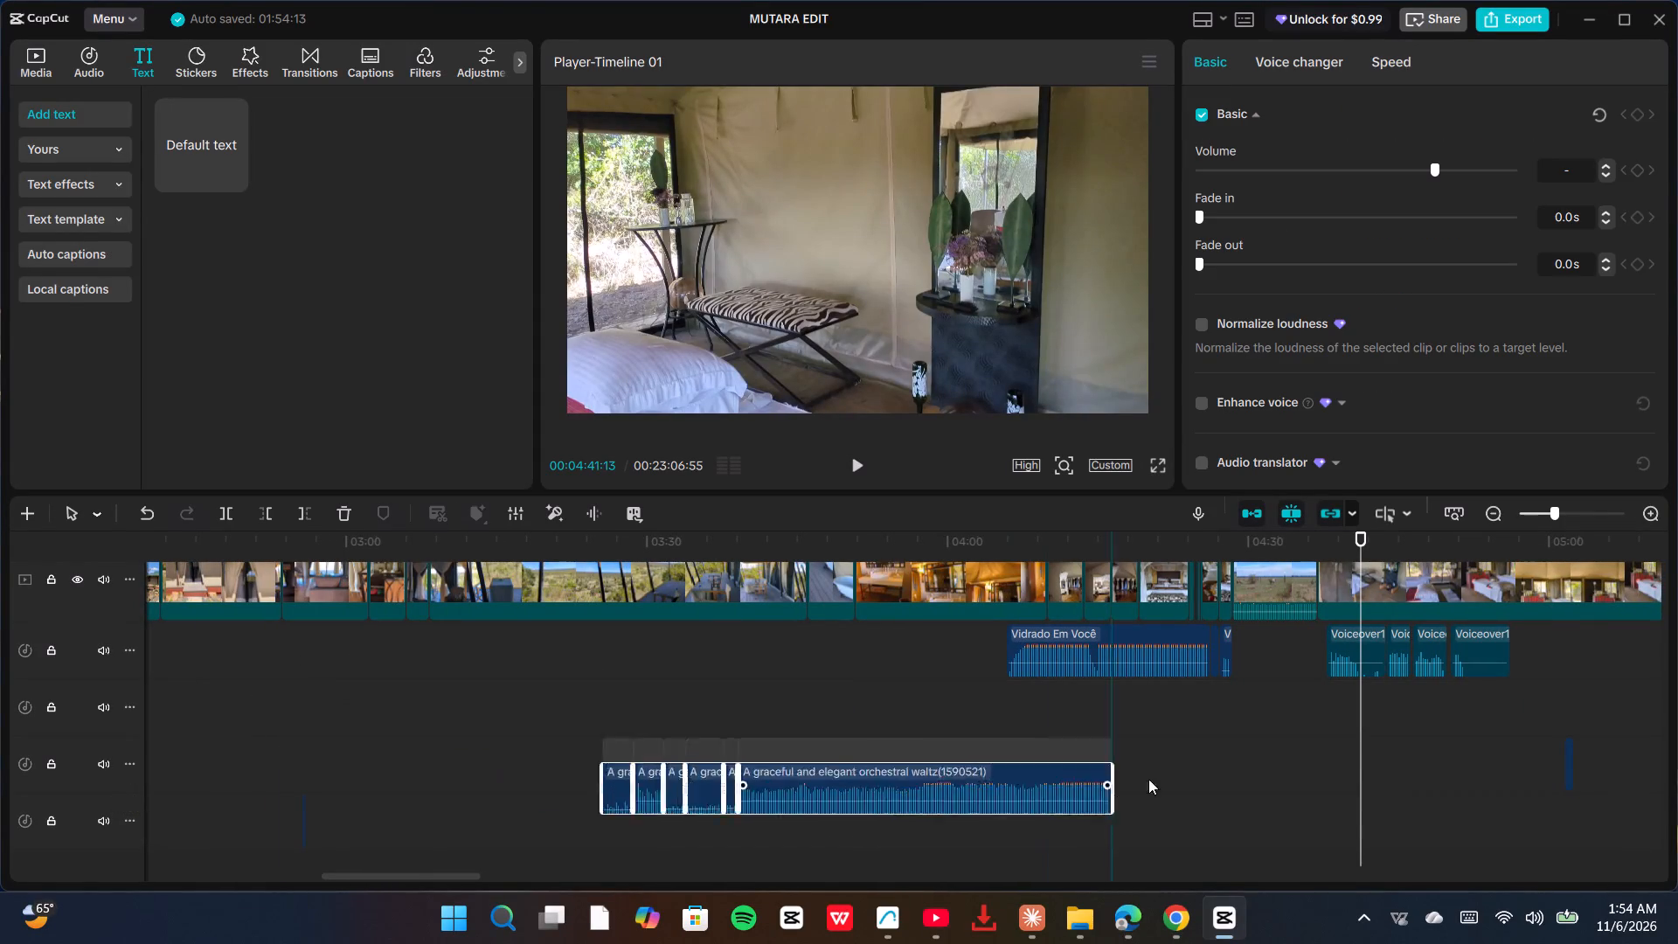
drag(1148, 779, 1449, 727)
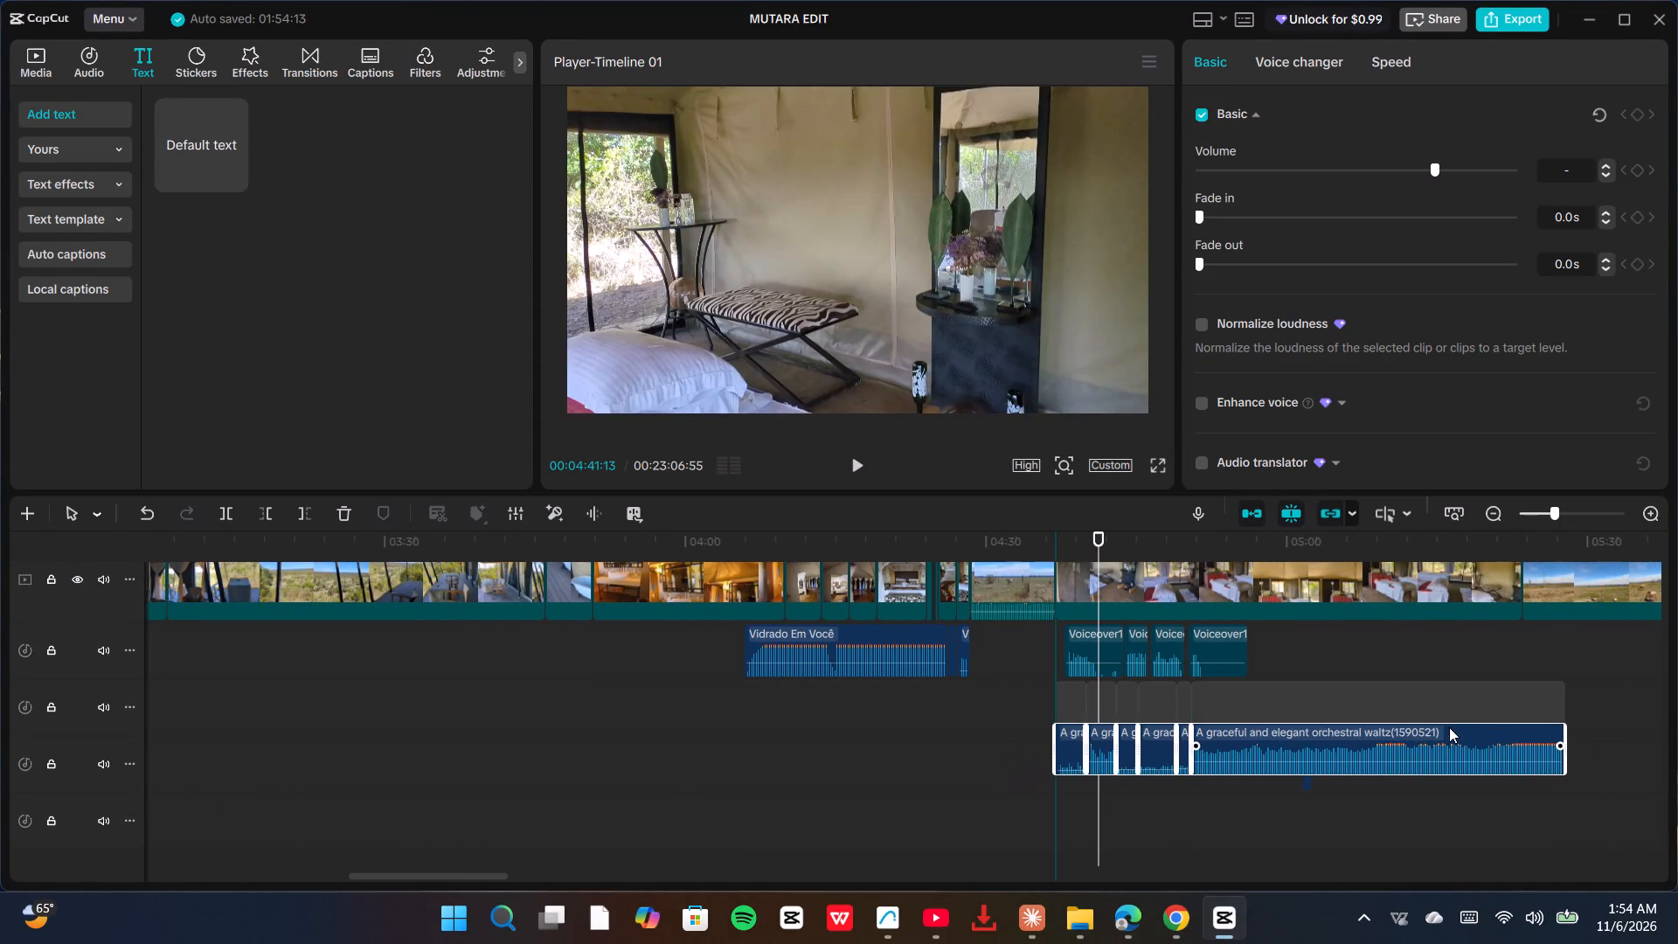
drag(1449, 727, 1455, 721)
Shift the four voiceover clips slightly earlier, aligning the first with the start of the spa room footage and the waltz.
drag(1294, 656, 1238, 644)
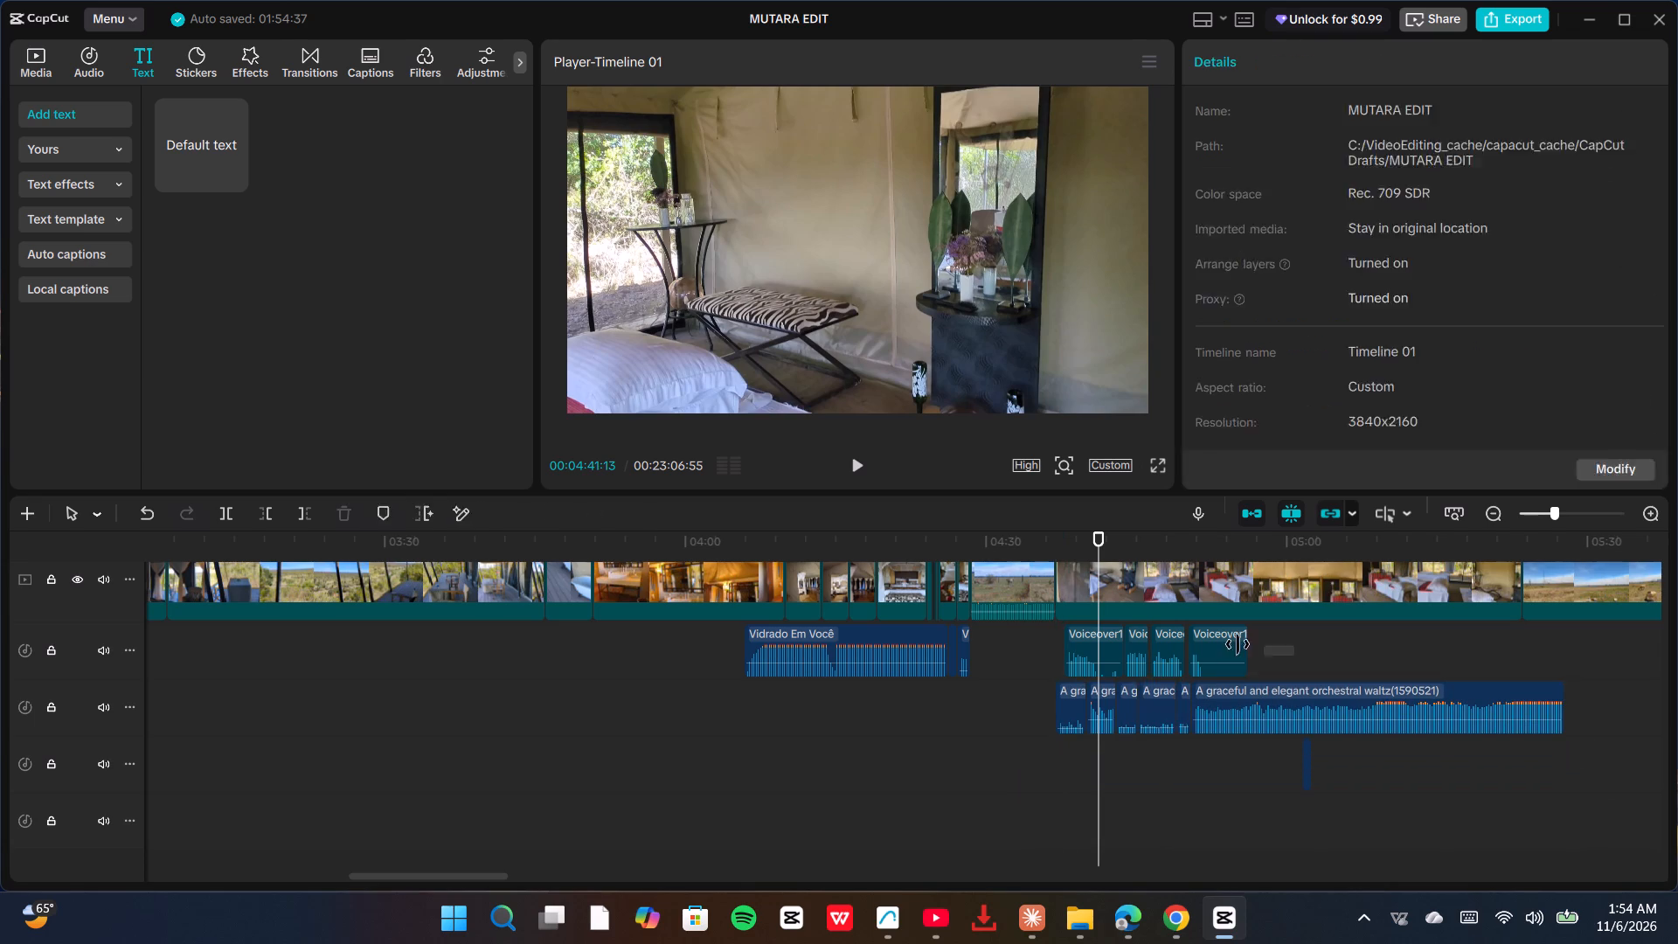
drag(1238, 644, 1050, 635)
drag(1082, 634, 1074, 635)
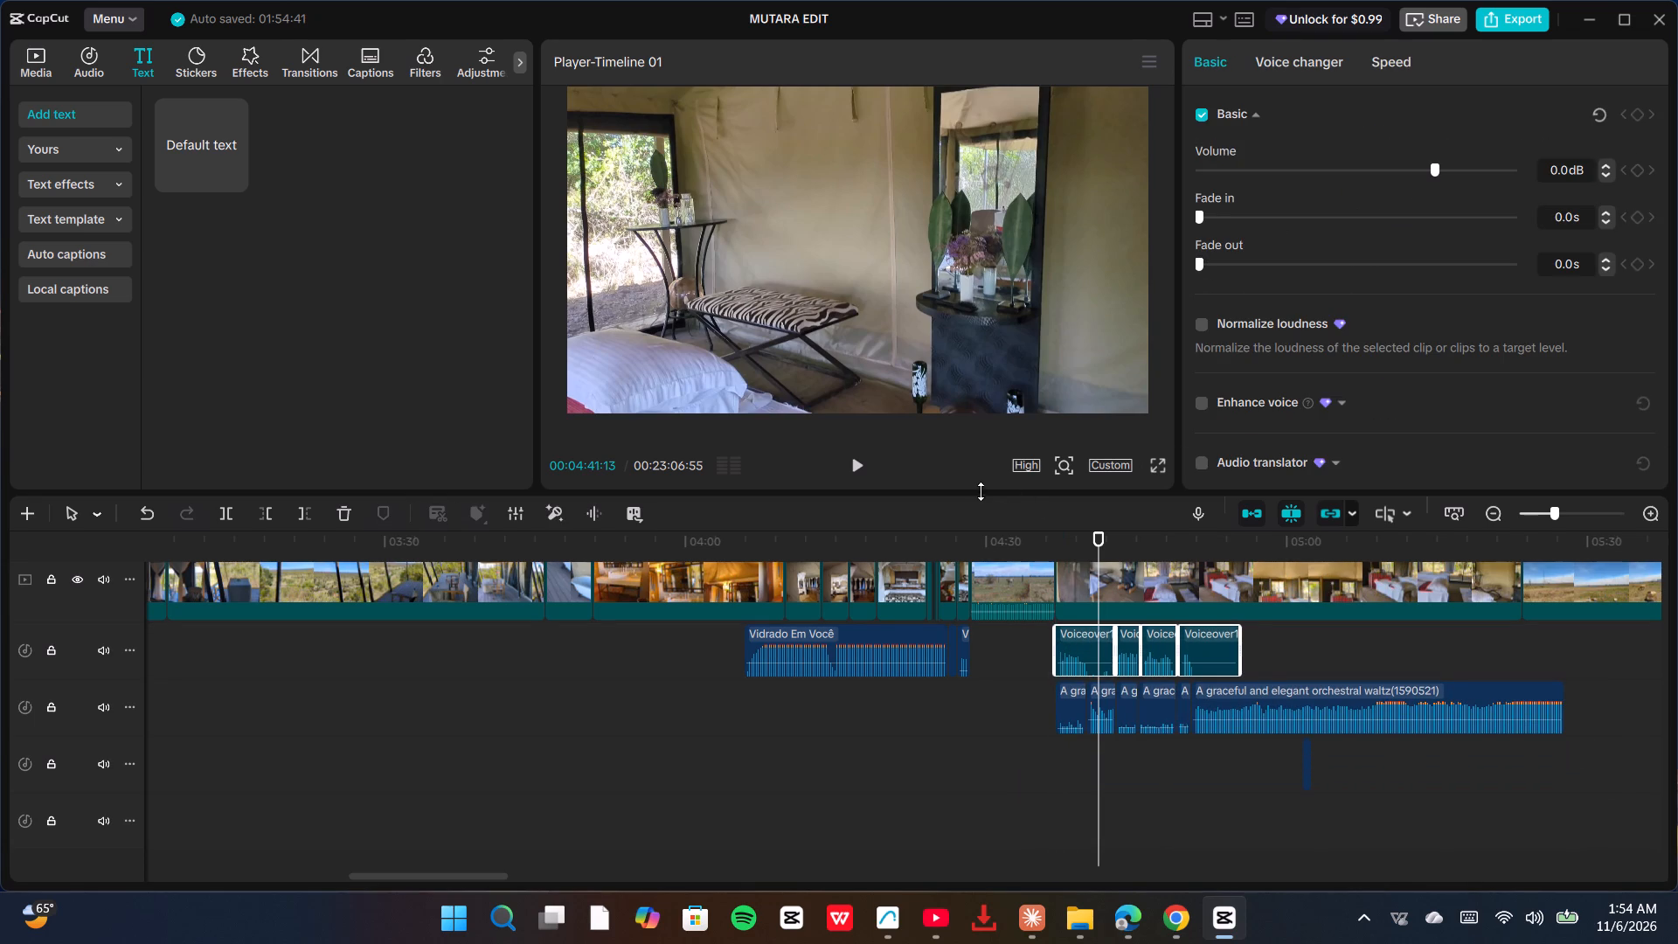
Play from about 04:36 to 05:02 to review the spa room footage with the voiceovers and waltz music.
click(1046, 782)
click(858, 466)
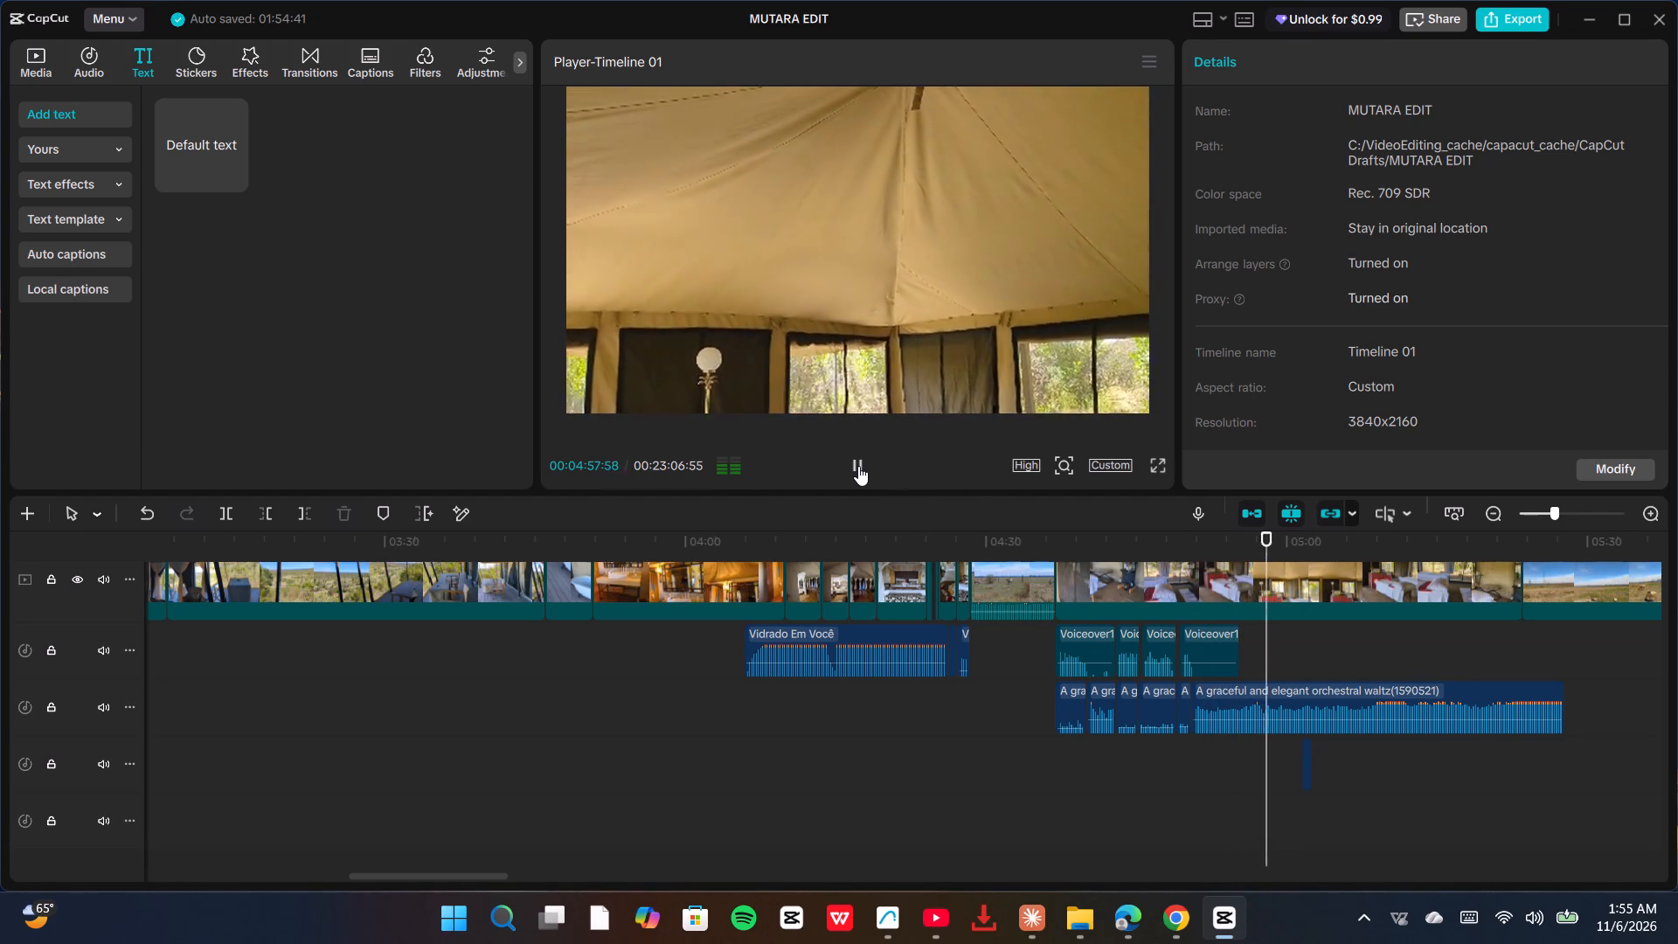
Delete the zebra clip preceding the spa room footage from the main track.
click(1016, 589)
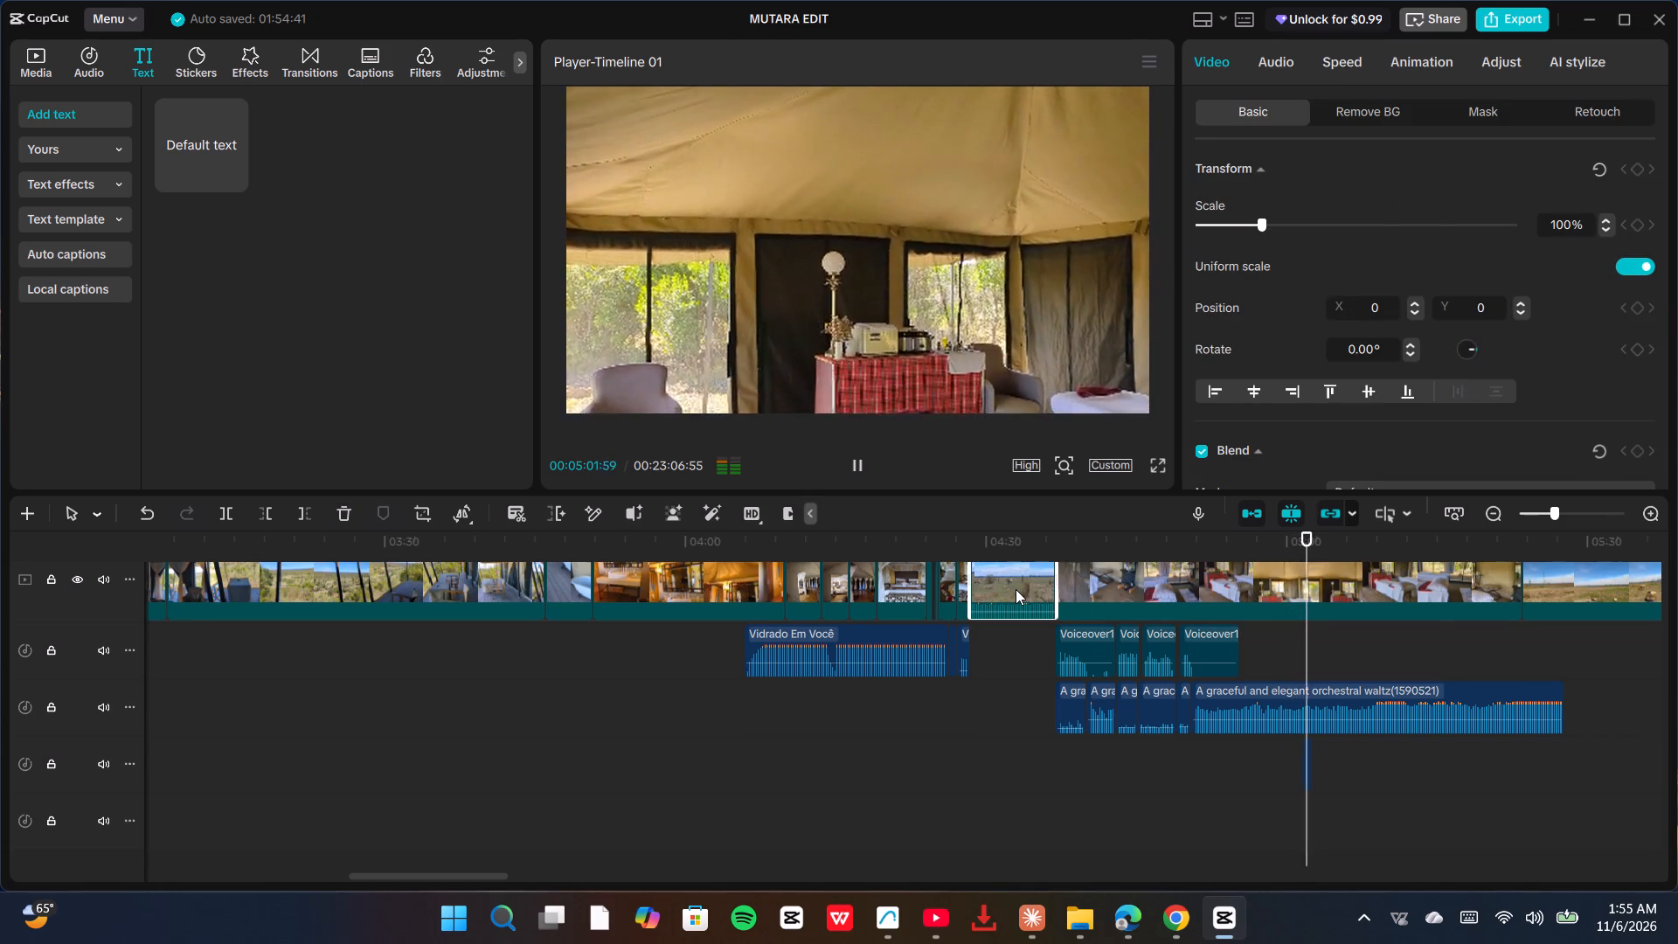
key(Delete)
Move the four voiceover clips earlier to the spa room footage's new start at about 04:28, directly after the Vidrado Em Você music.
drag(1264, 663, 1245, 662)
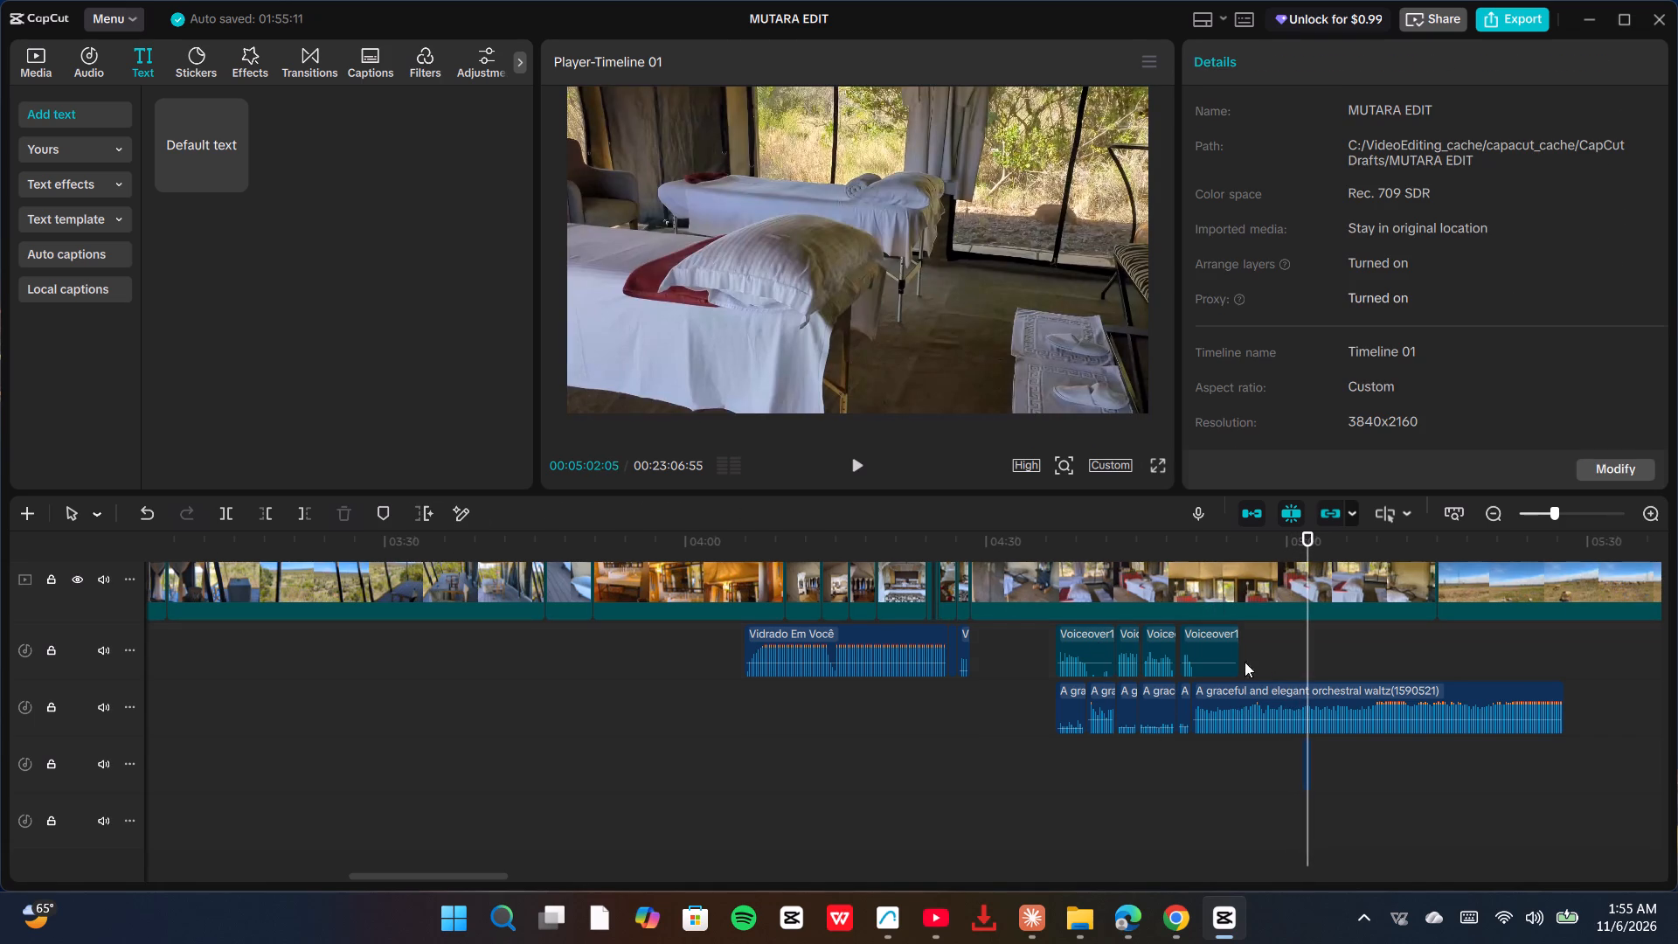
drag(1245, 662, 1054, 660)
drag(1083, 636, 1030, 636)
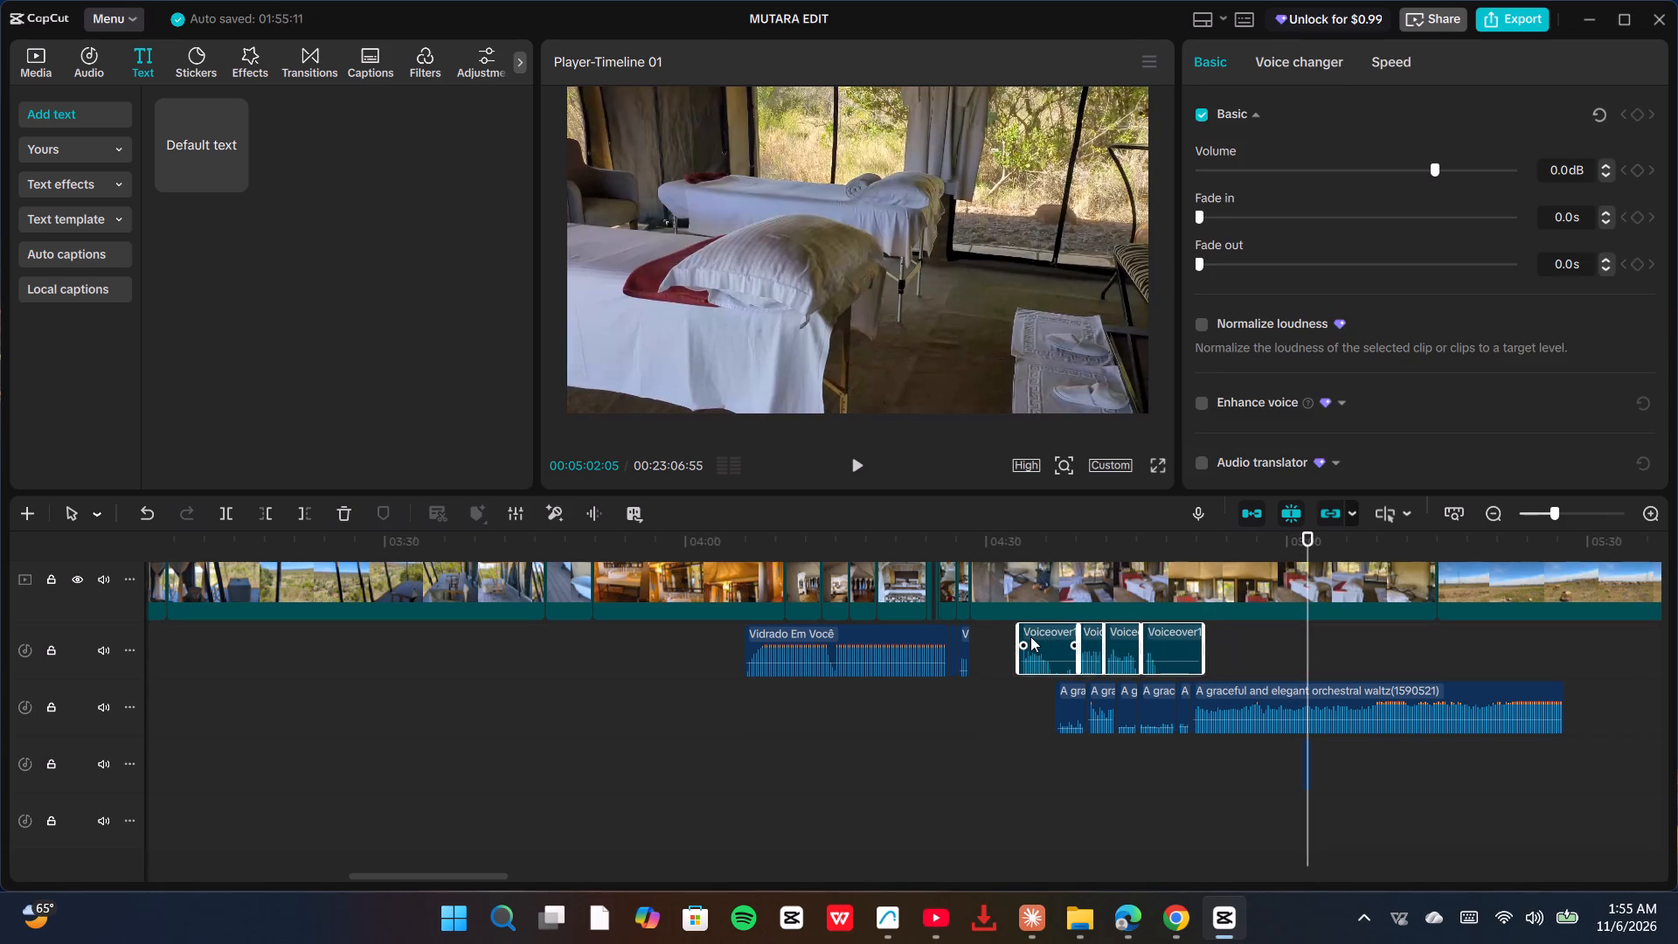
drag(1030, 636, 1004, 635)
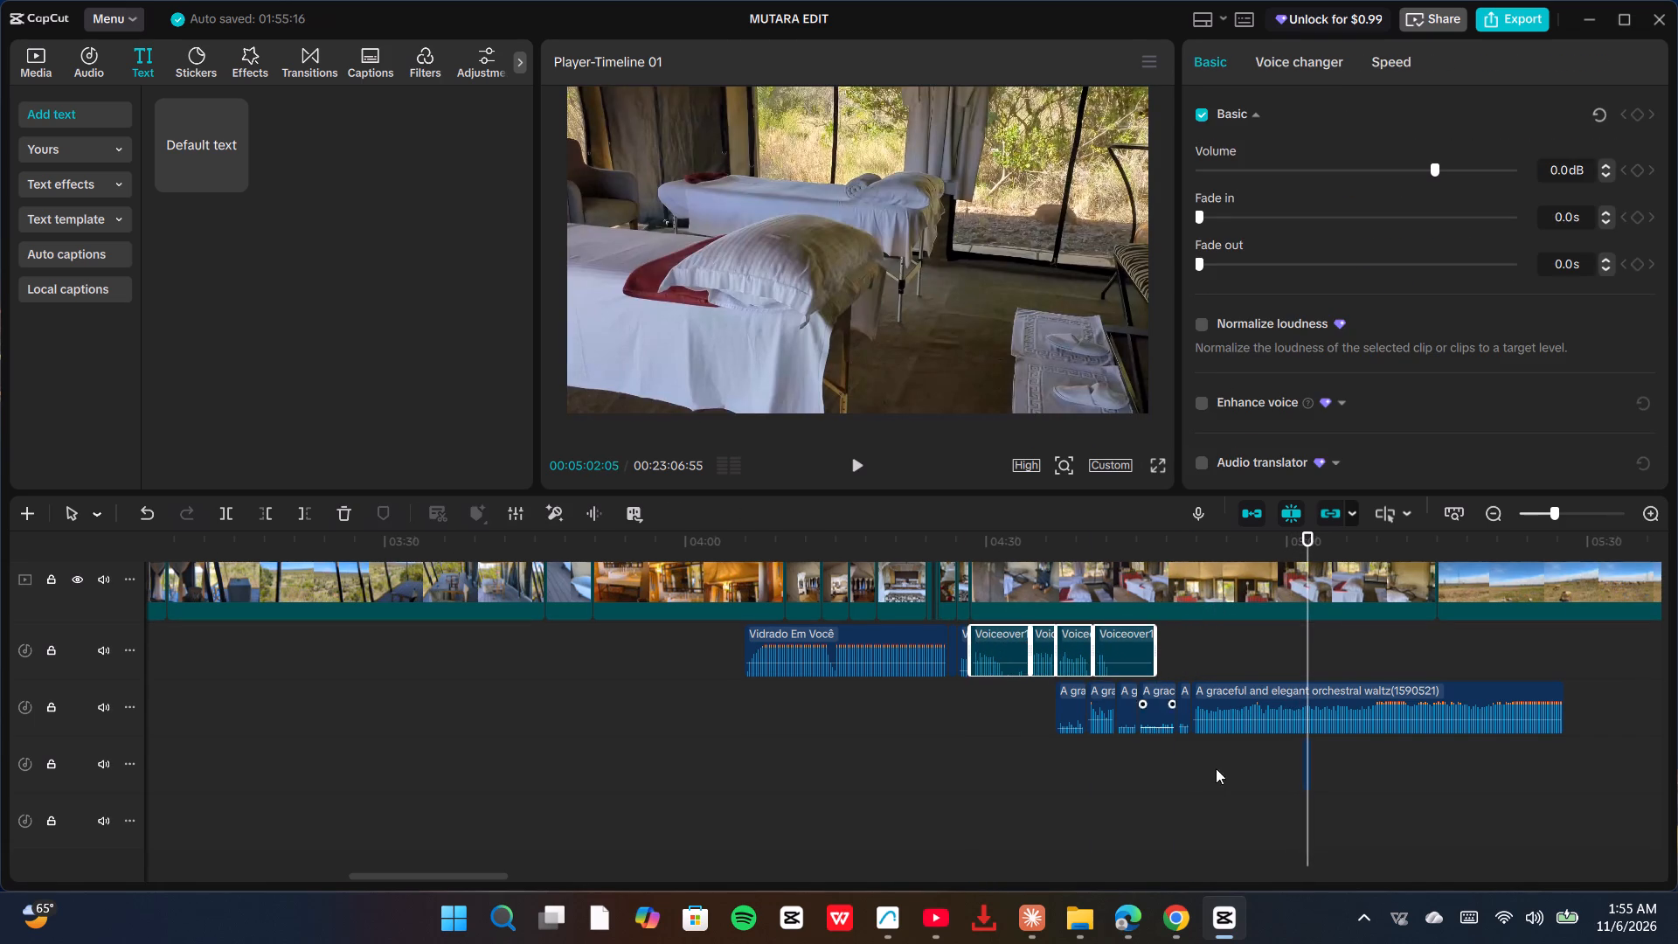
Move the six orchestral waltz clips and the short audio clip below them earlier, starting the waltz with the spa room footage at about 04:28.
drag(1522, 754, 1076, 718)
drag(1250, 692, 1153, 708)
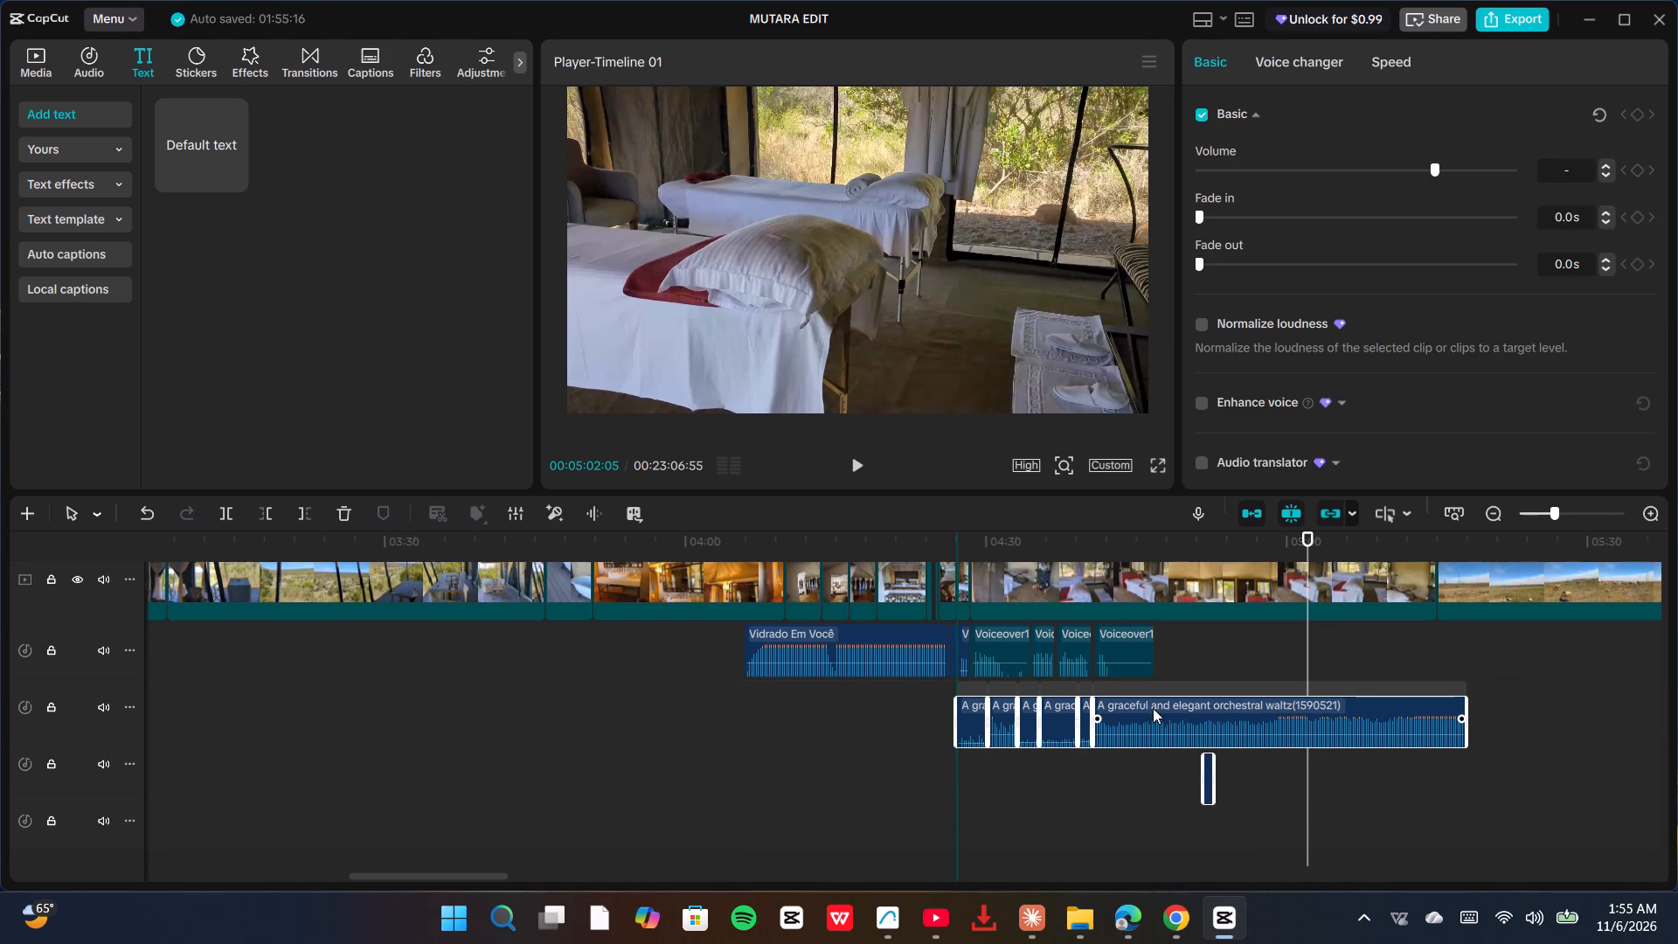
drag(1153, 708, 1166, 710)
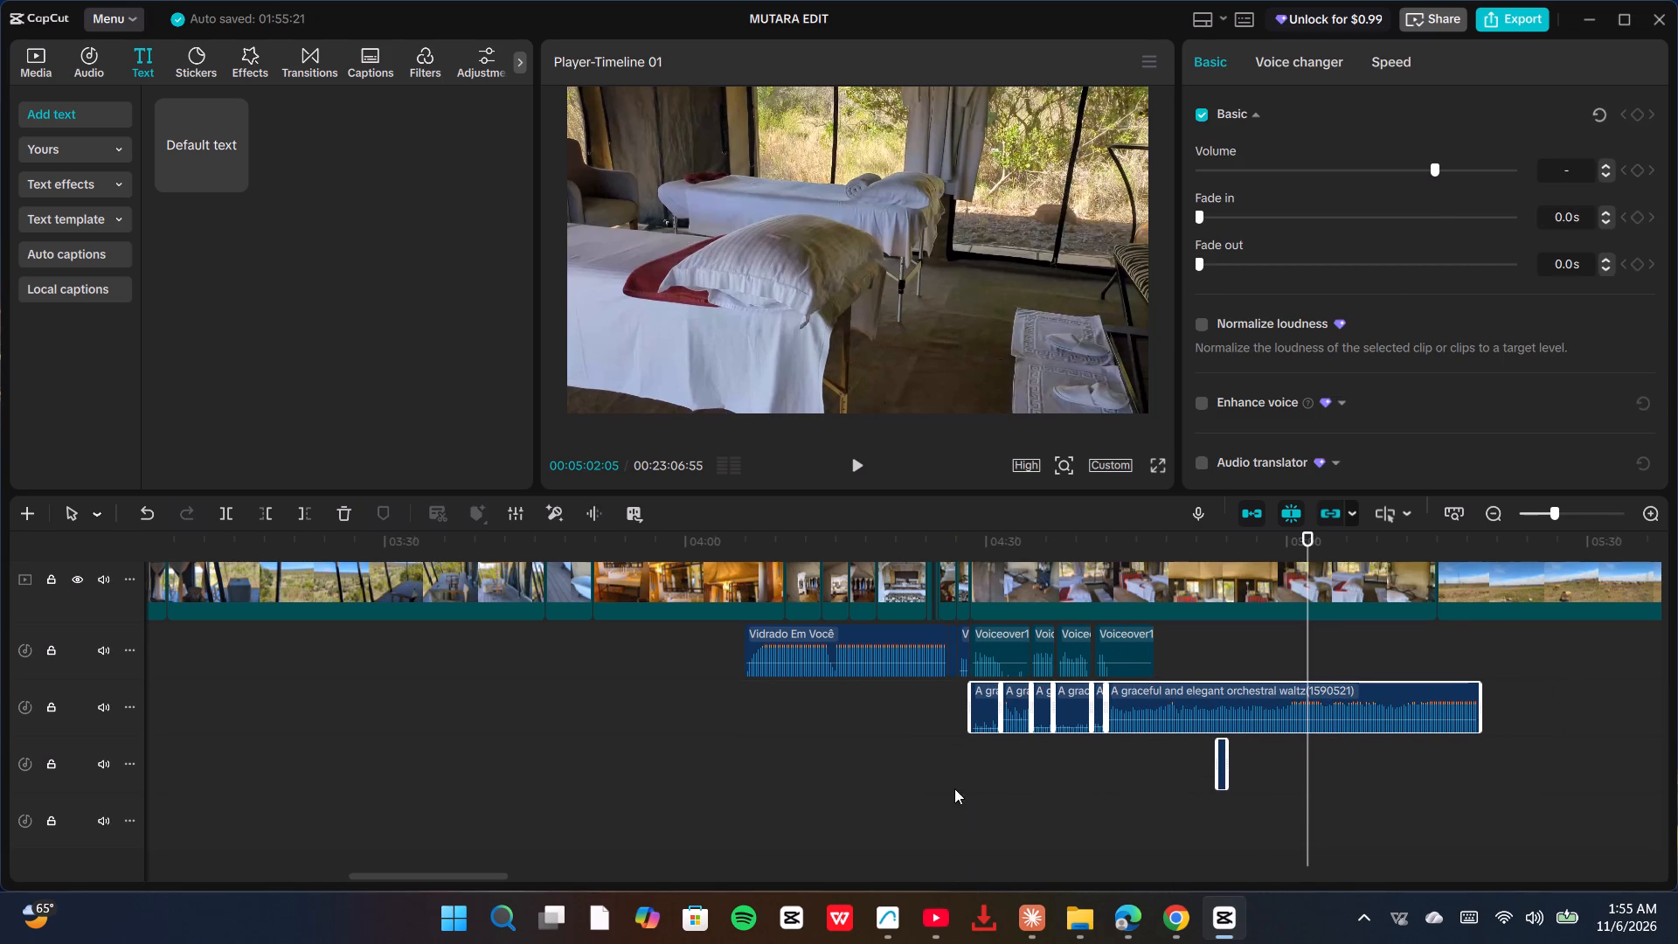
Play from about 04:25 to 04:59 to review the transition into the spa room footage with the realigned voiceovers and waltz.
click(940, 798)
click(853, 462)
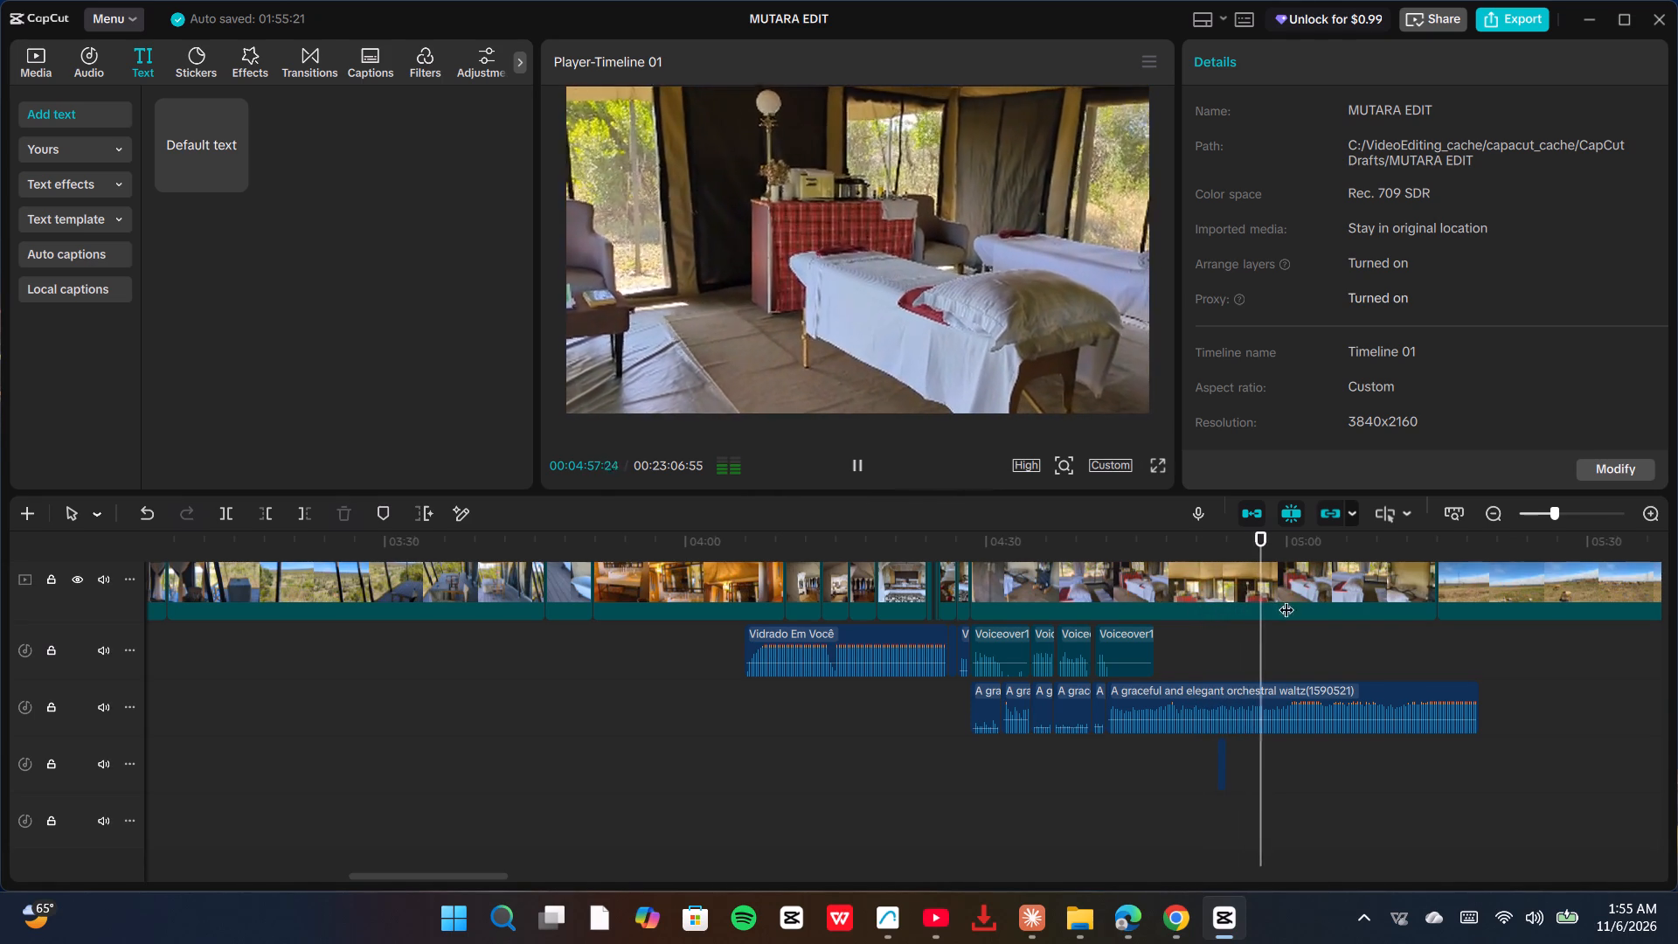
Delete the short audio clip at about 04:53 on the track below the orchestral waltz.
drag(1239, 760, 1195, 752)
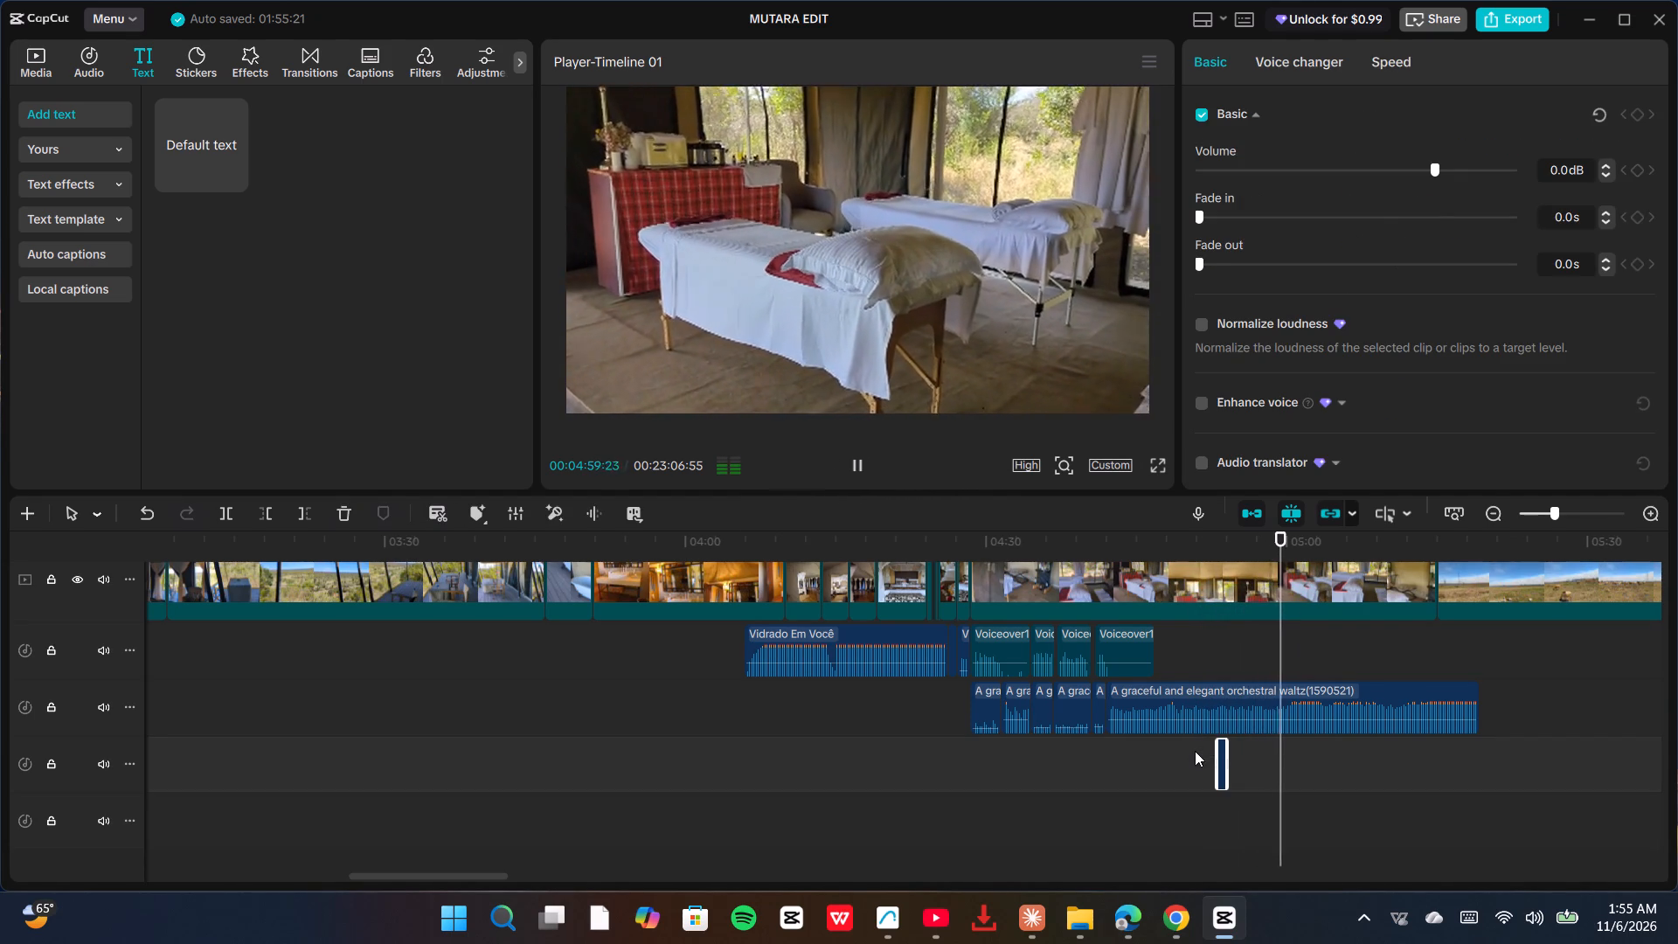
key(Delete)
Play from about 04:50 to review the spa room footage with the orchestral waltz.
click(1195, 751)
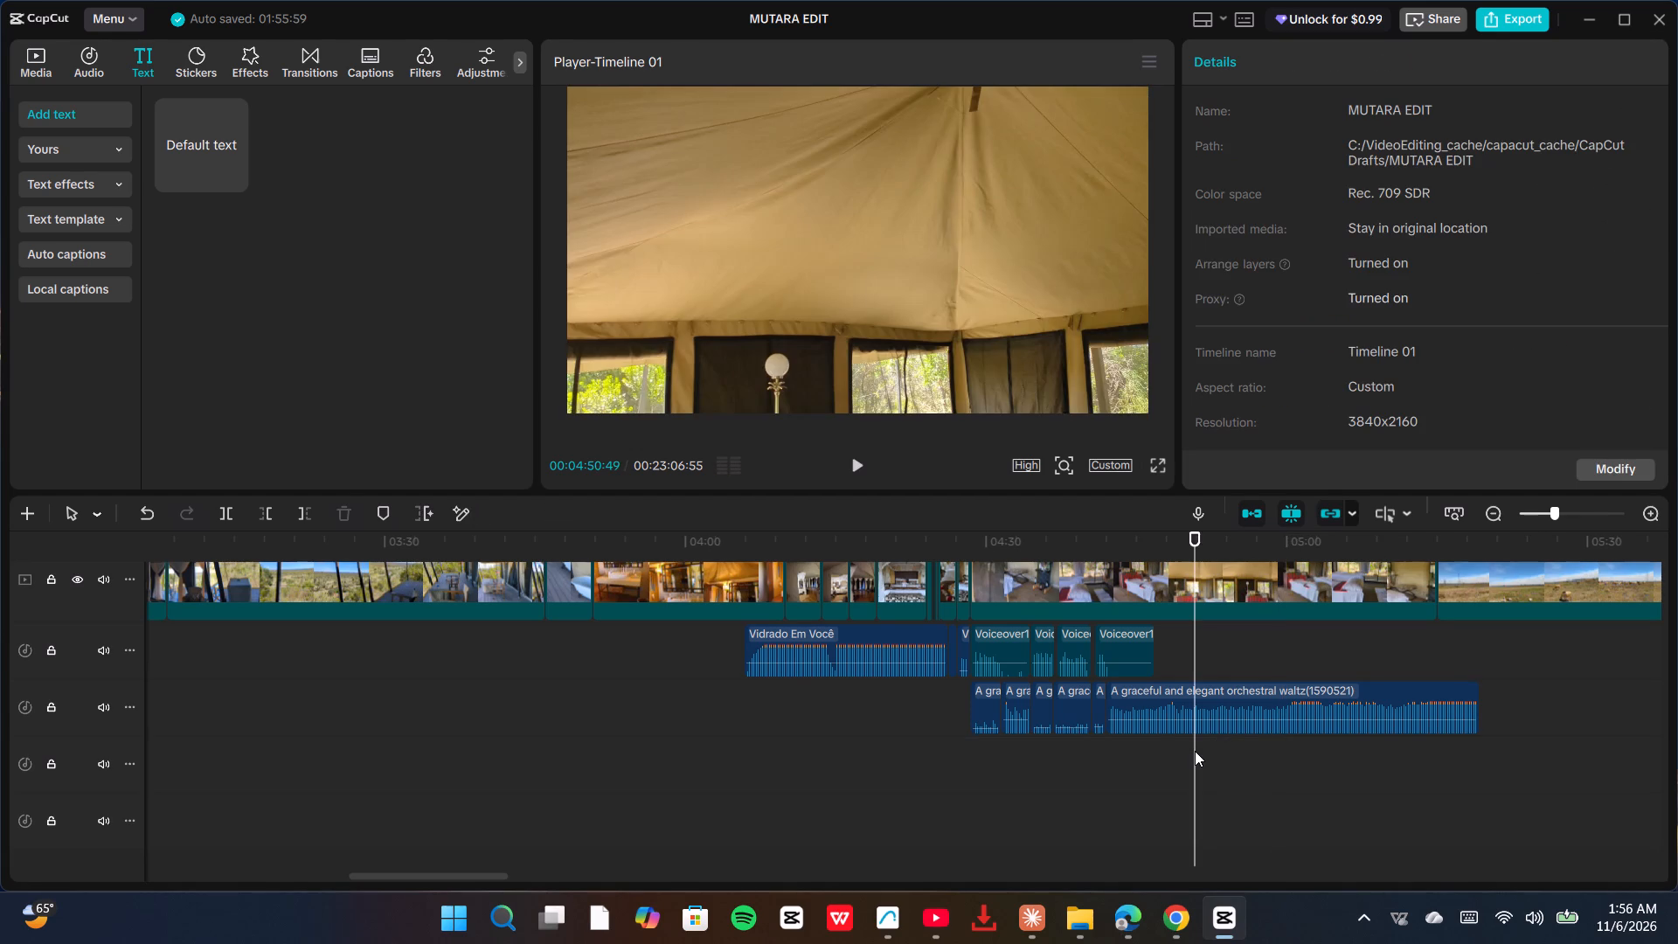
key(space)
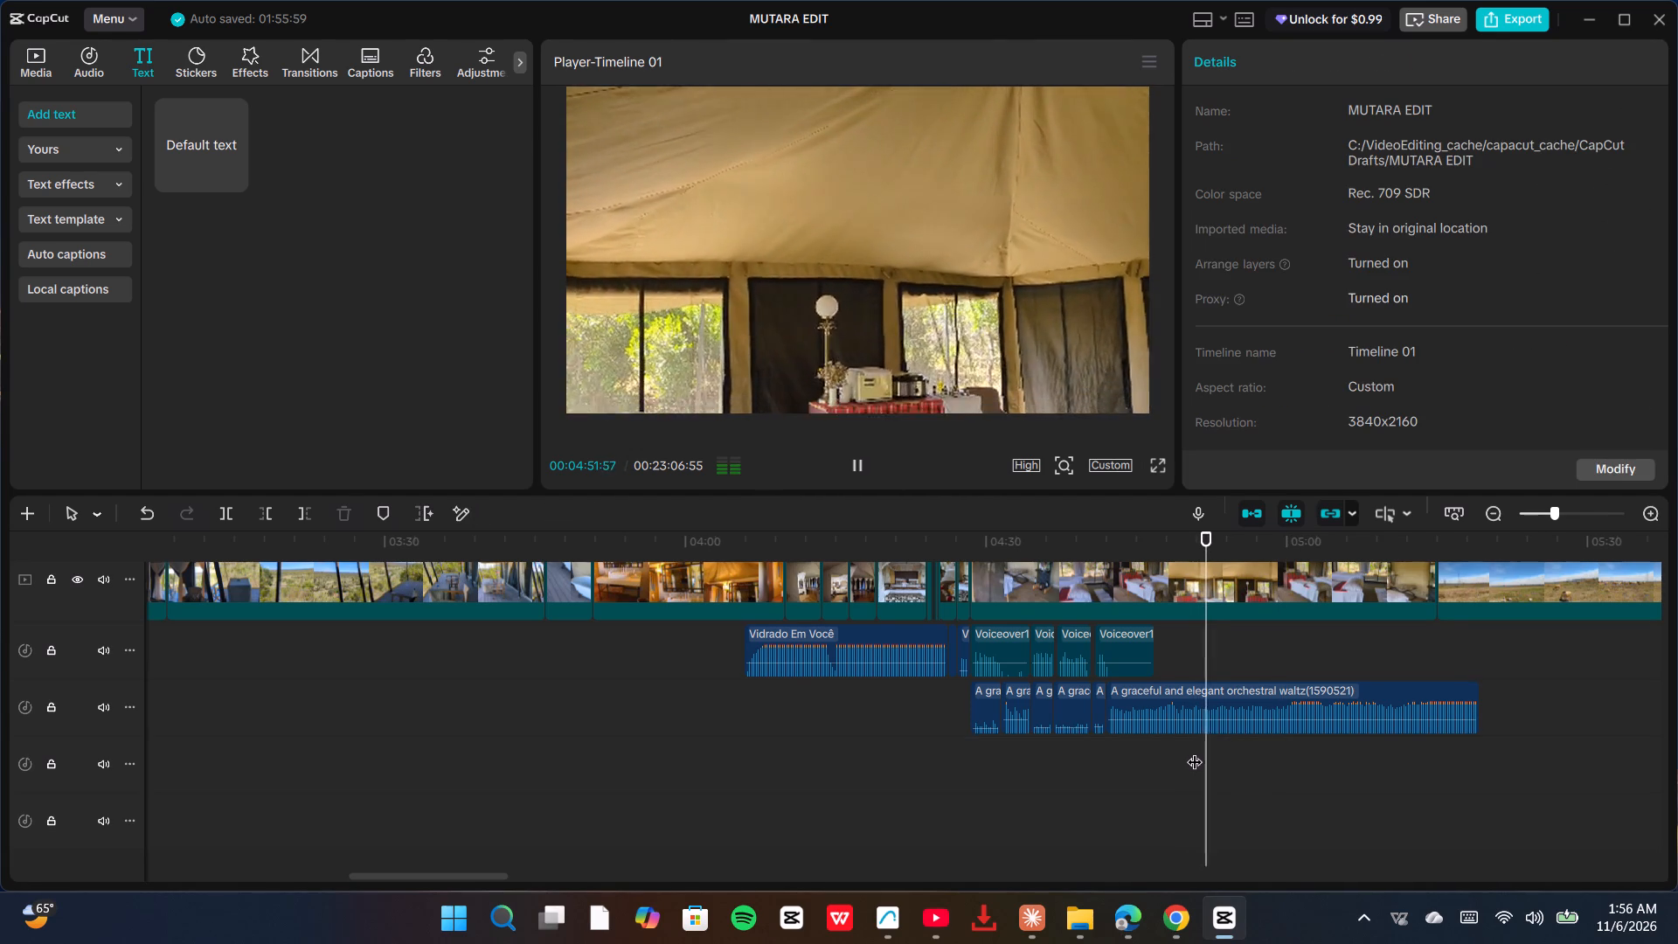
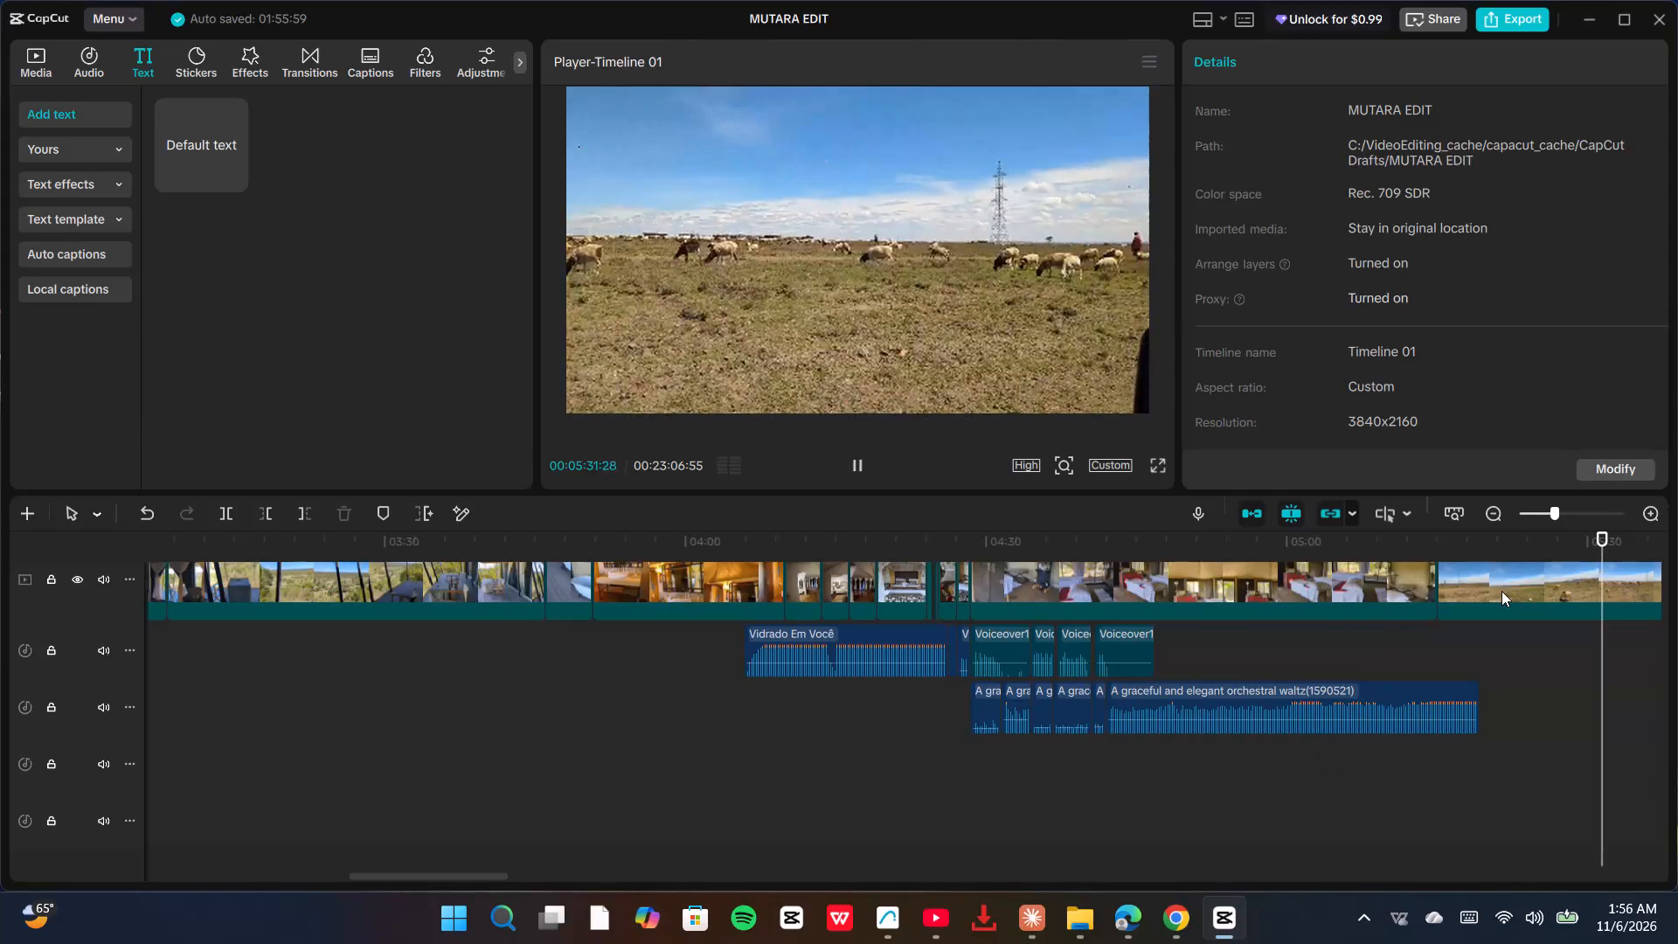
Delete the sheep-grazing clip and the dirt-road driving clip that follow the spa room footage at about 05:13.
click(1545, 590)
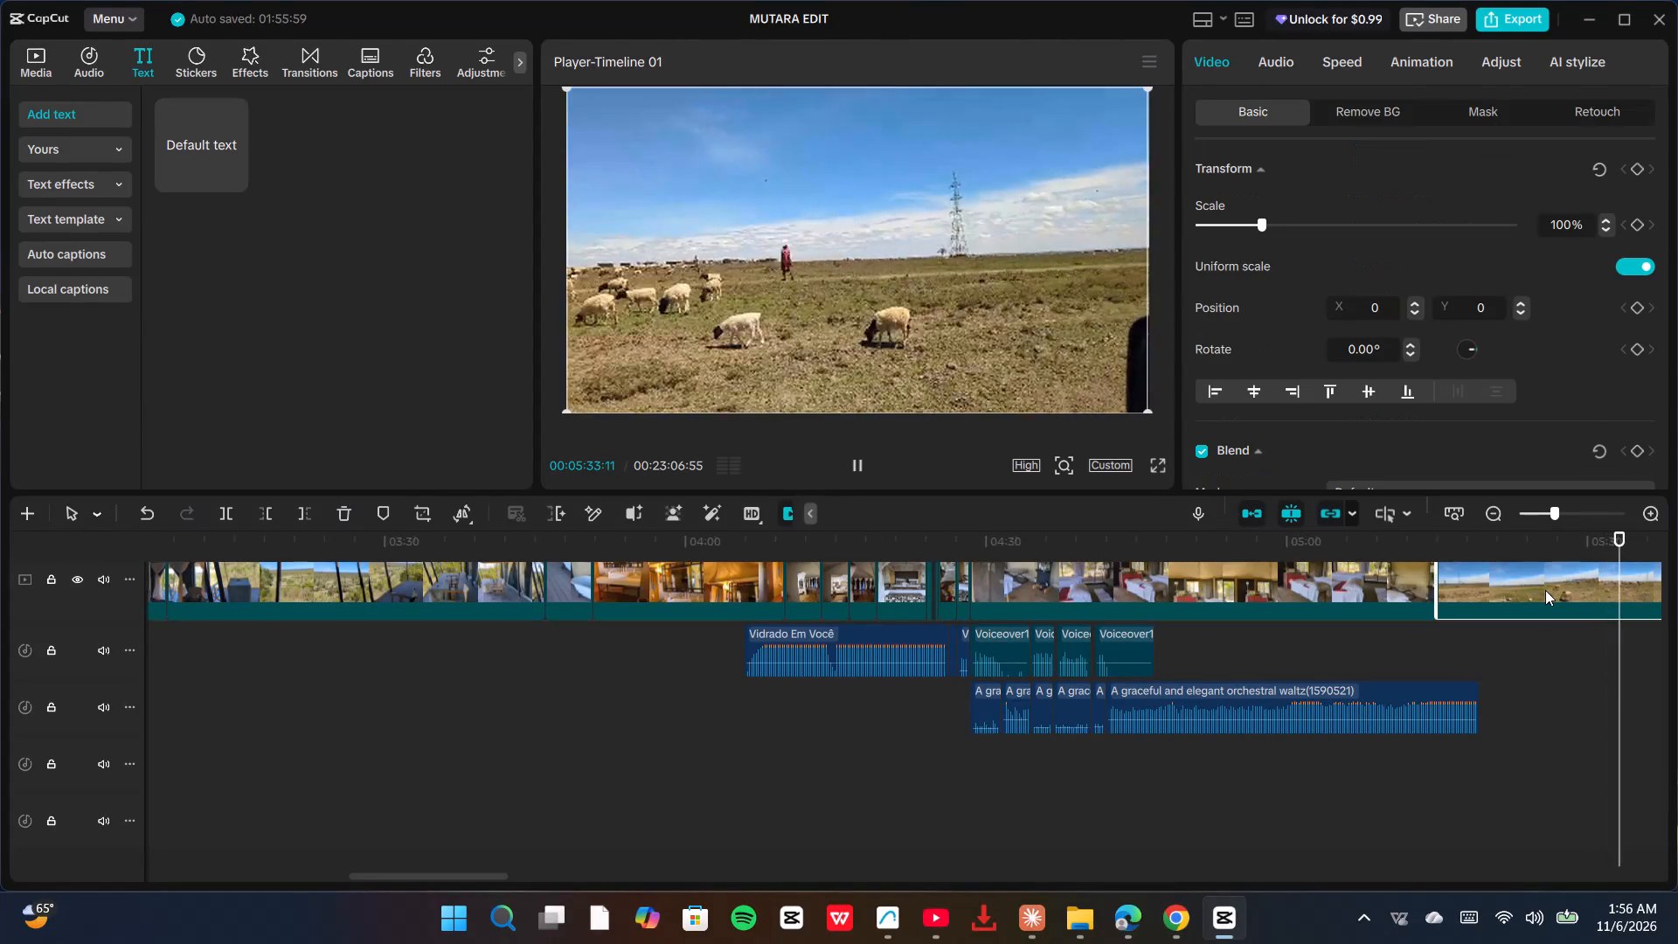
key(Delete)
click(1505, 593)
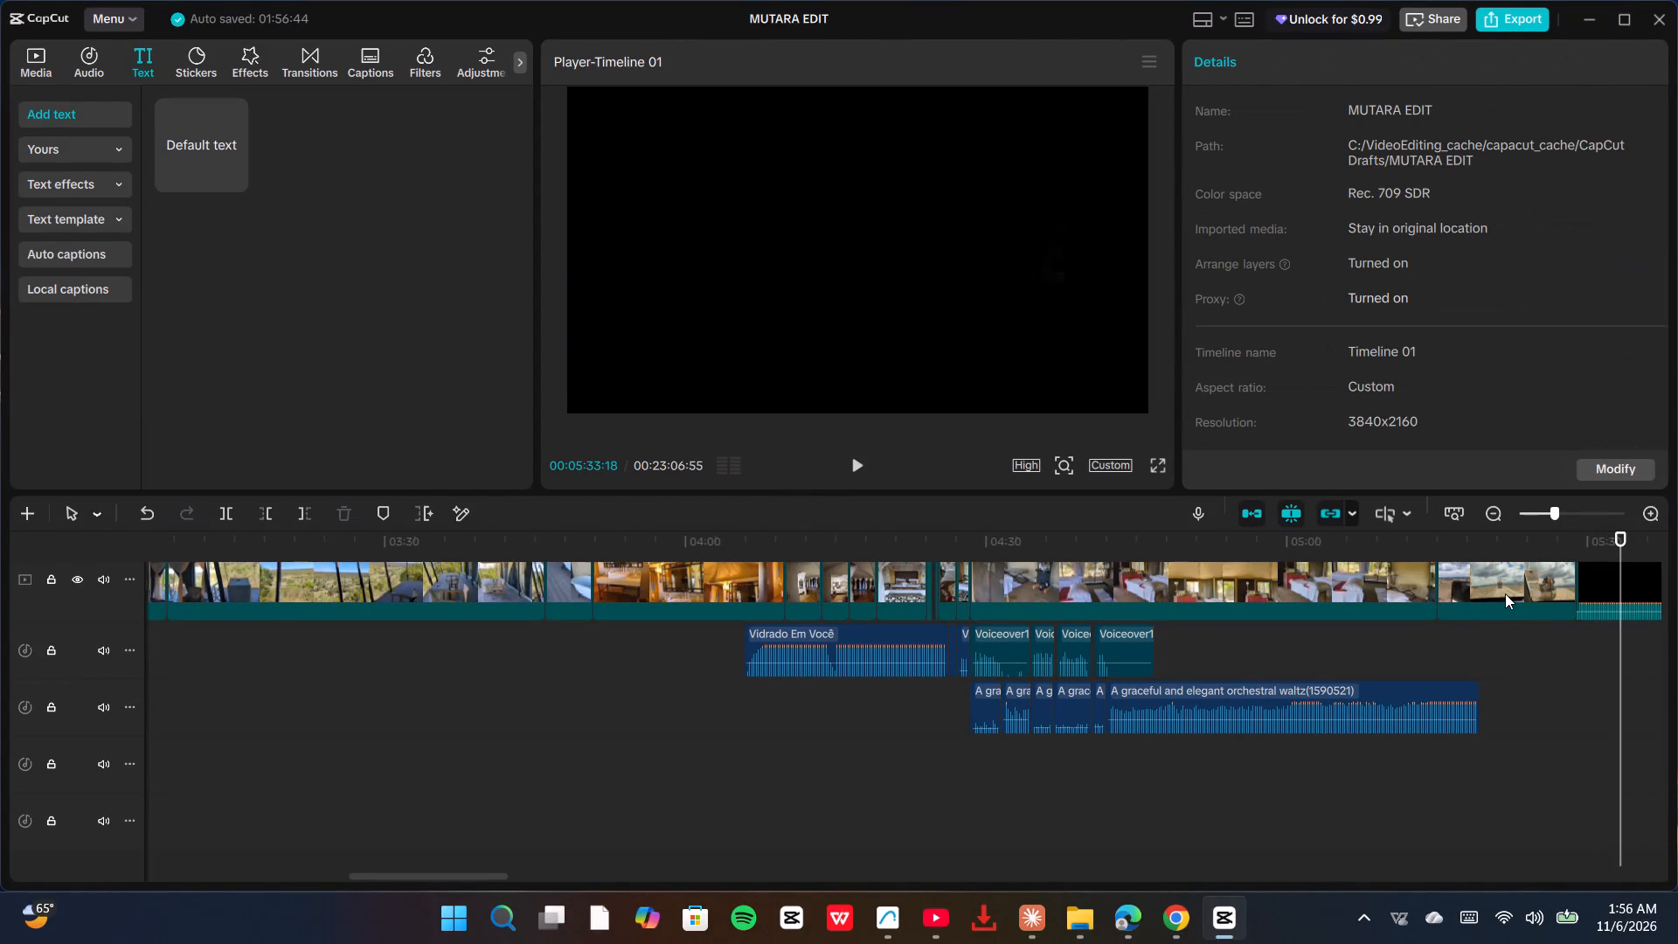
click(1463, 640)
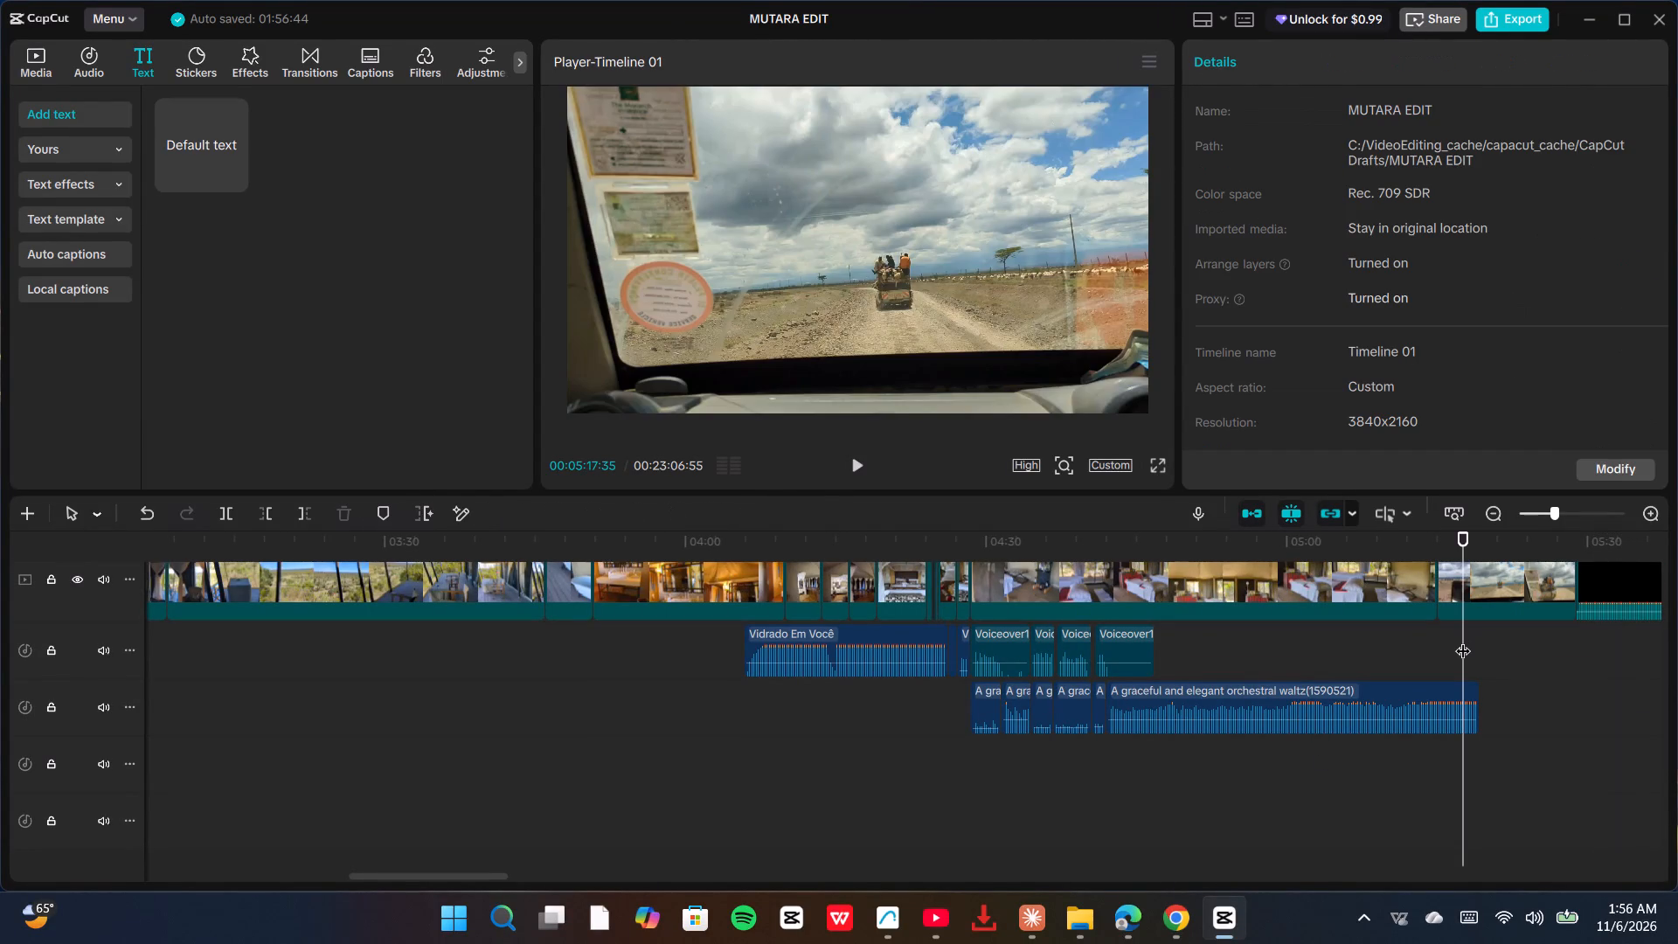
click(1515, 589)
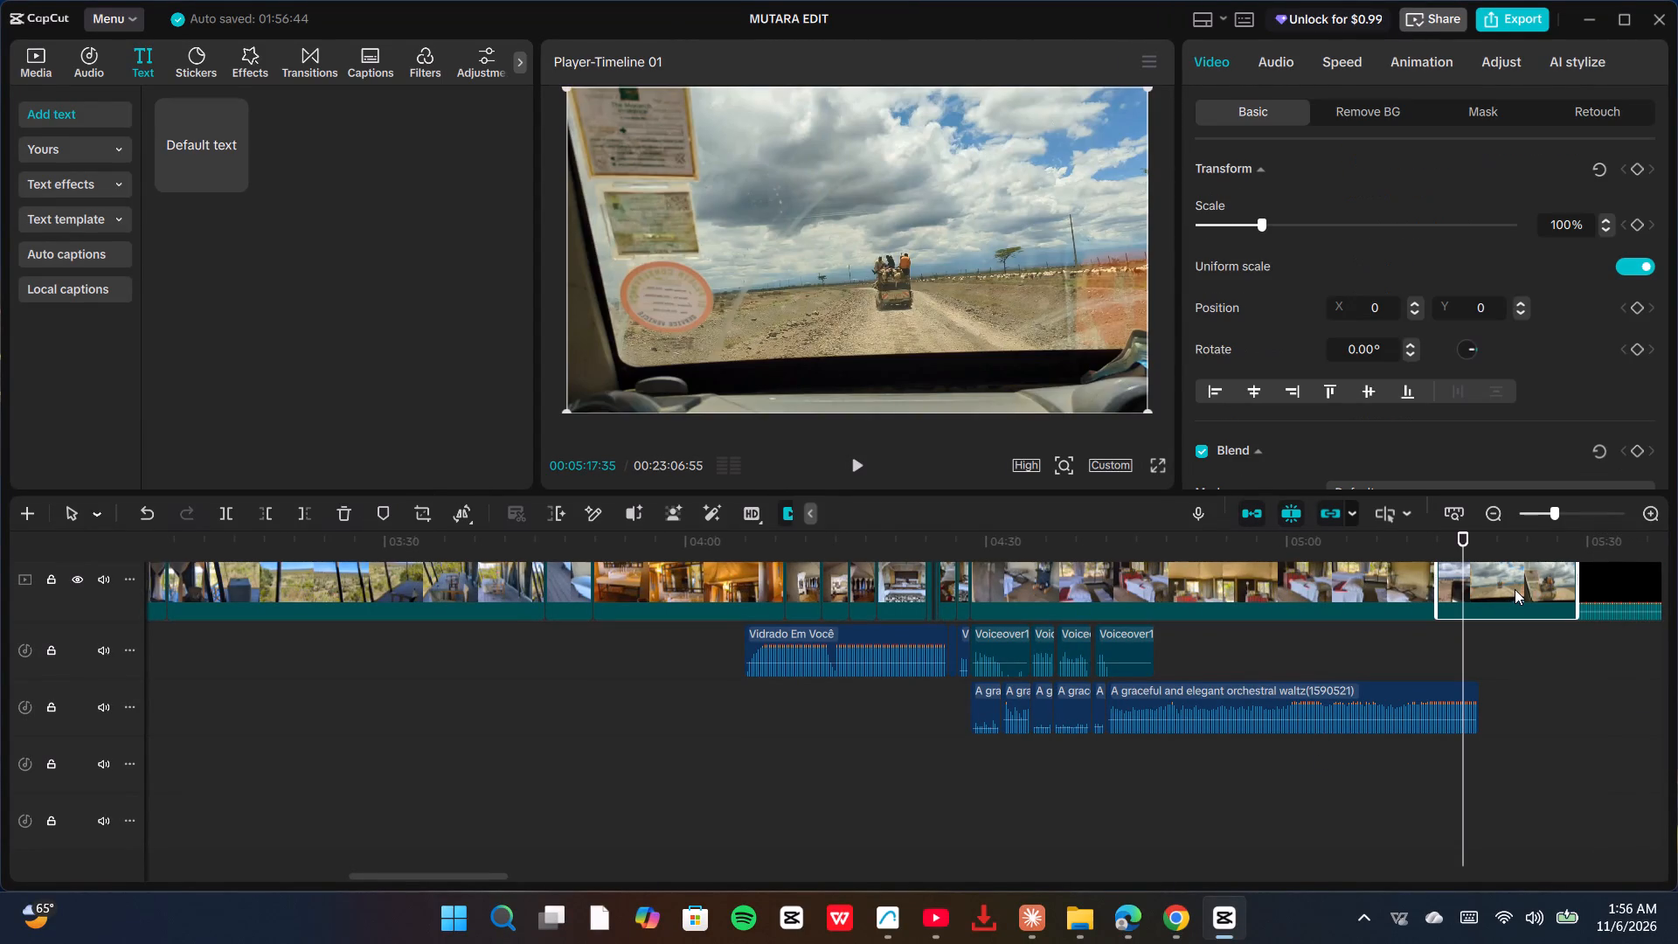
key(Delete)
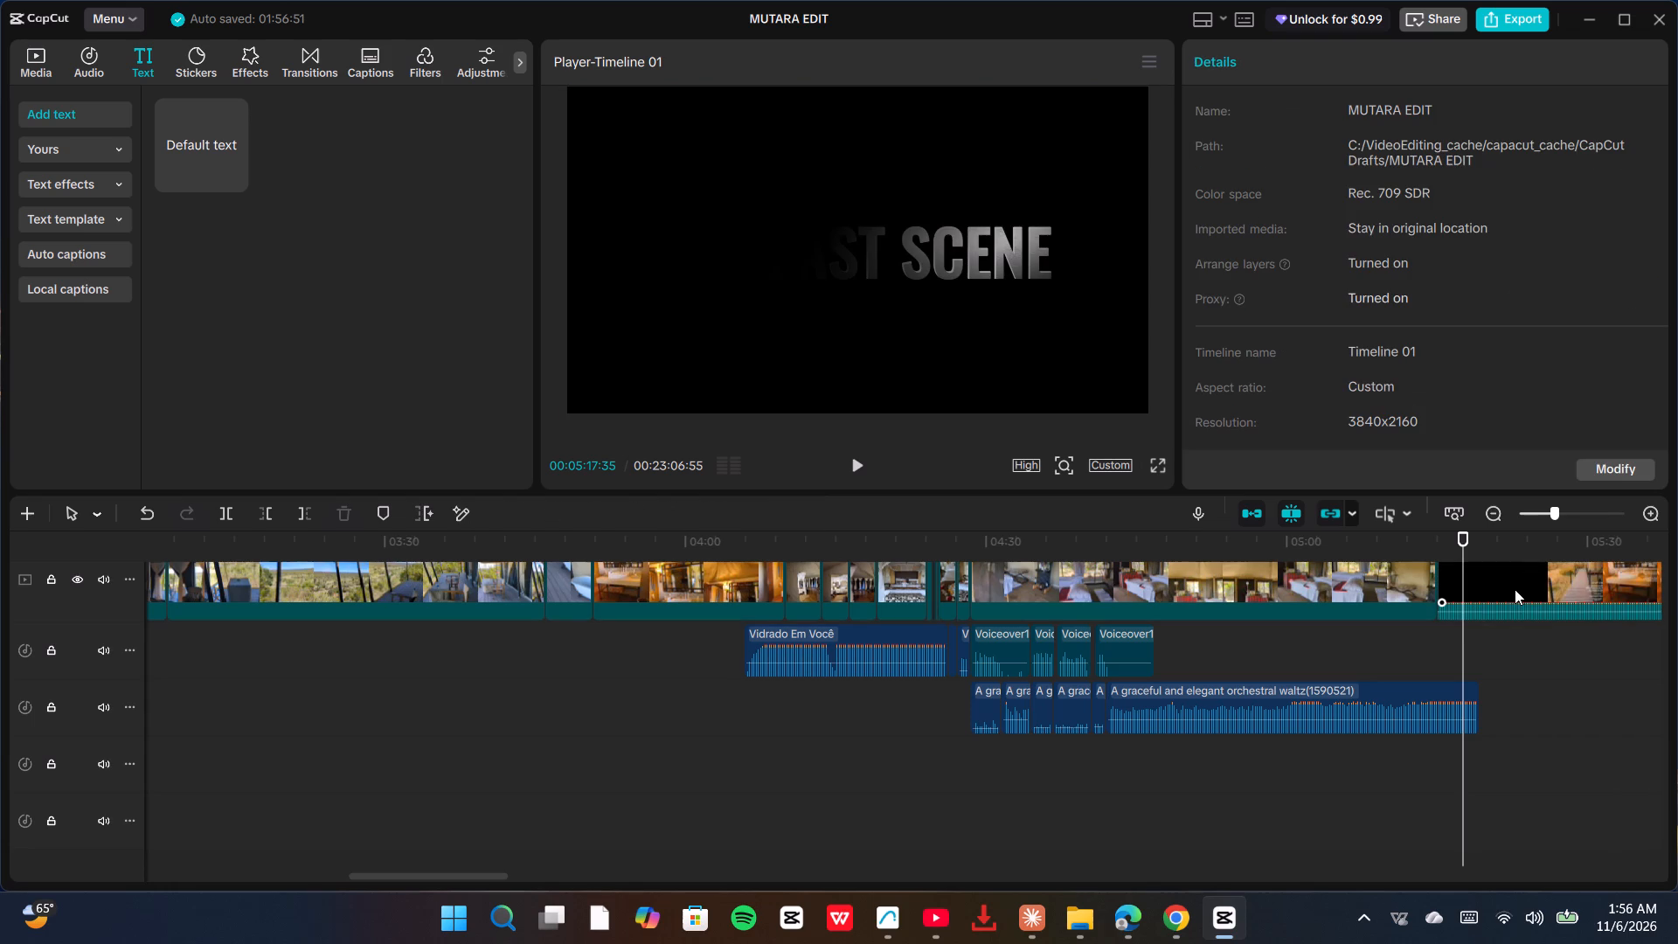
Play the closing credits from about 05:14 and the spa room footage from about 04:54 to check the orchestral waltz.
click(1431, 655)
key(space)
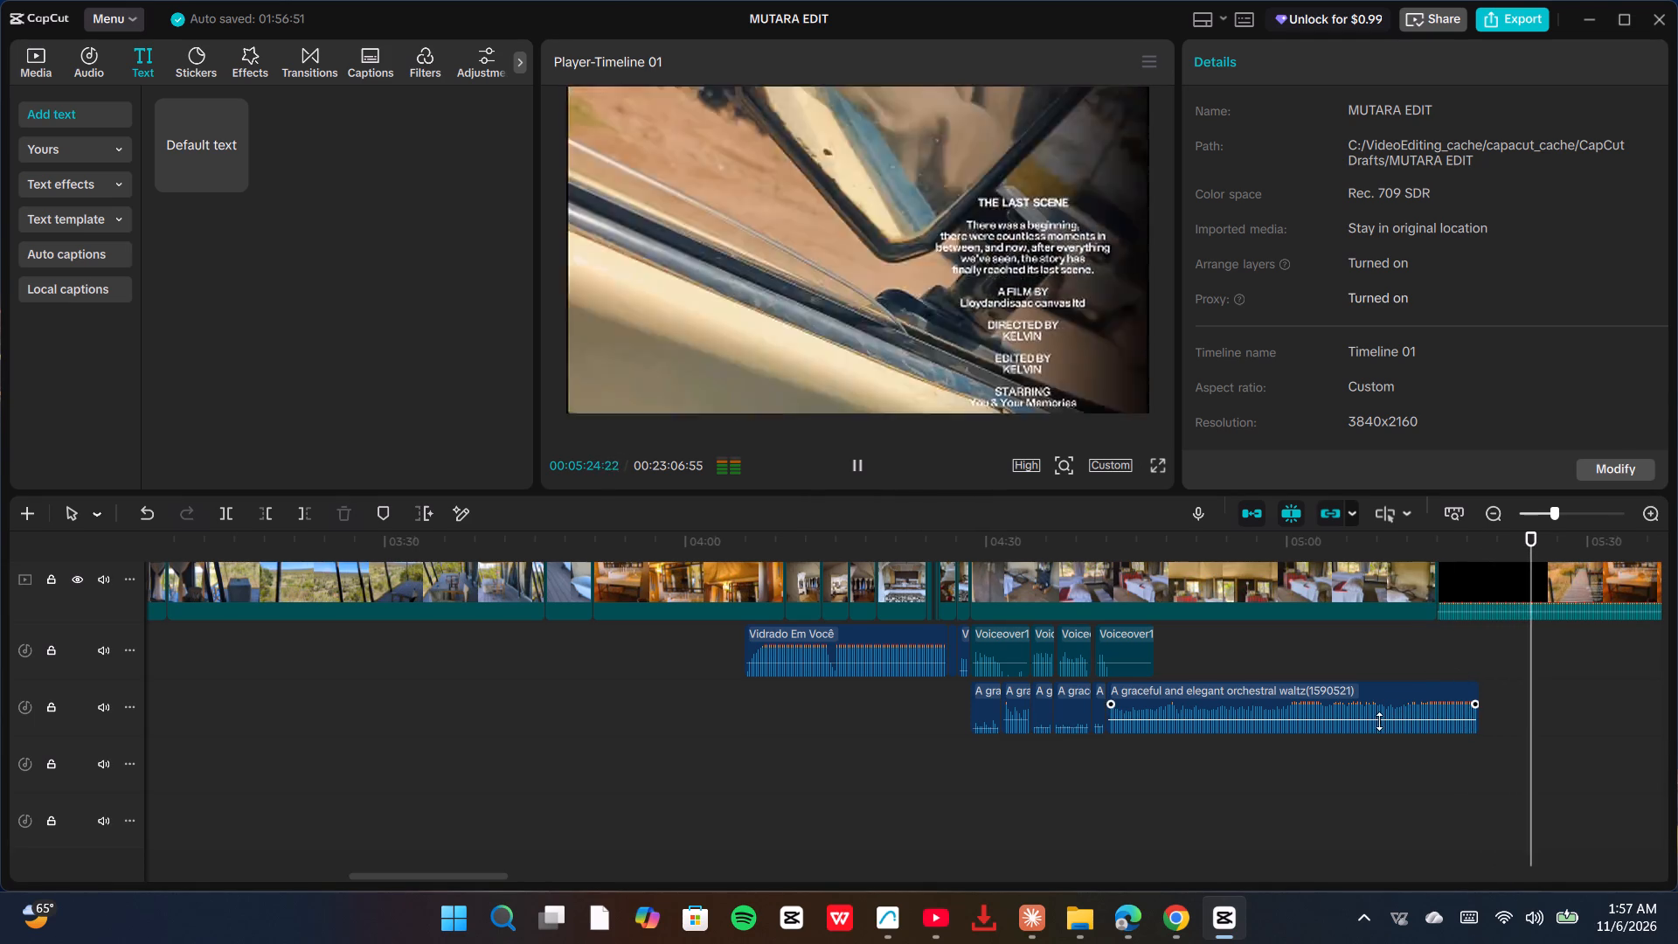
click(1356, 722)
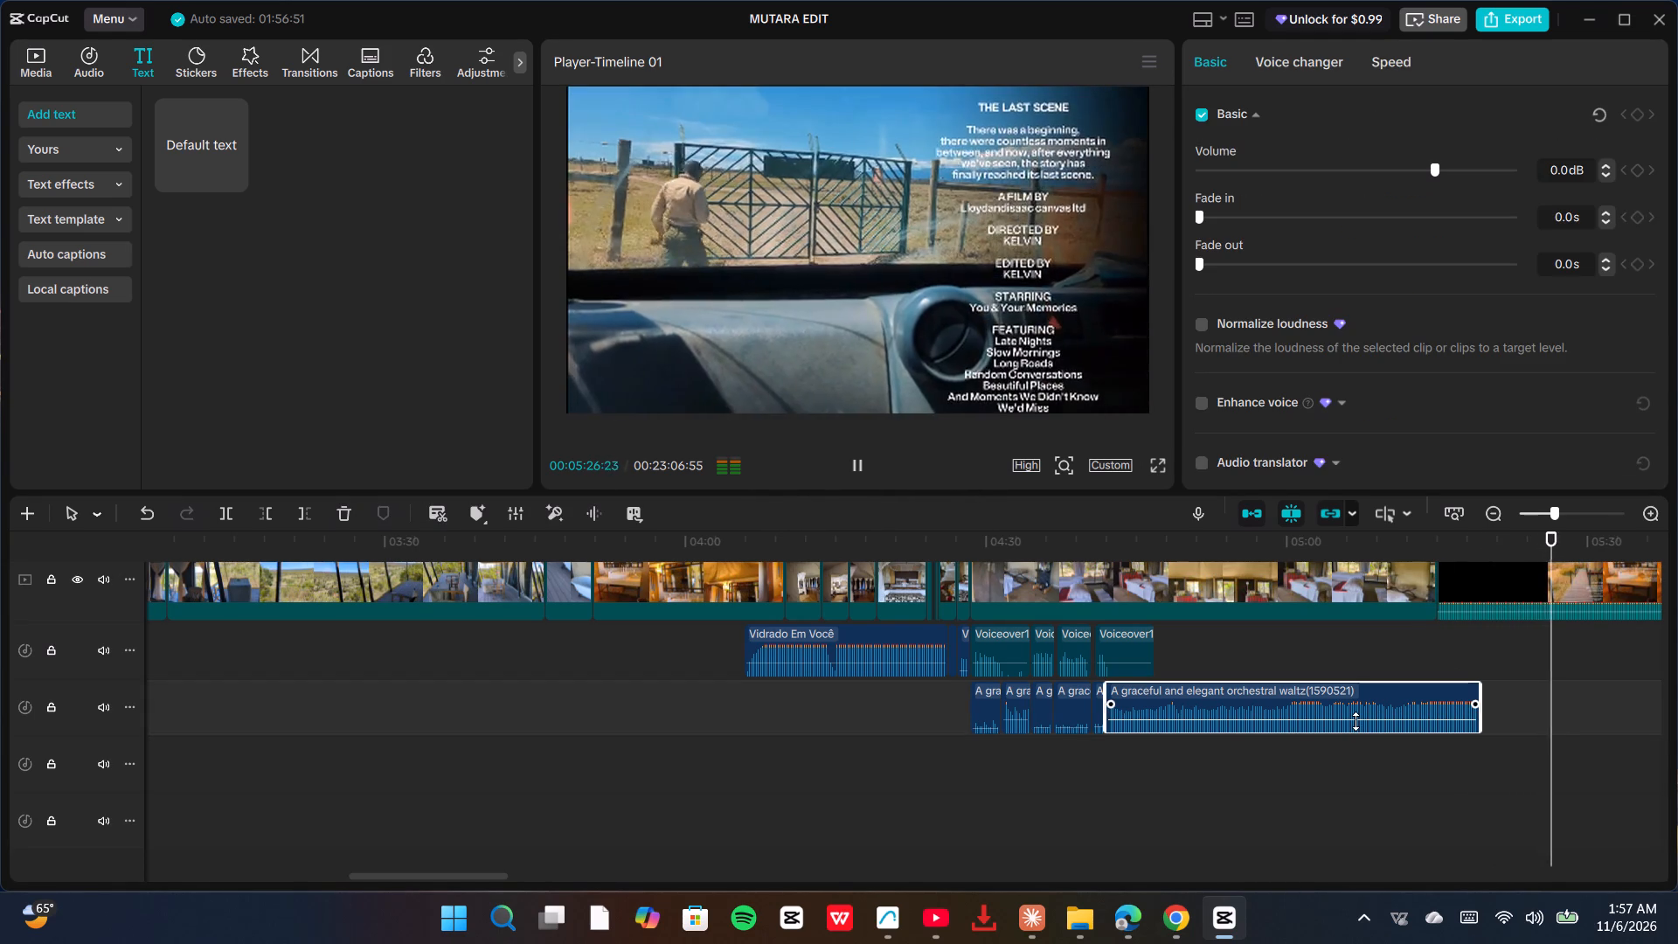
click(1356, 721)
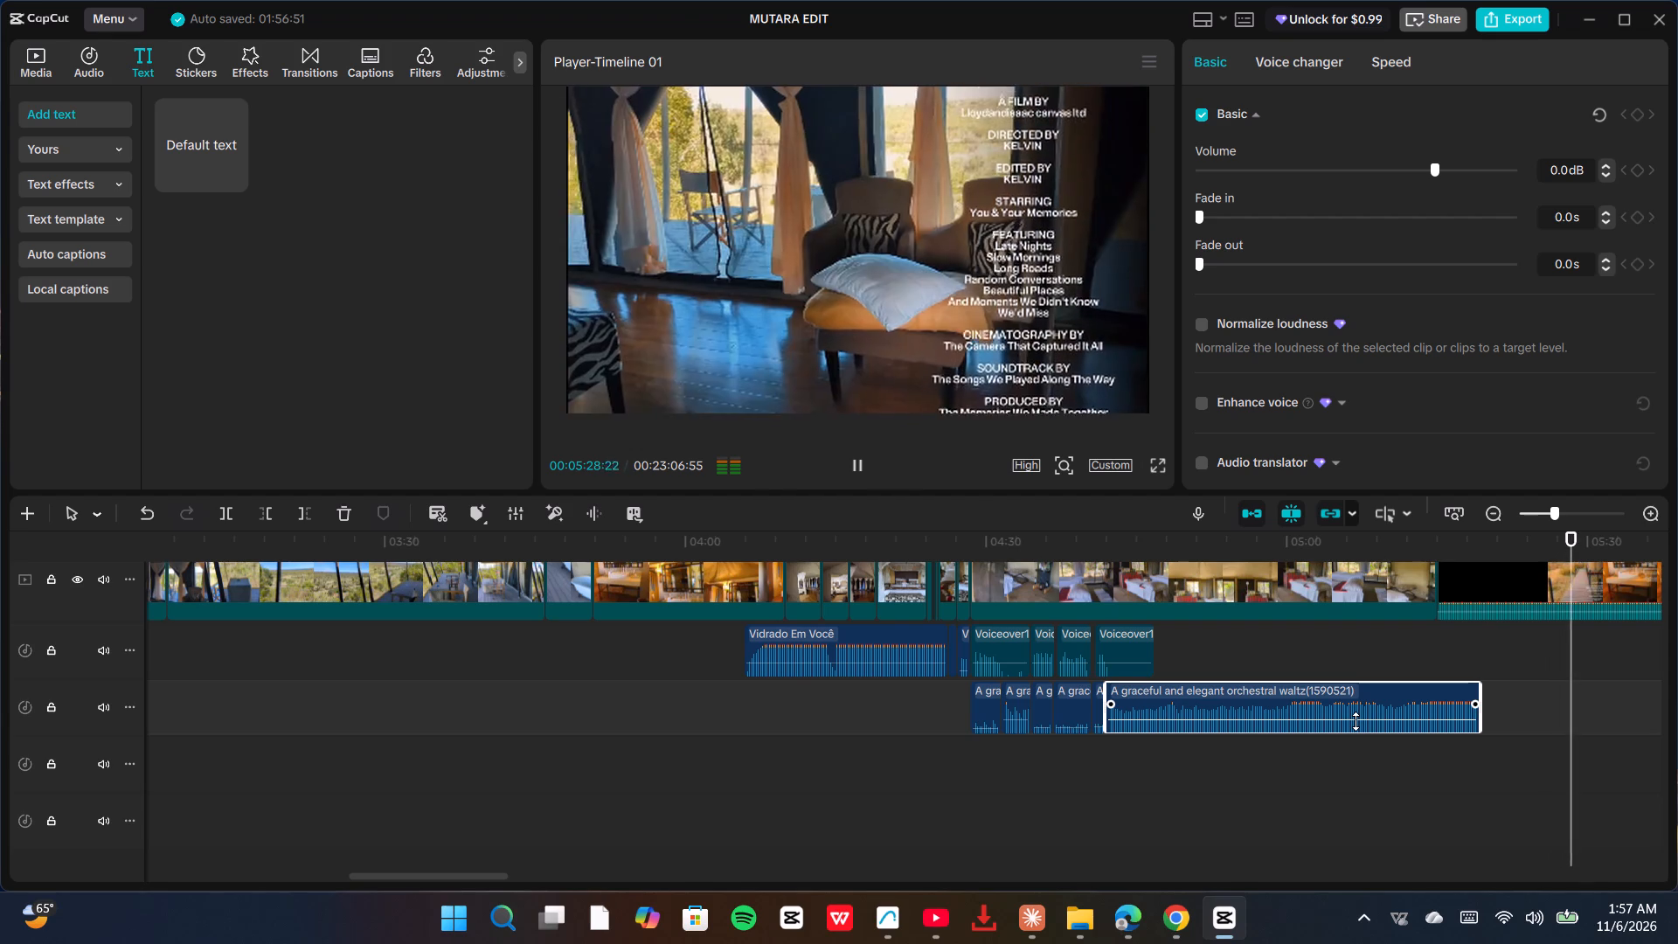
click(1344, 751)
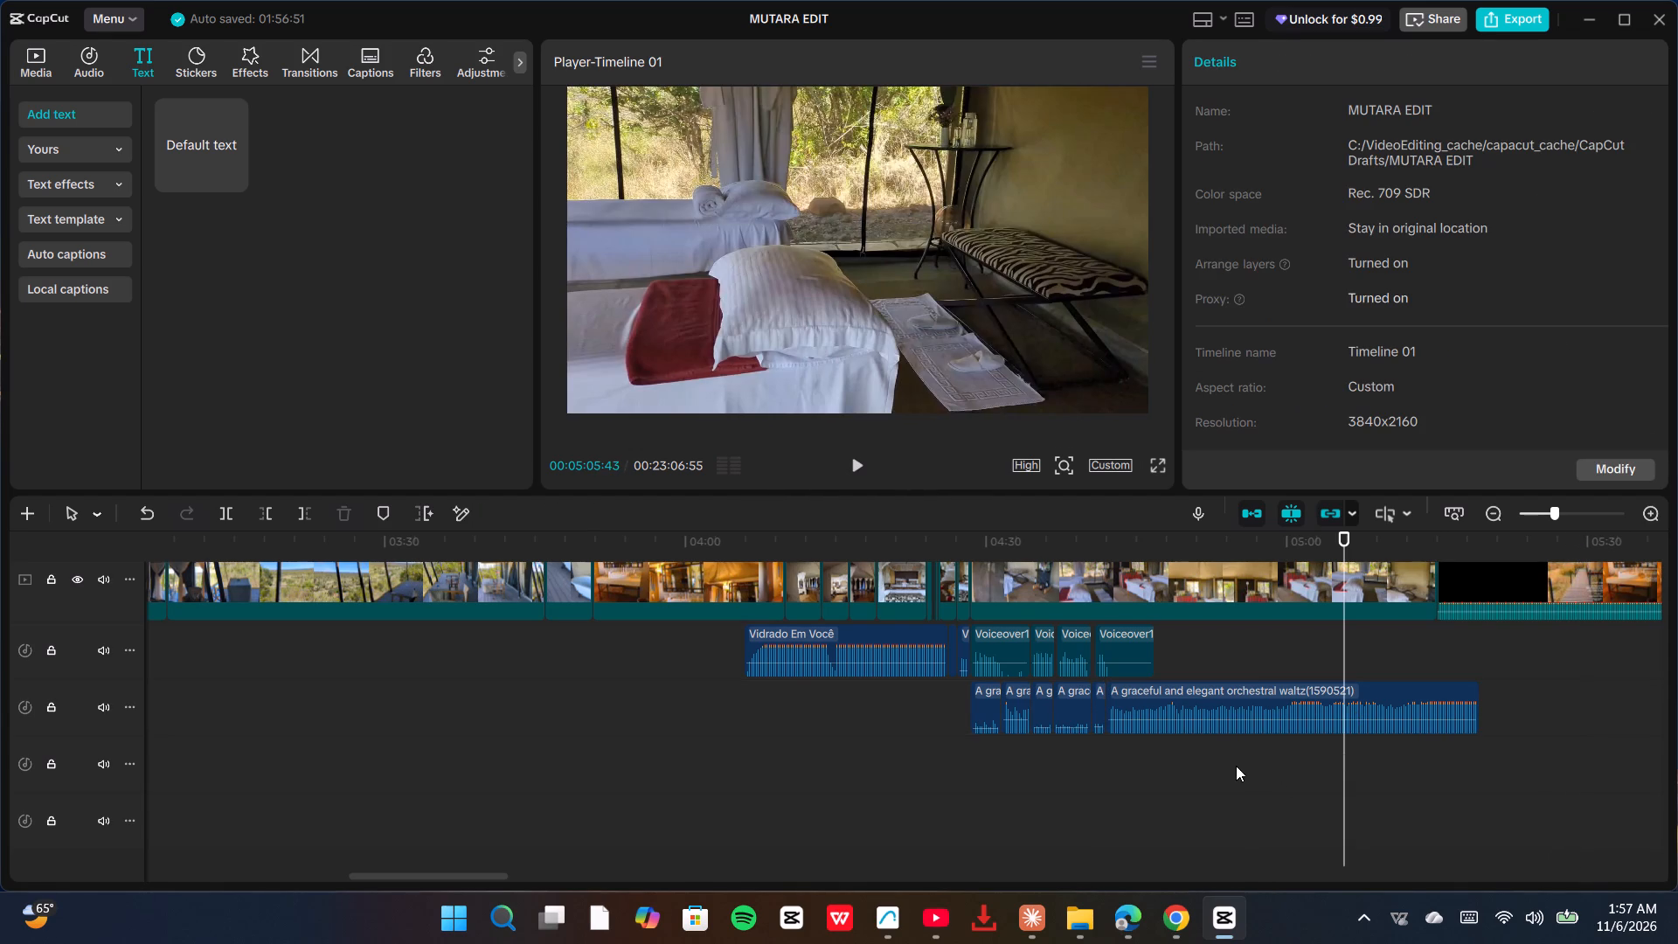
click(1234, 766)
key(space)
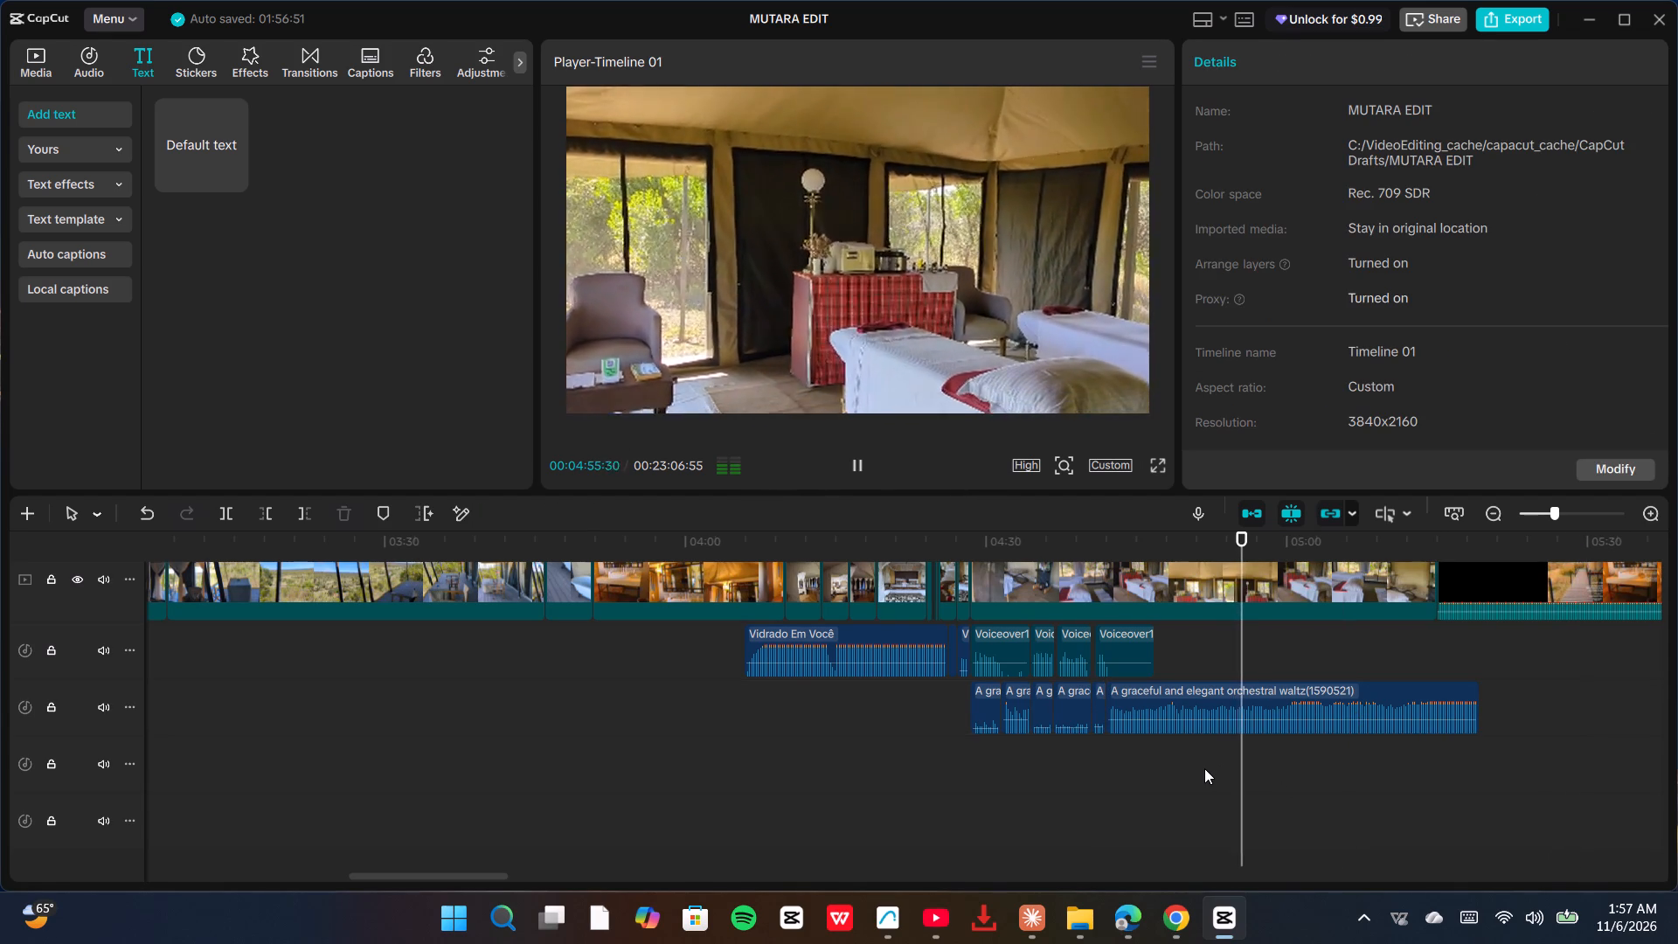
key(space)
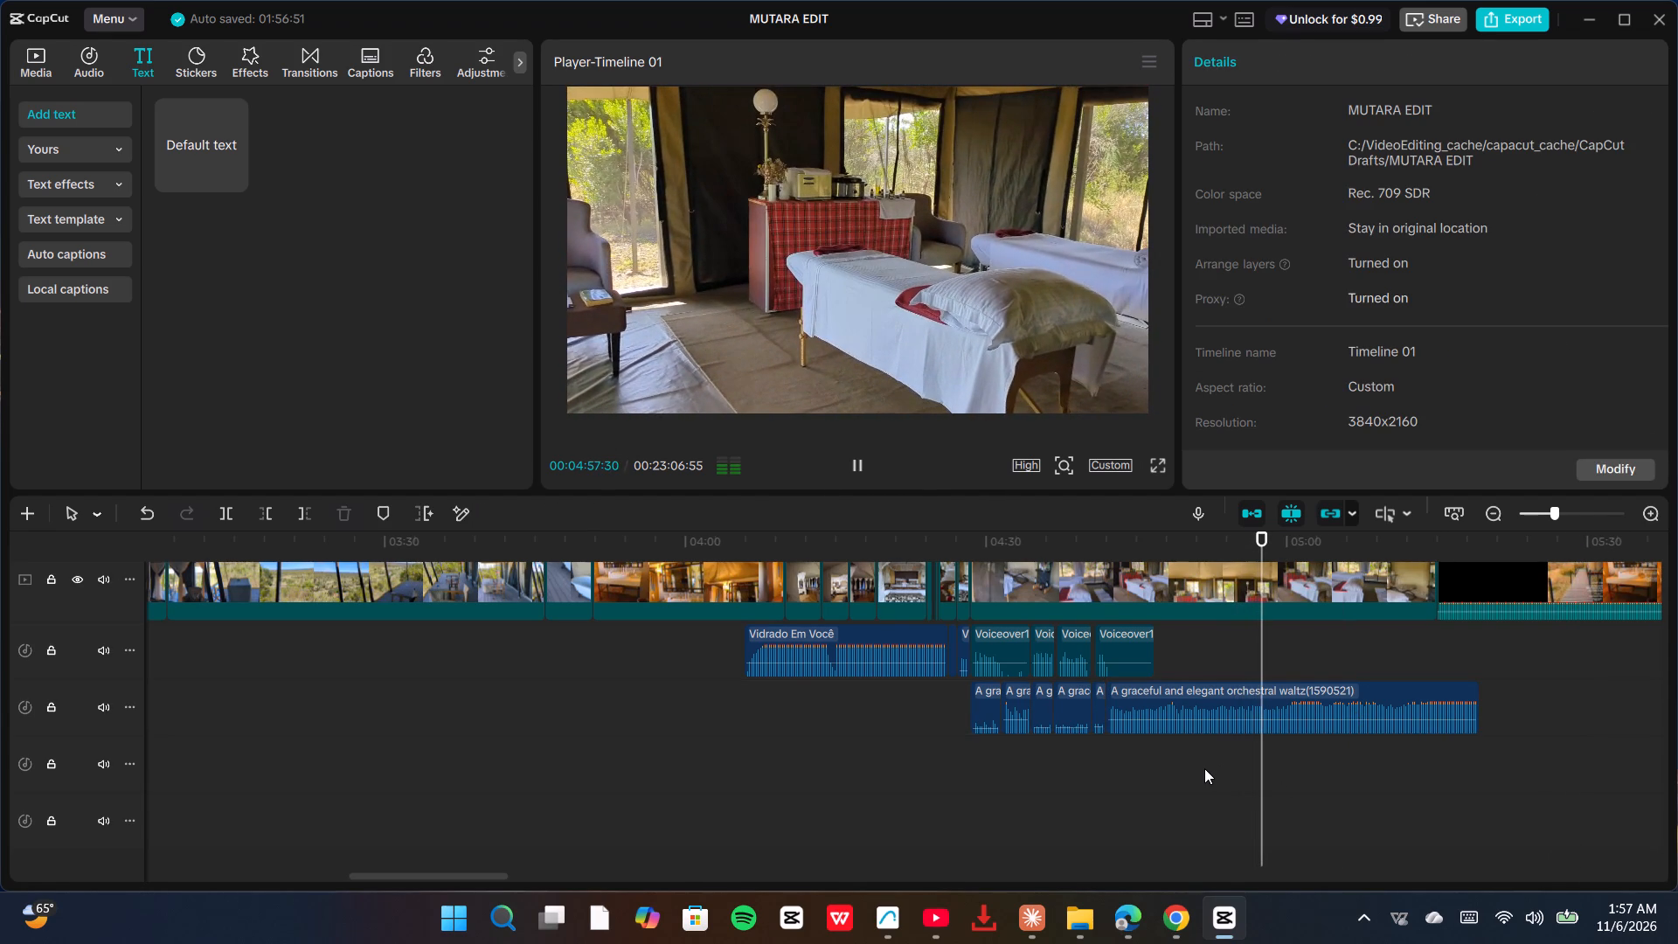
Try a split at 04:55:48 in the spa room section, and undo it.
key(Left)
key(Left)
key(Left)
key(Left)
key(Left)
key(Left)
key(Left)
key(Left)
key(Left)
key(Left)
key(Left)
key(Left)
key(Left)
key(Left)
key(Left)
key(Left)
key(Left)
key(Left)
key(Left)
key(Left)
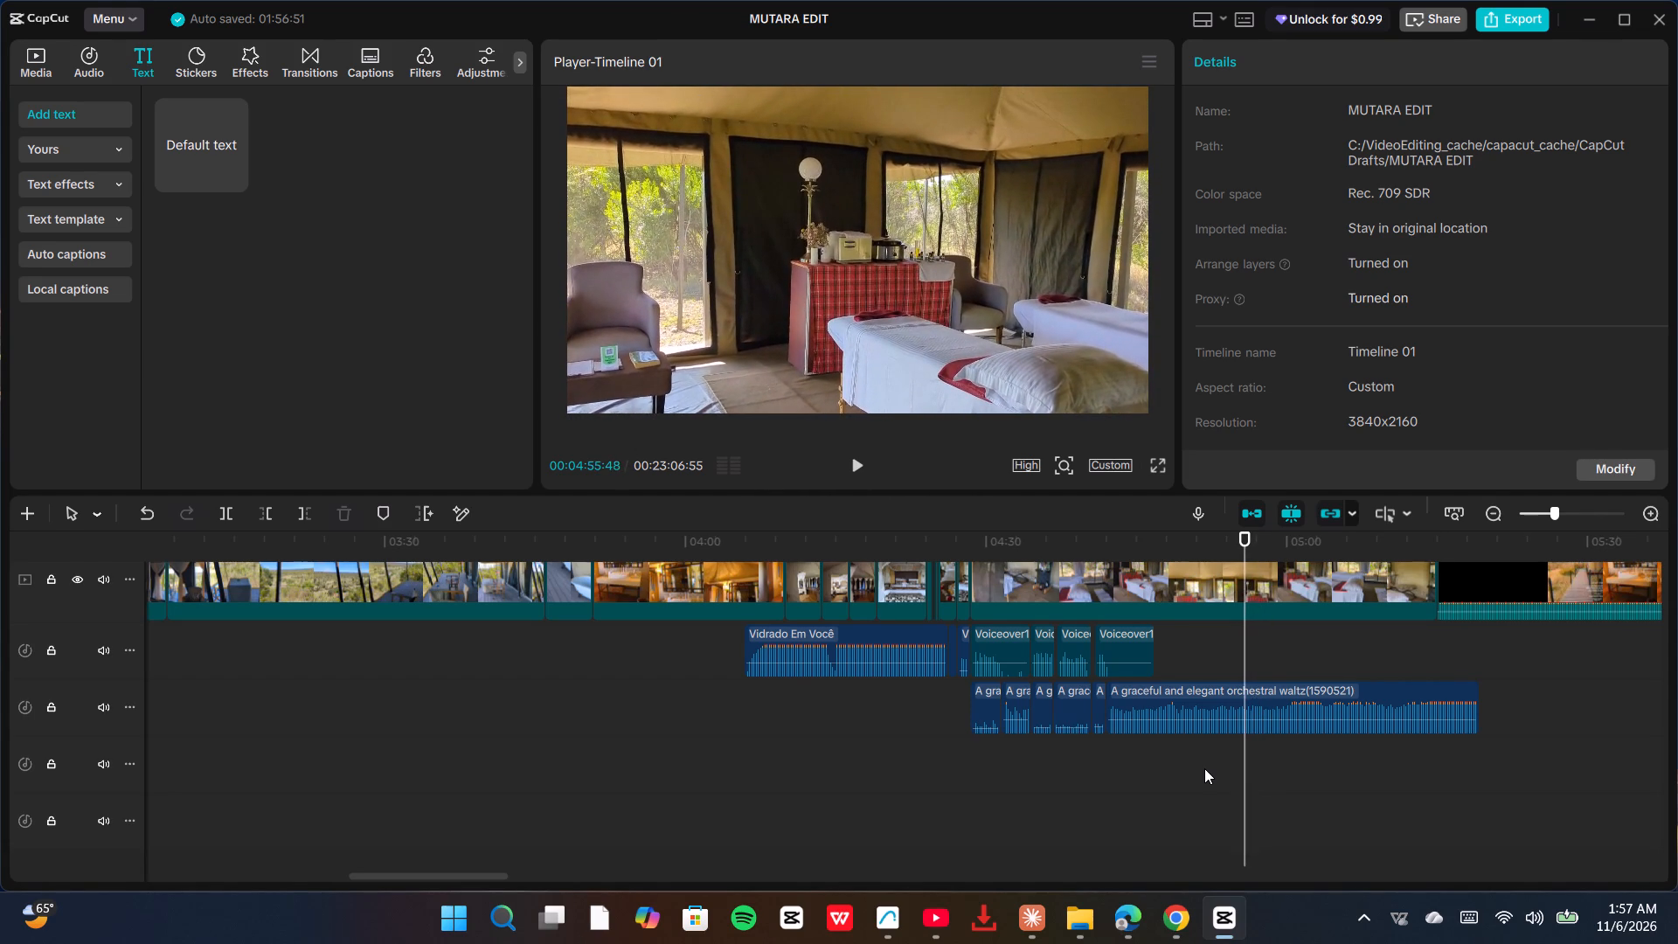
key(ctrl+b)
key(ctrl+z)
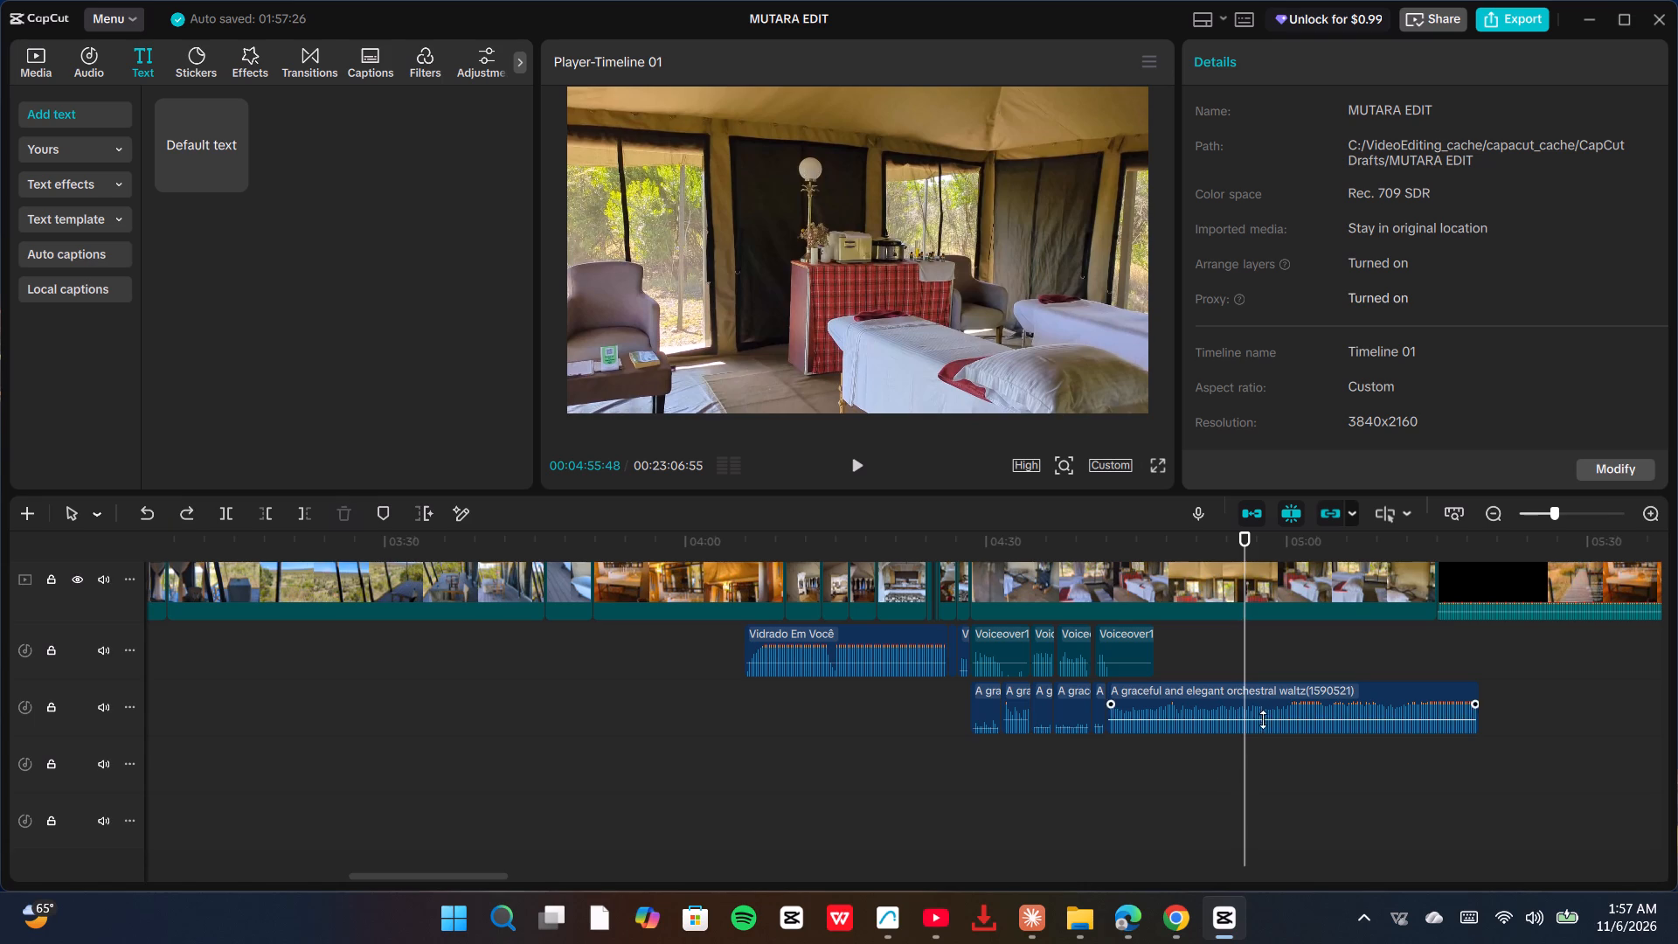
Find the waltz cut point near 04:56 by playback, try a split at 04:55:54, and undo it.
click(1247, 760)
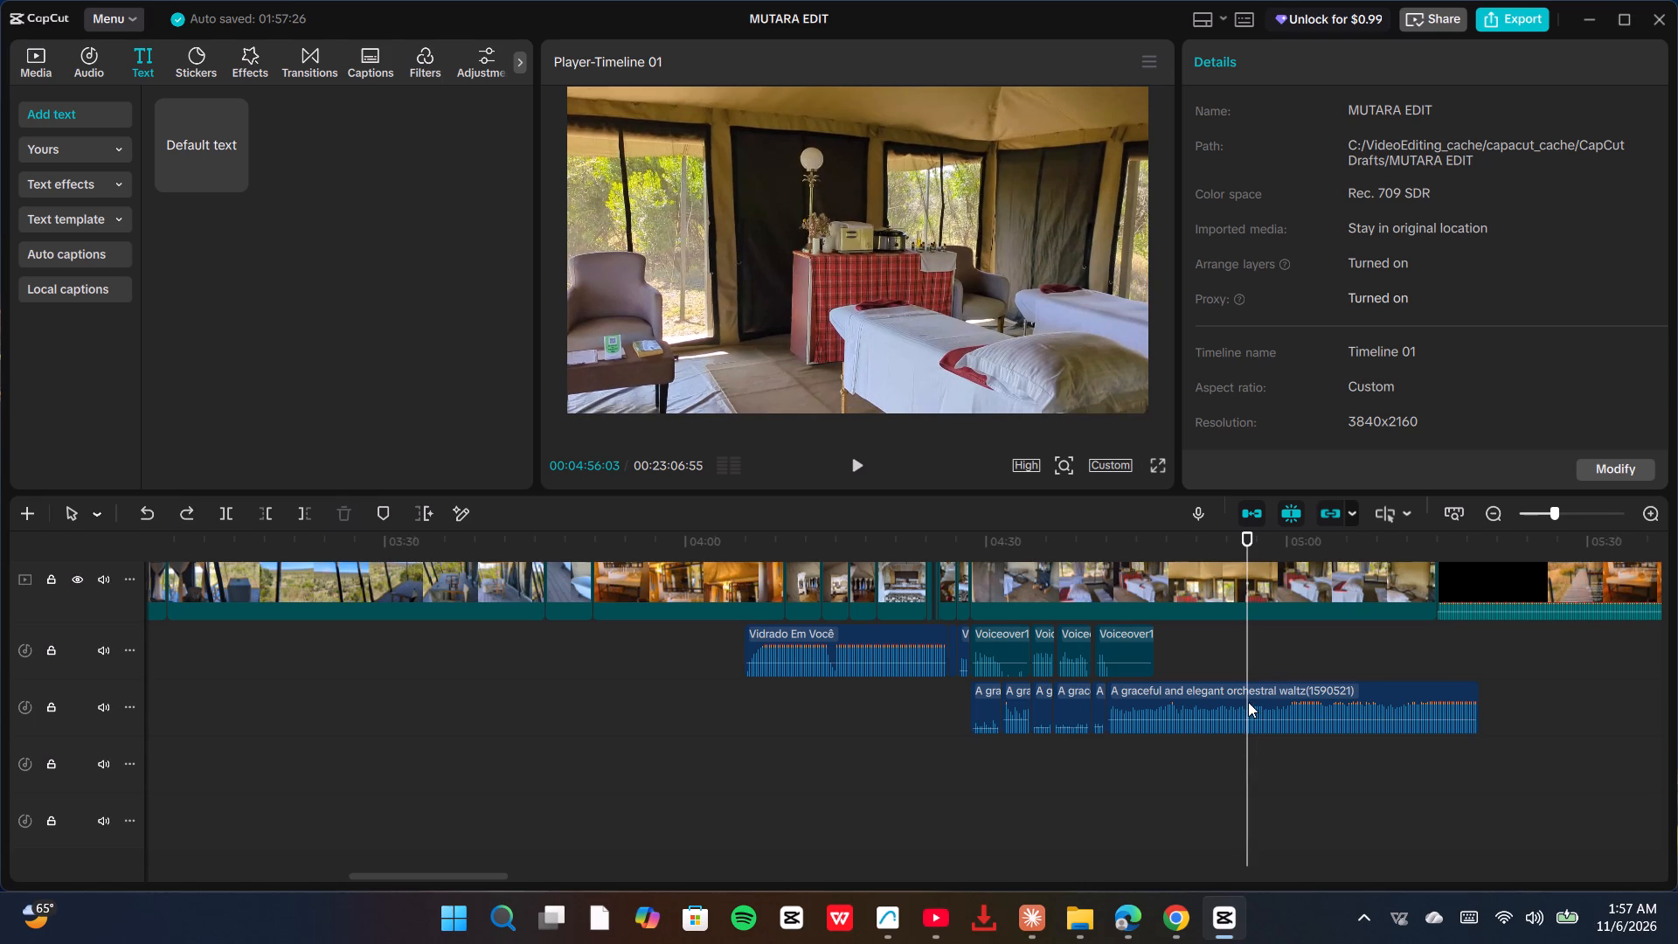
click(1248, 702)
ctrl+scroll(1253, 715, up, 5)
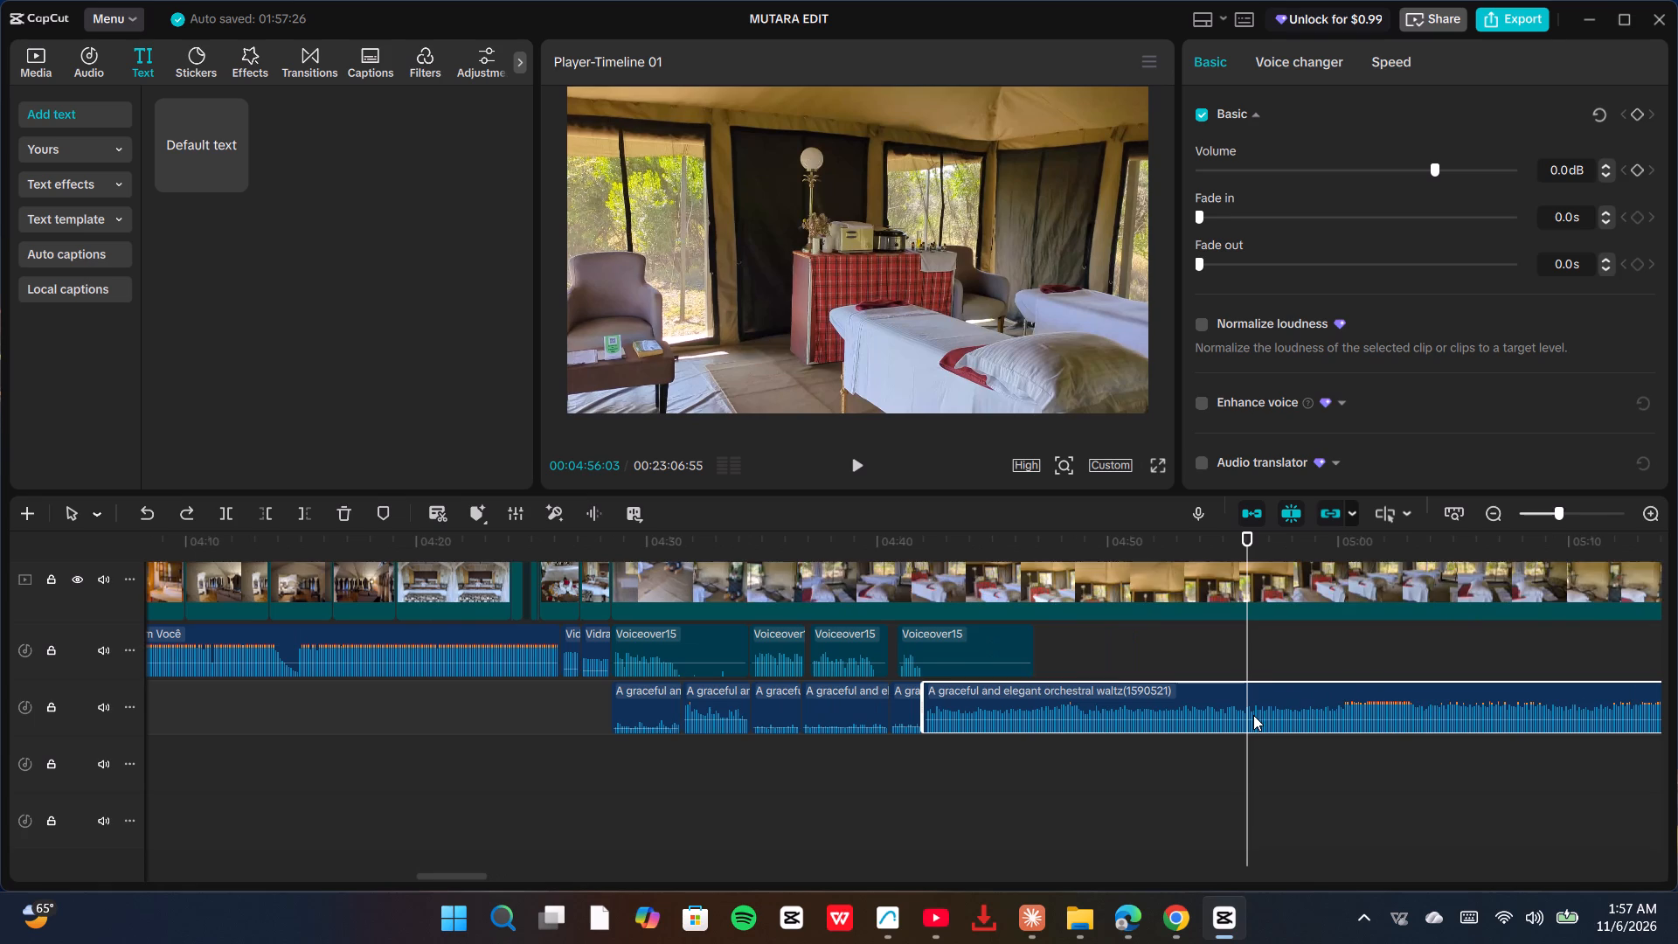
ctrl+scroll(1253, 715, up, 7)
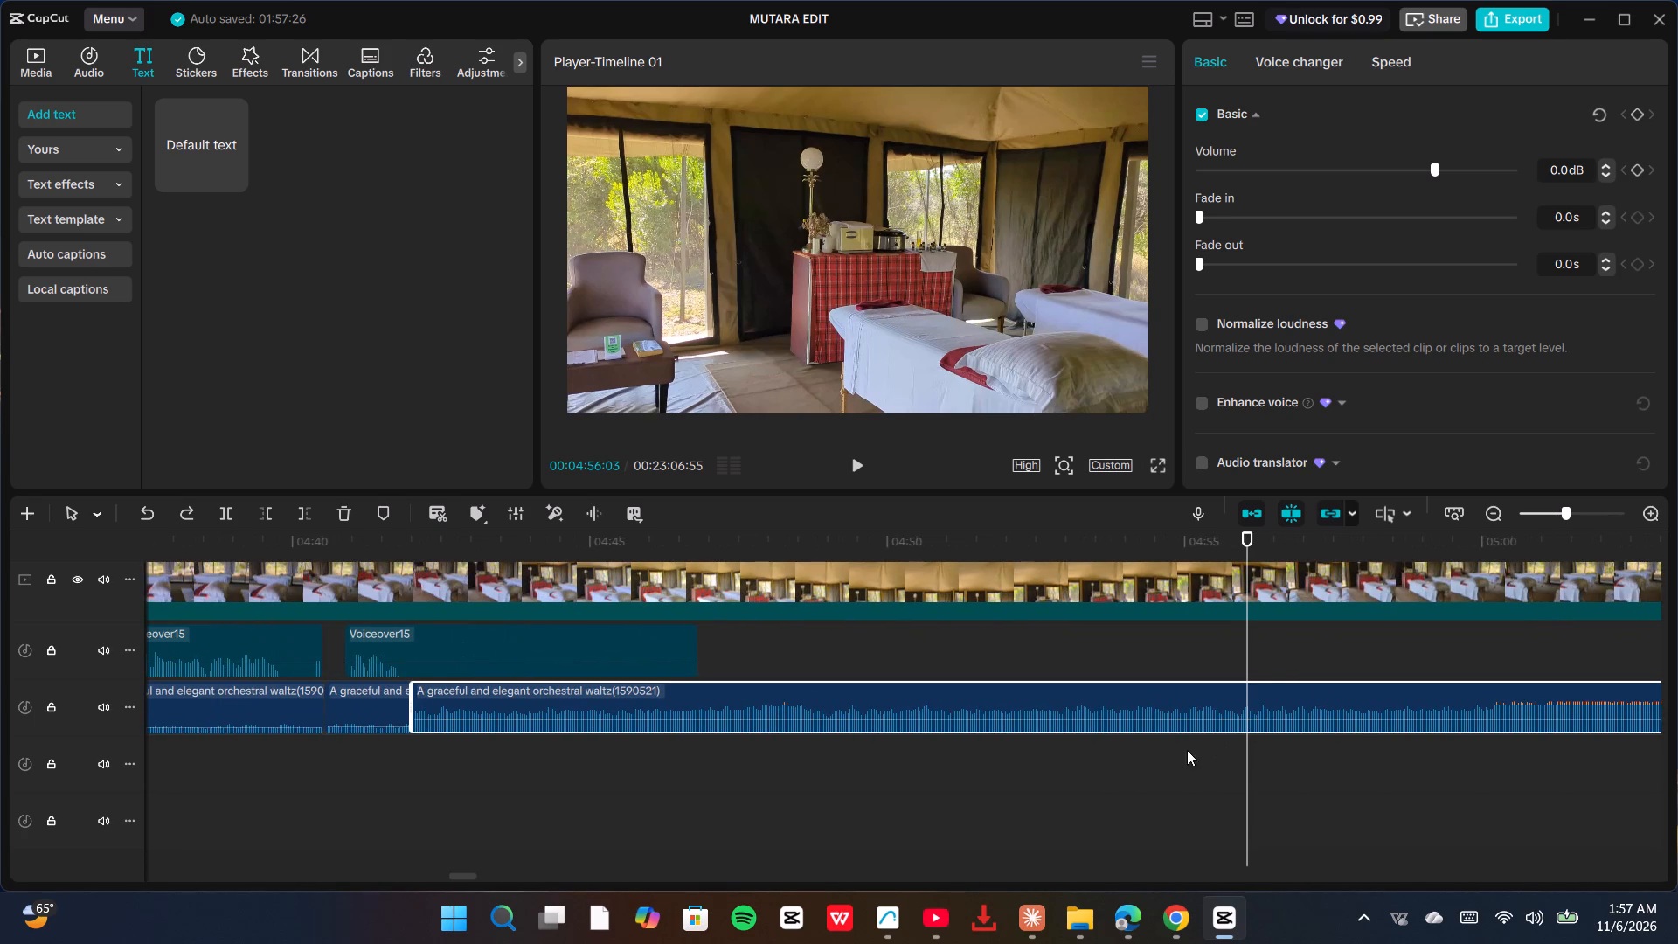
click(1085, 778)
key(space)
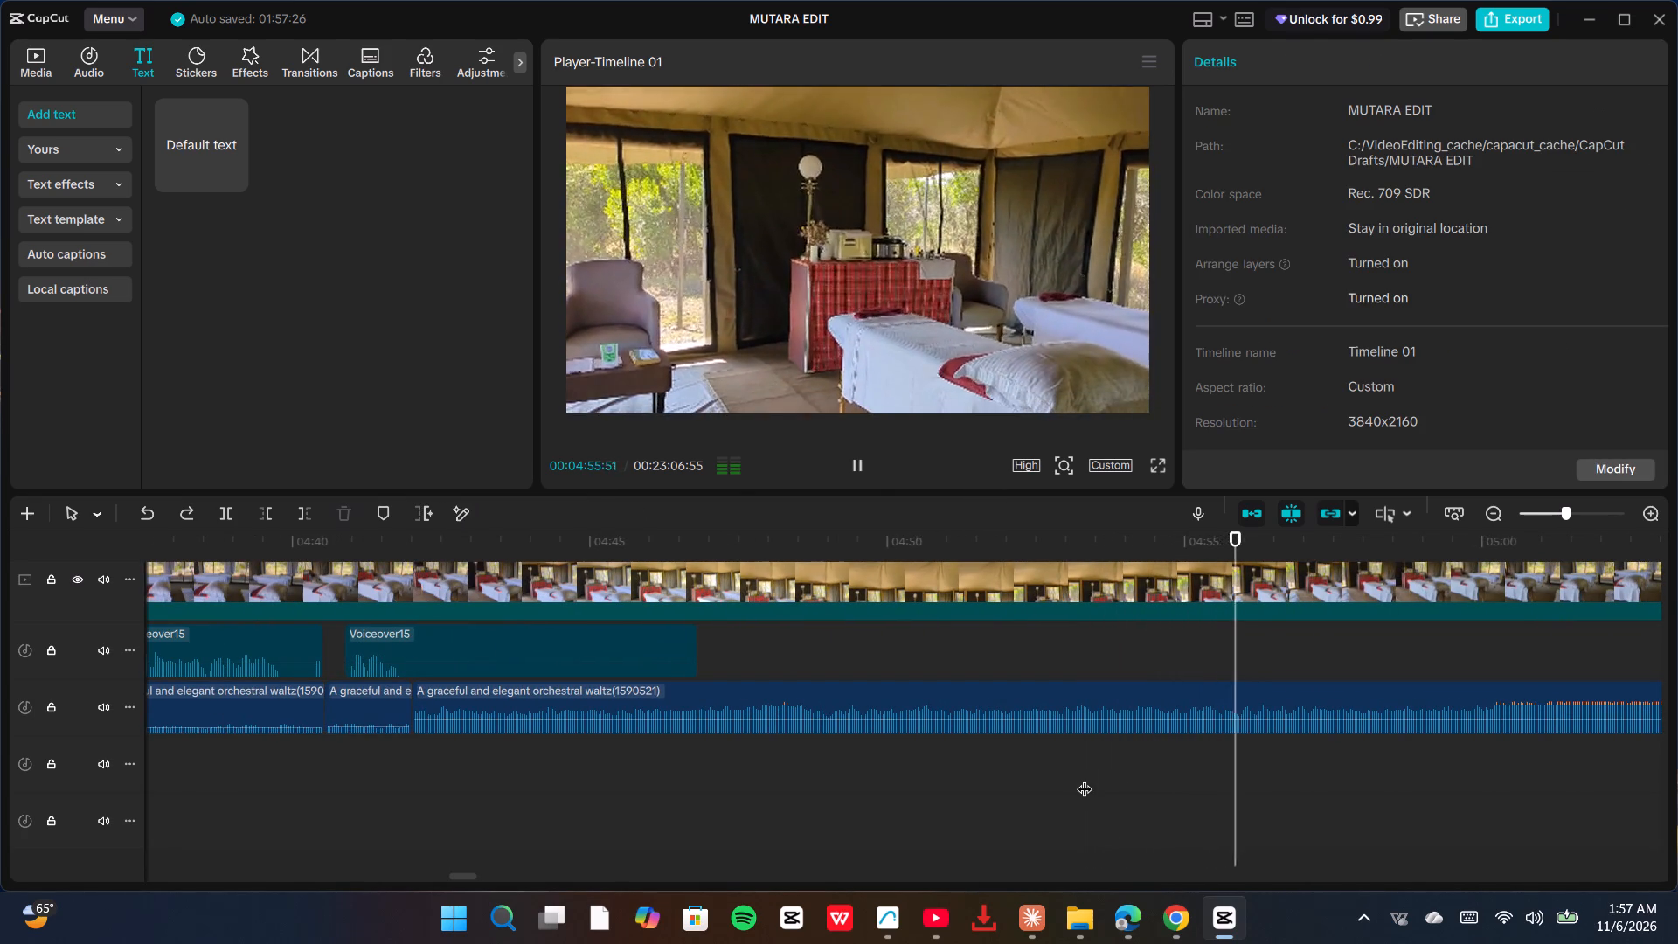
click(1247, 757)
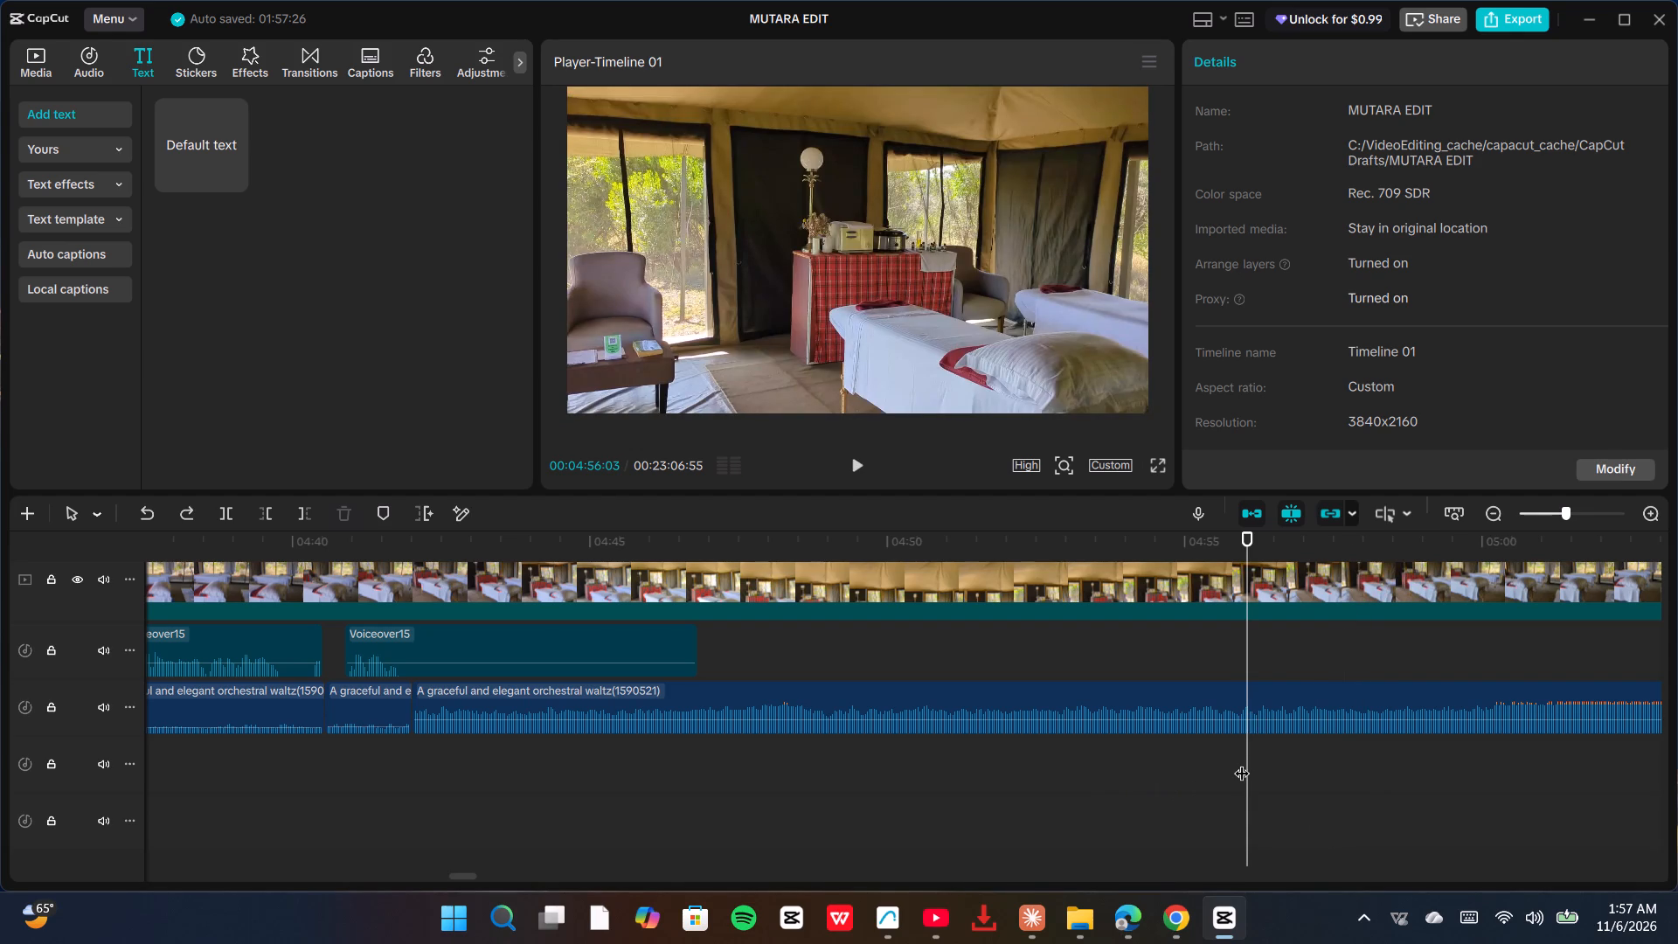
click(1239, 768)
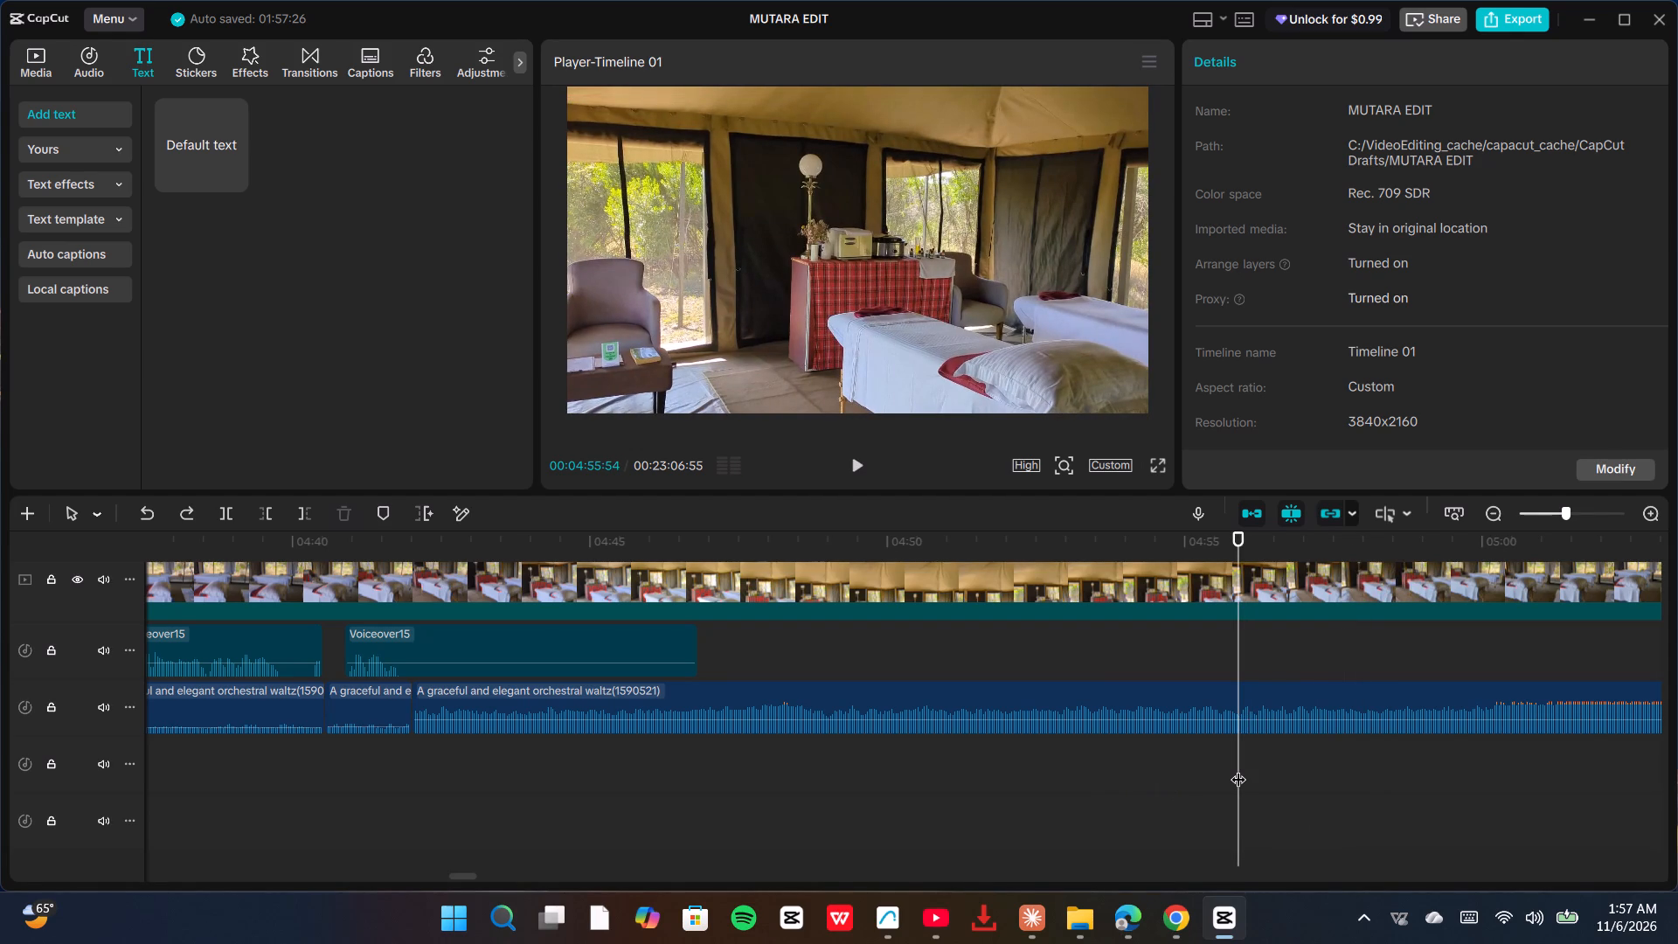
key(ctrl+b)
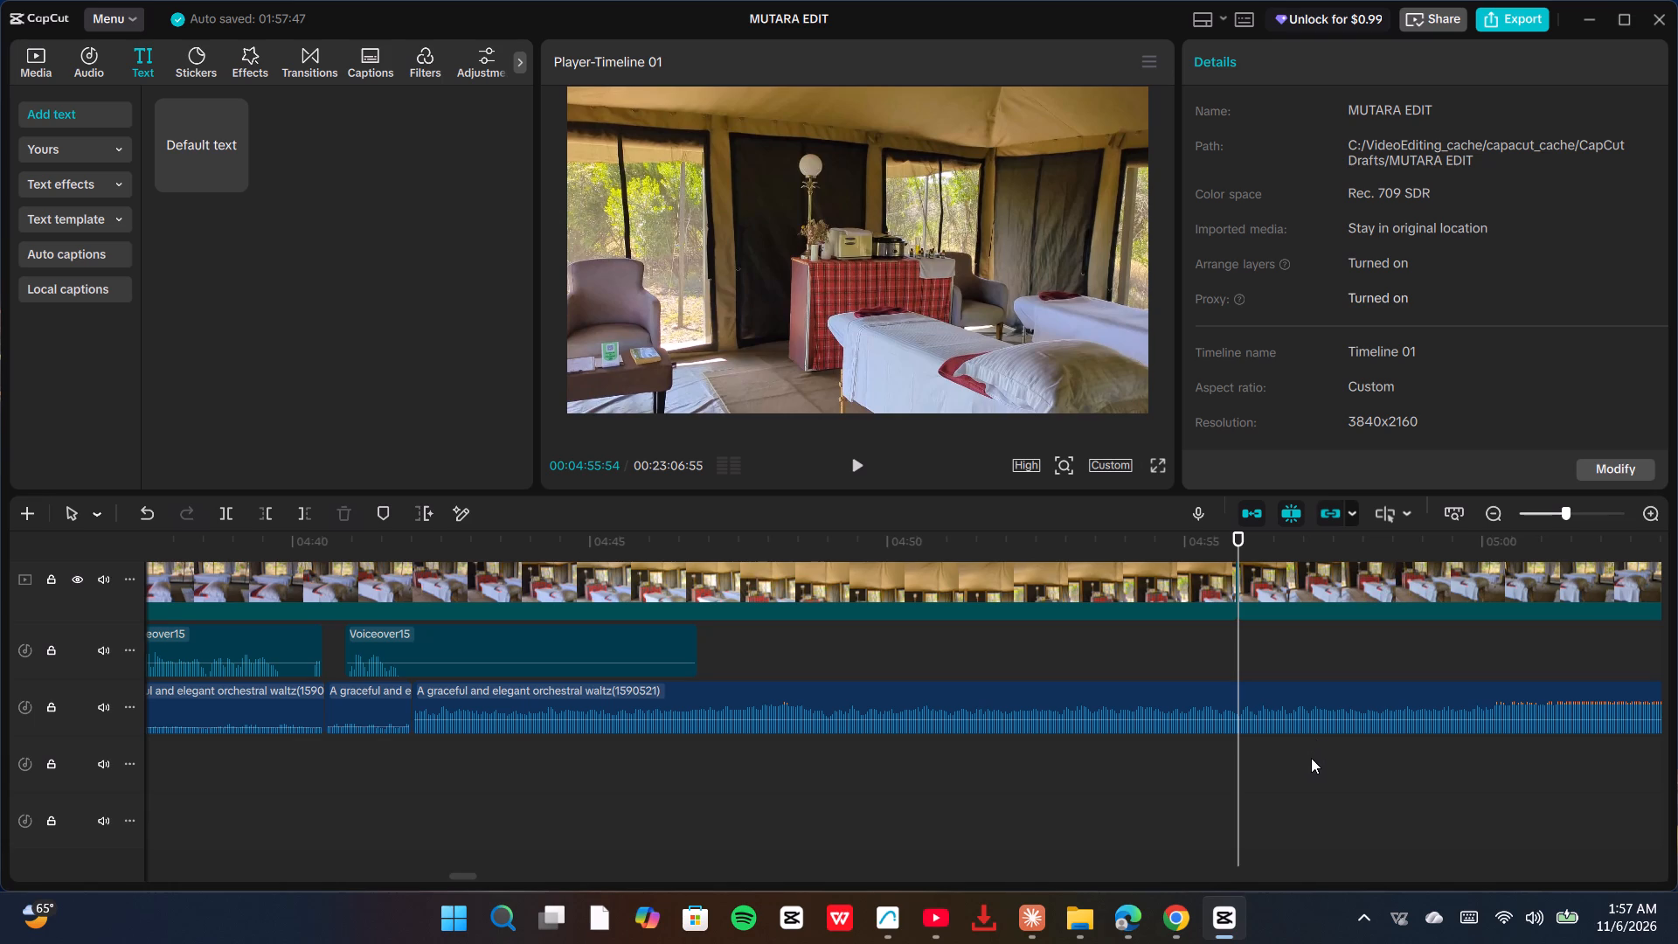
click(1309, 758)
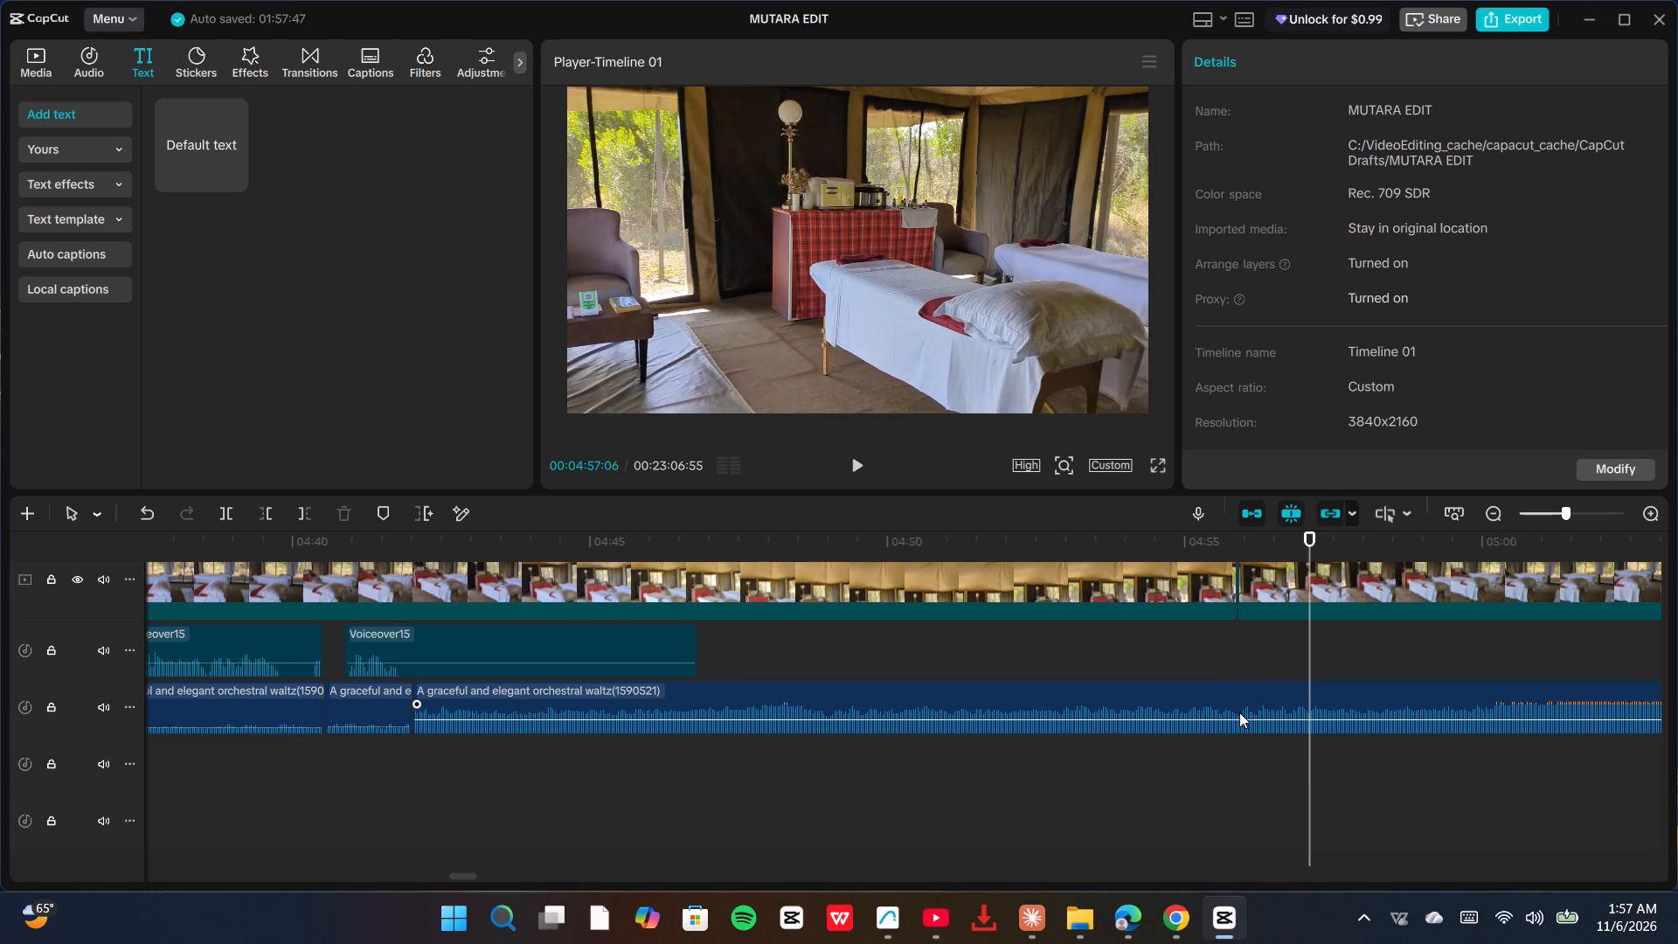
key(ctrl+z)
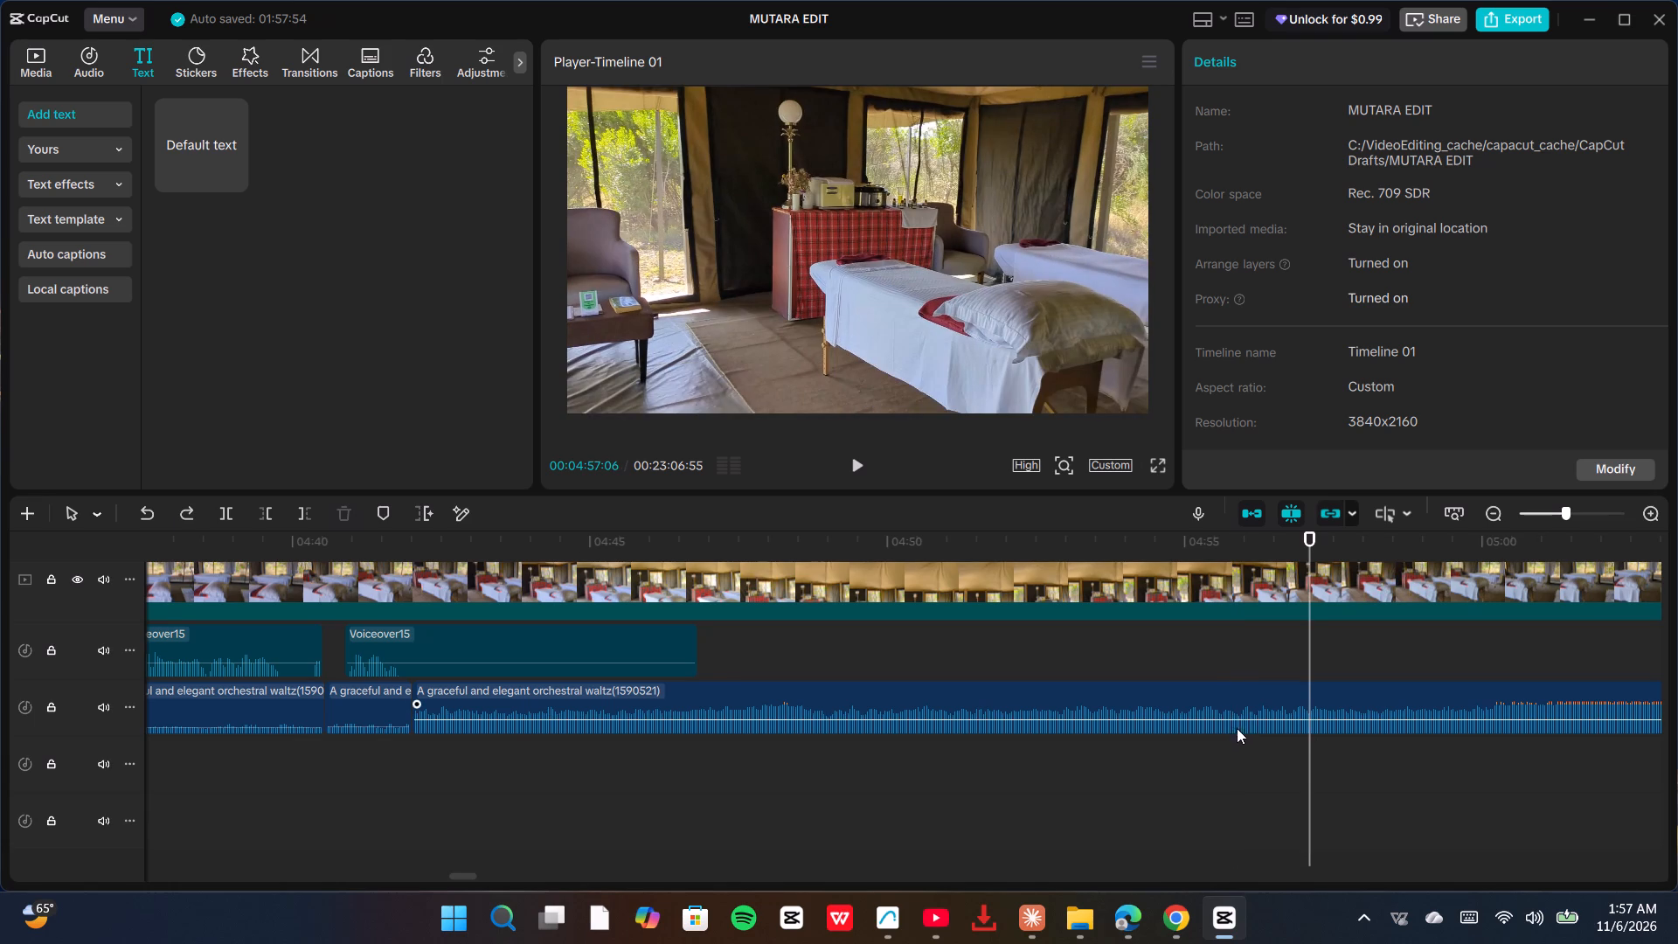
Split the long orchestral waltz clip at 04:55:55.
click(1237, 716)
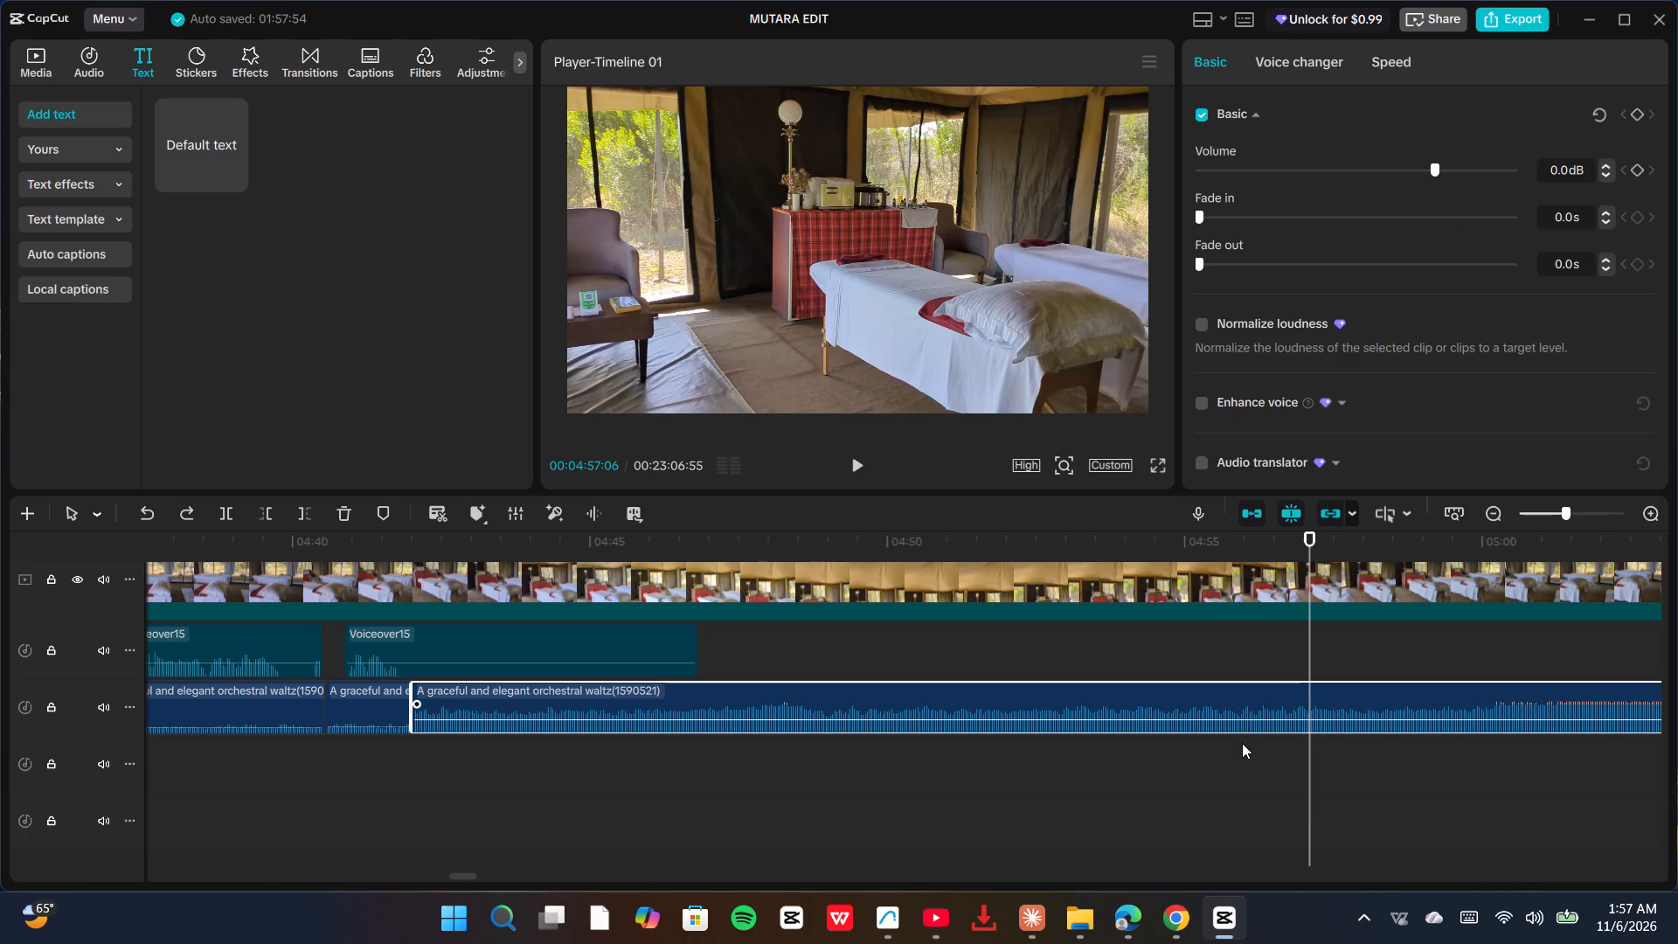
click(1242, 743)
click(1239, 745)
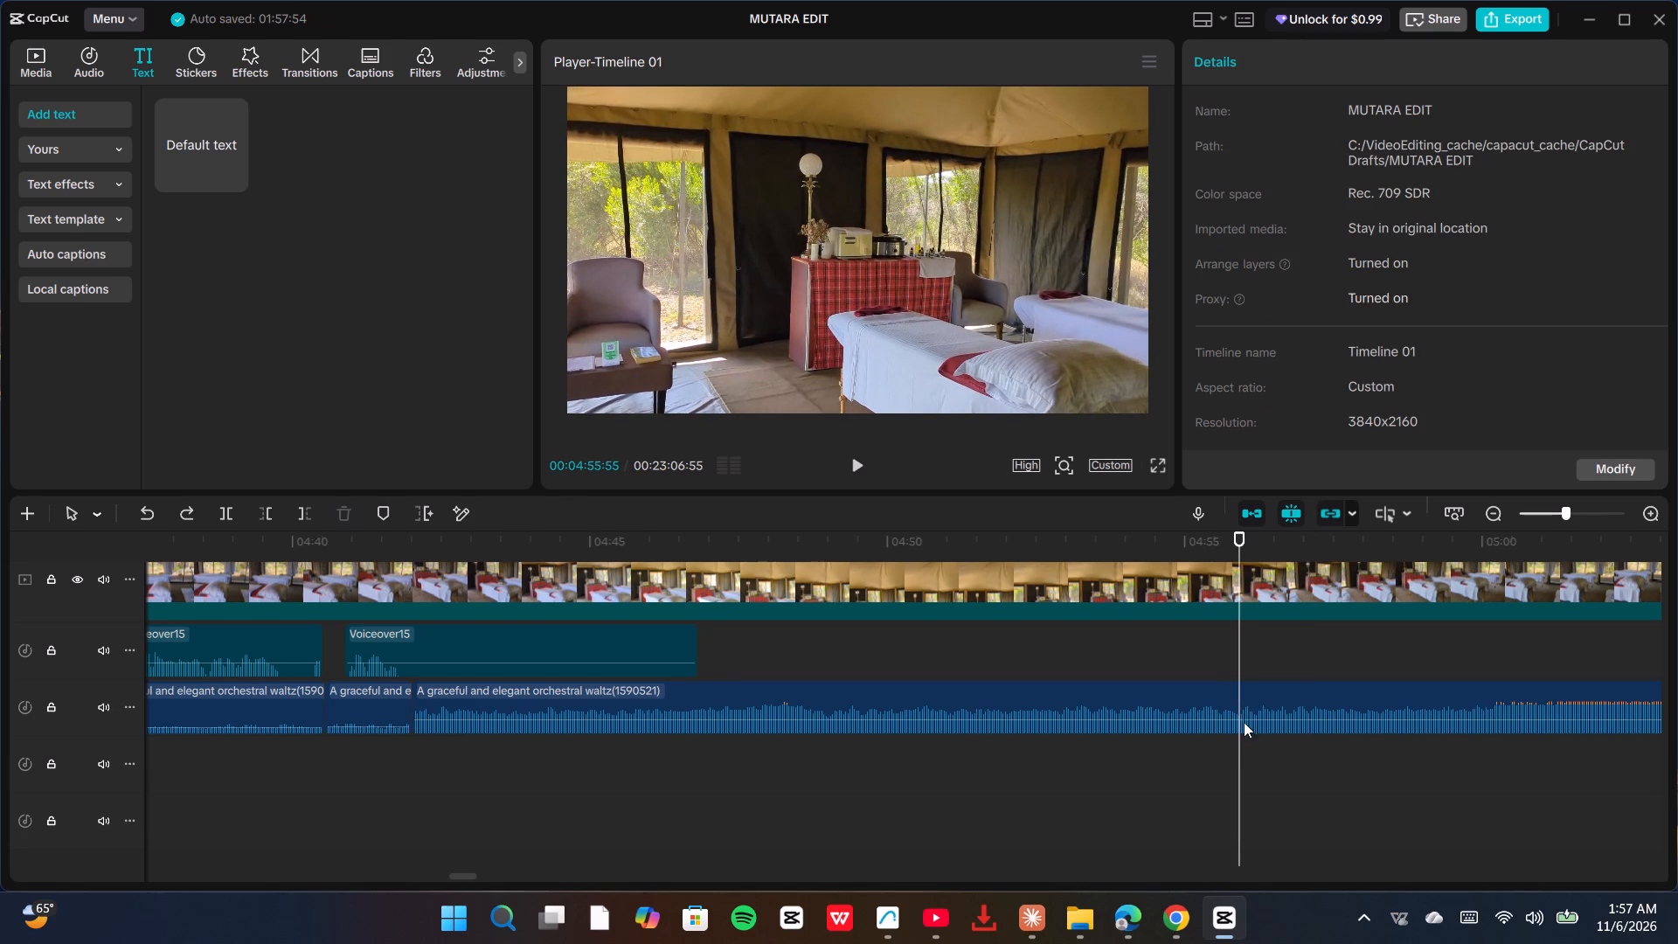
click(1238, 706)
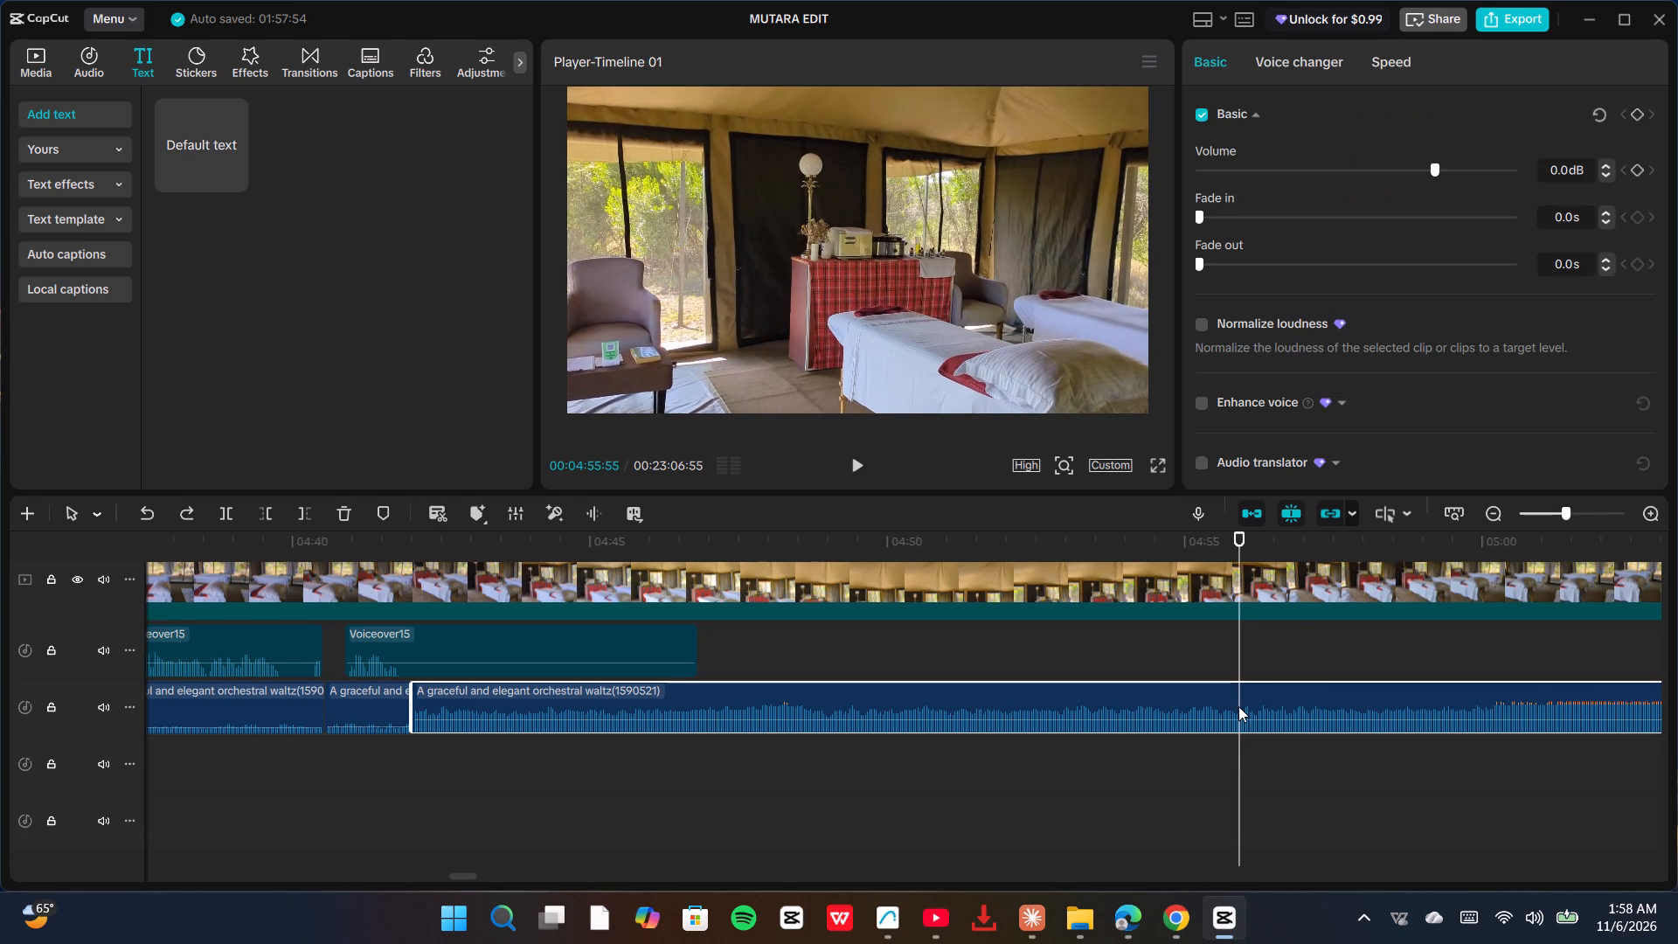
key(ctrl+b)
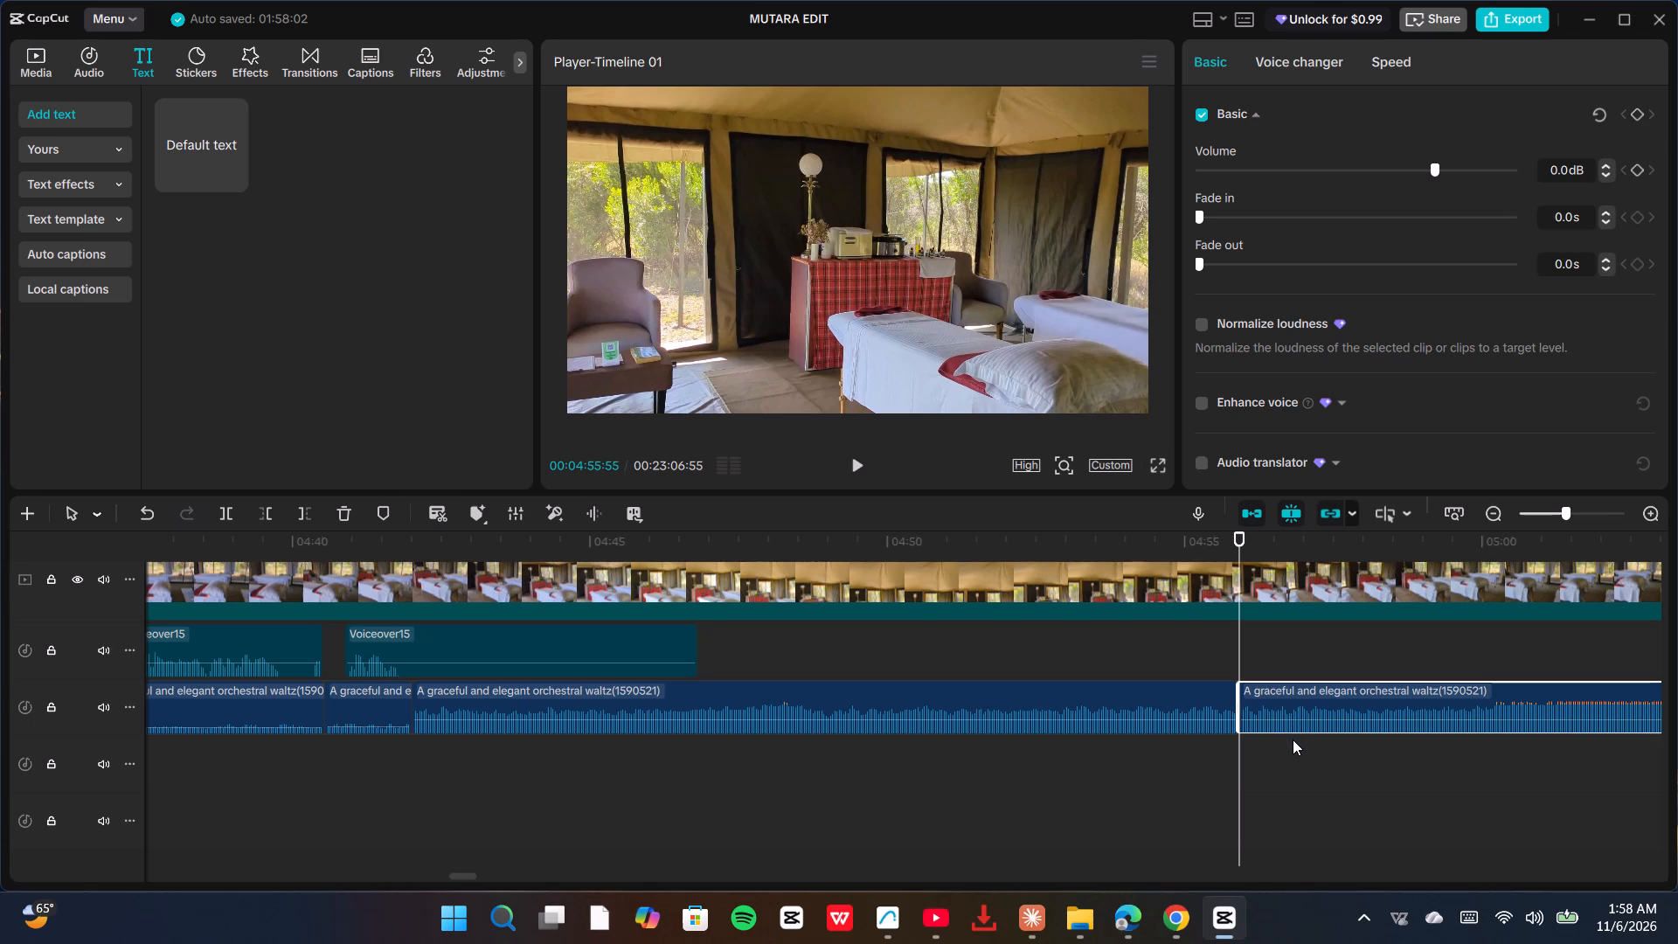
Split the later part of the orchestral waltz again at 04:57:04.
key(Right)
key(Right)
key(Right)
key(Right)
key(Right)
key(Right)
key(Right)
key(Right)
key(Right)
key(Right)
key(Right)
key(Right)
key(Right)
key(Right)
key(Right)
key(Right)
key(Right)
key(Right)
key(Right)
key(Right)
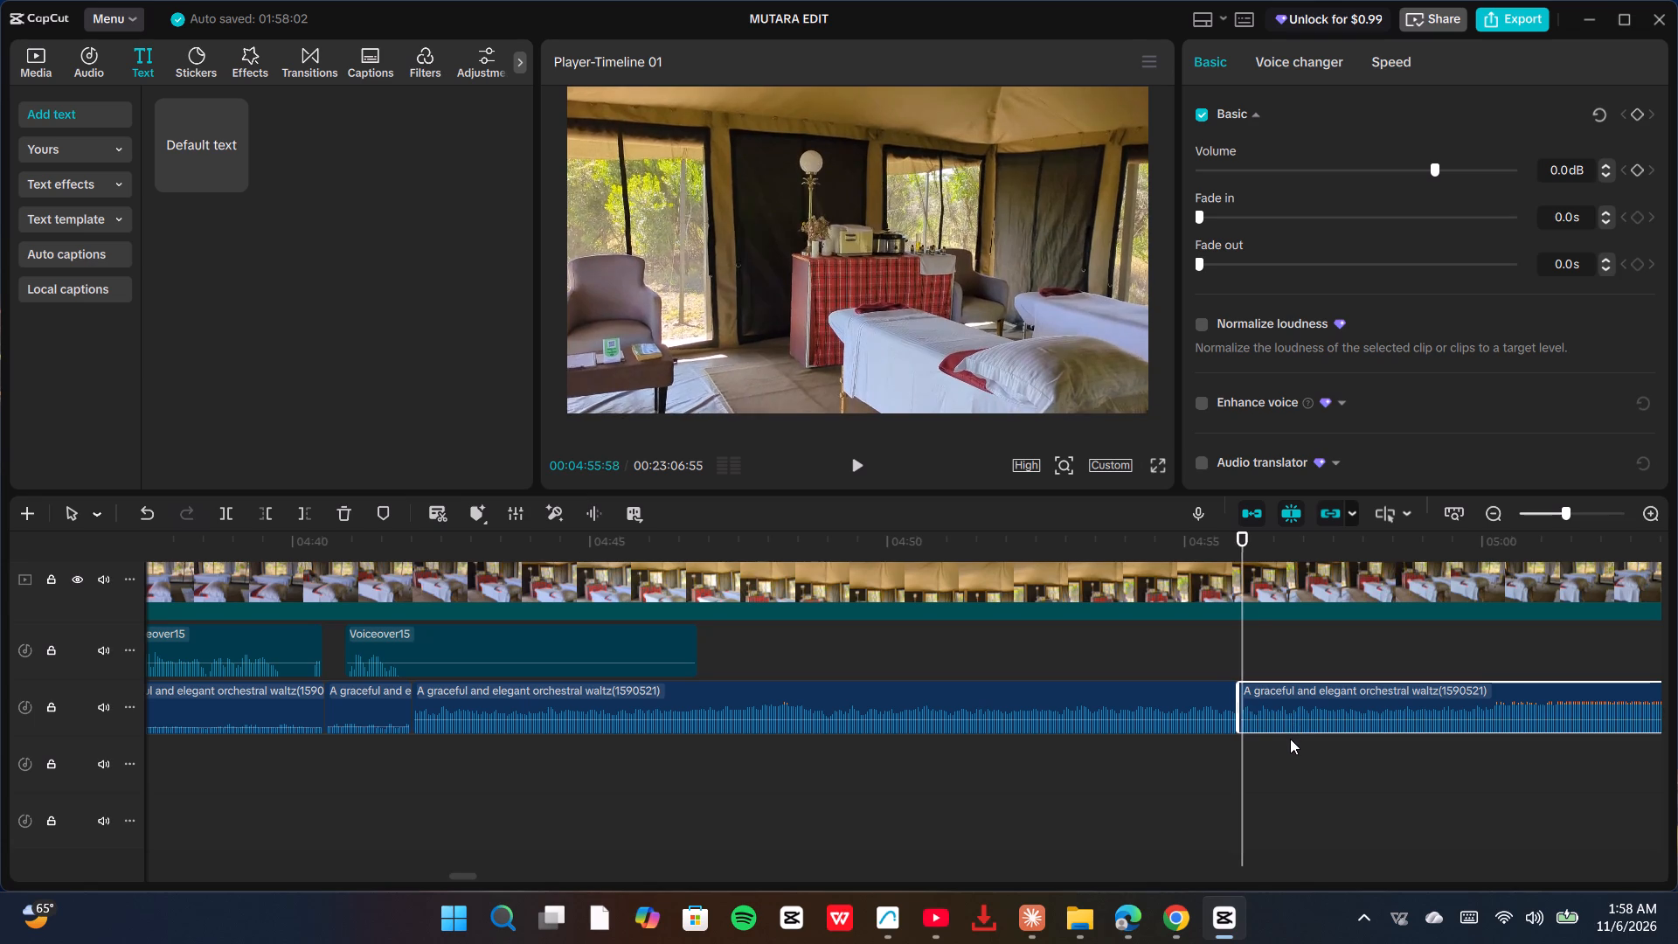
key(Right)
key(Right)
key(Right)
key(Right)
key(Right)
key(Right)
key(Right)
key(Right)
key(Right)
key(Right)
key(Right)
key(Right)
key(Right)
key(Right)
key(Right)
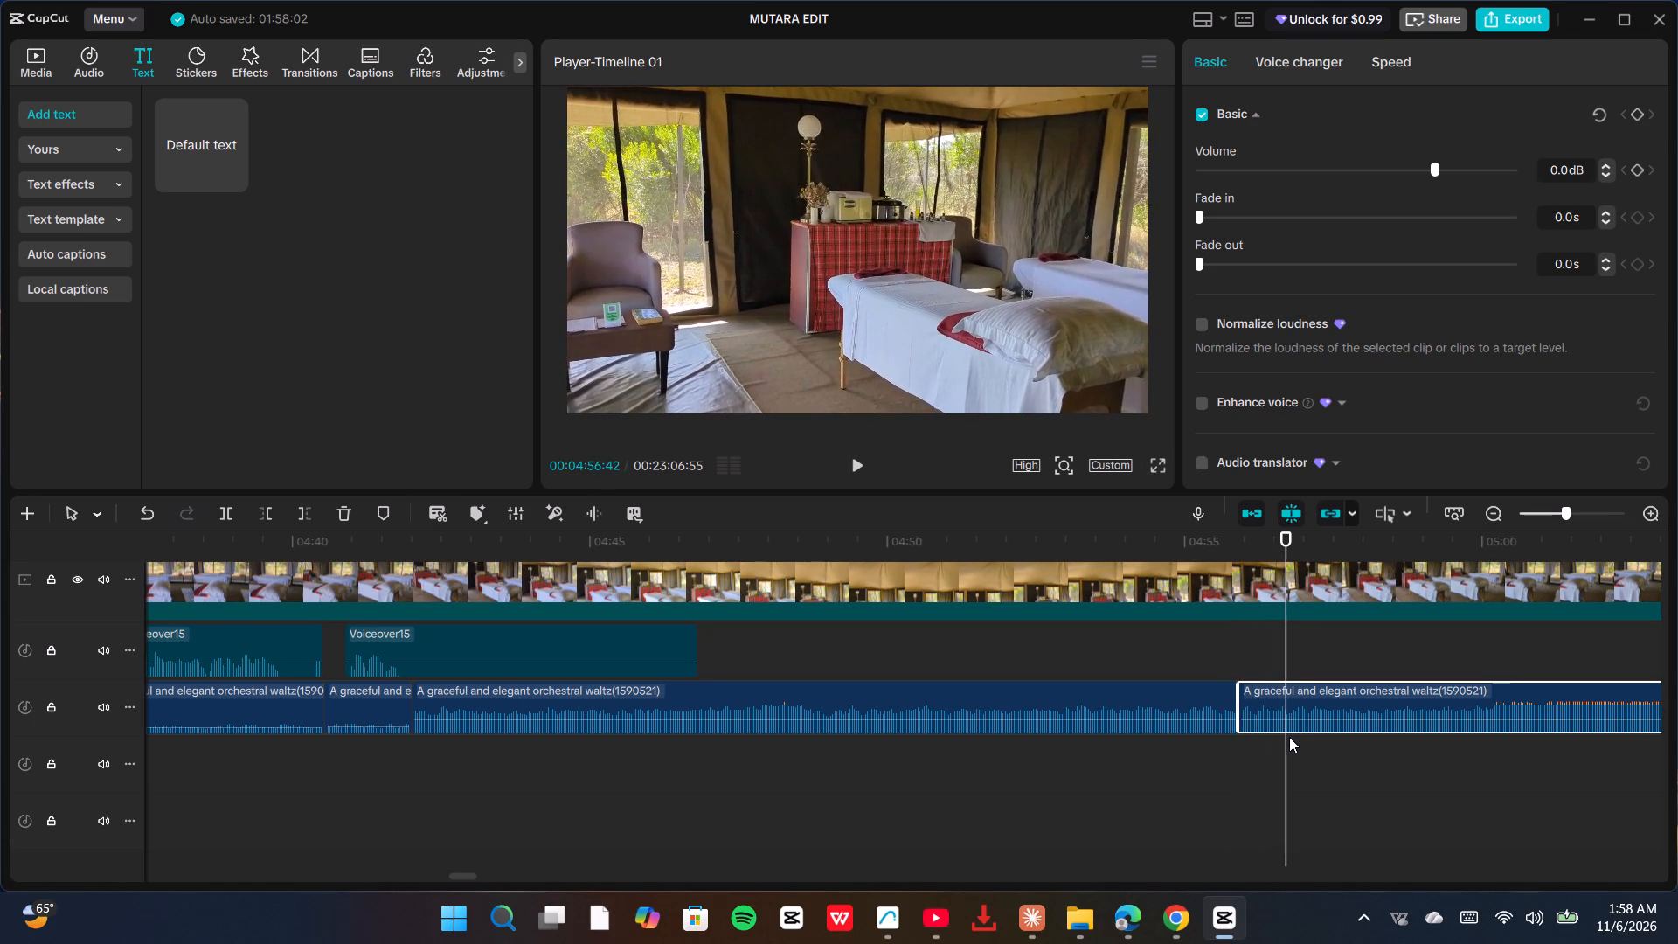
key(Right)
key(Right)
key(Right)
key(Right)
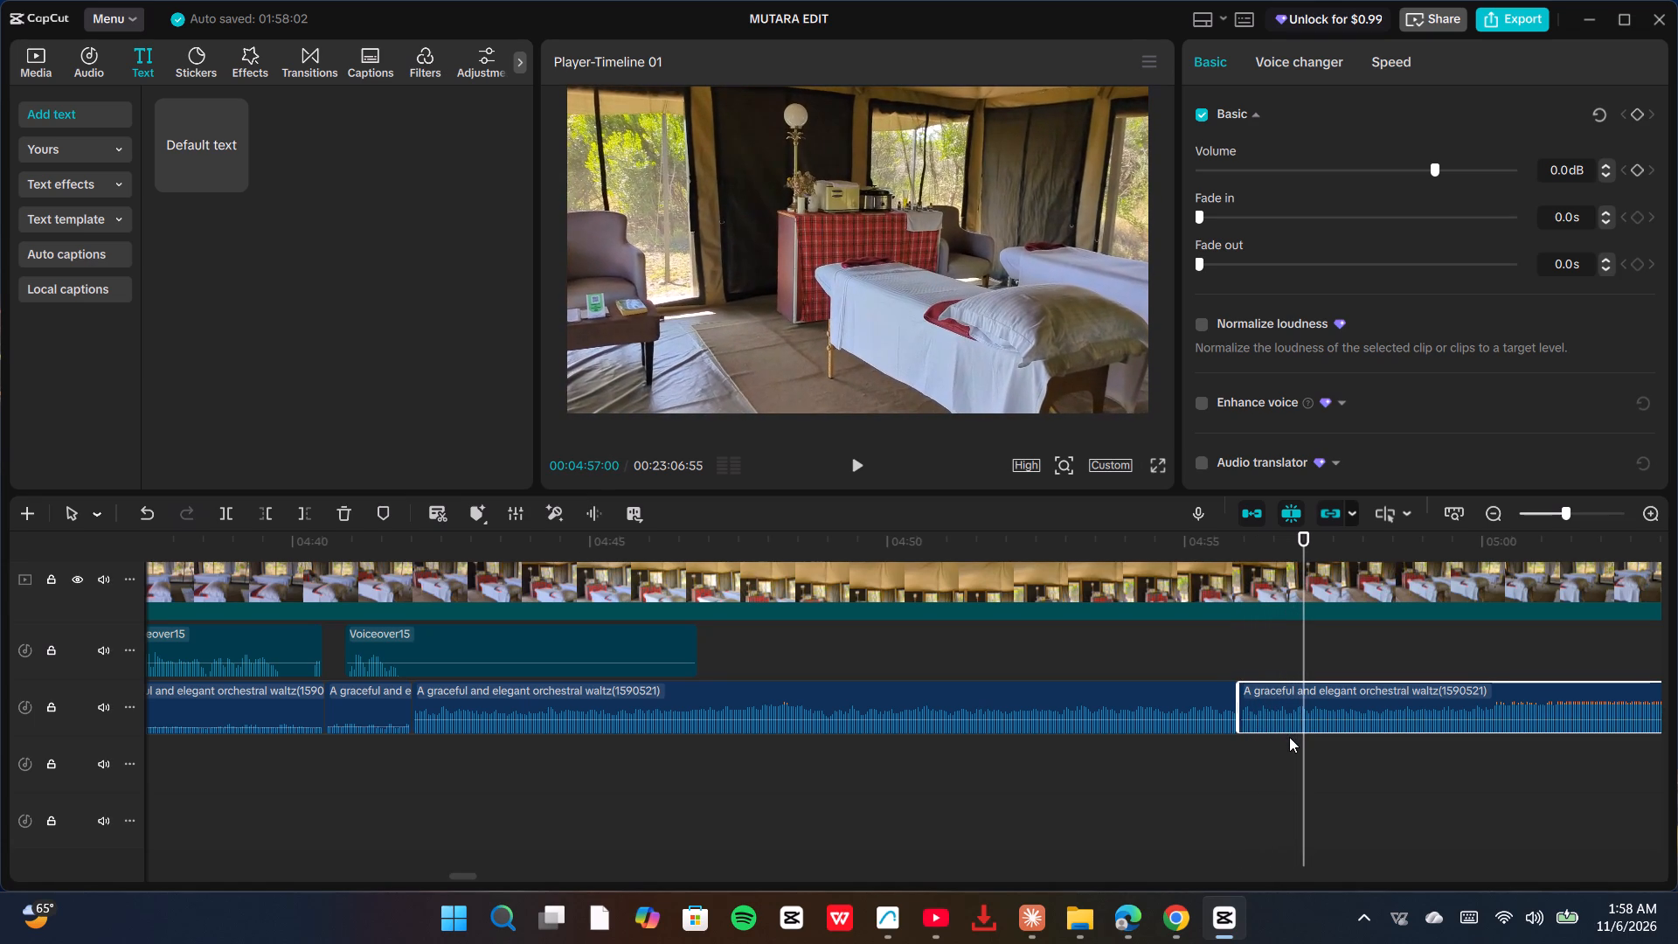
key(Right)
key(Right)
key(Right)
key(Right)
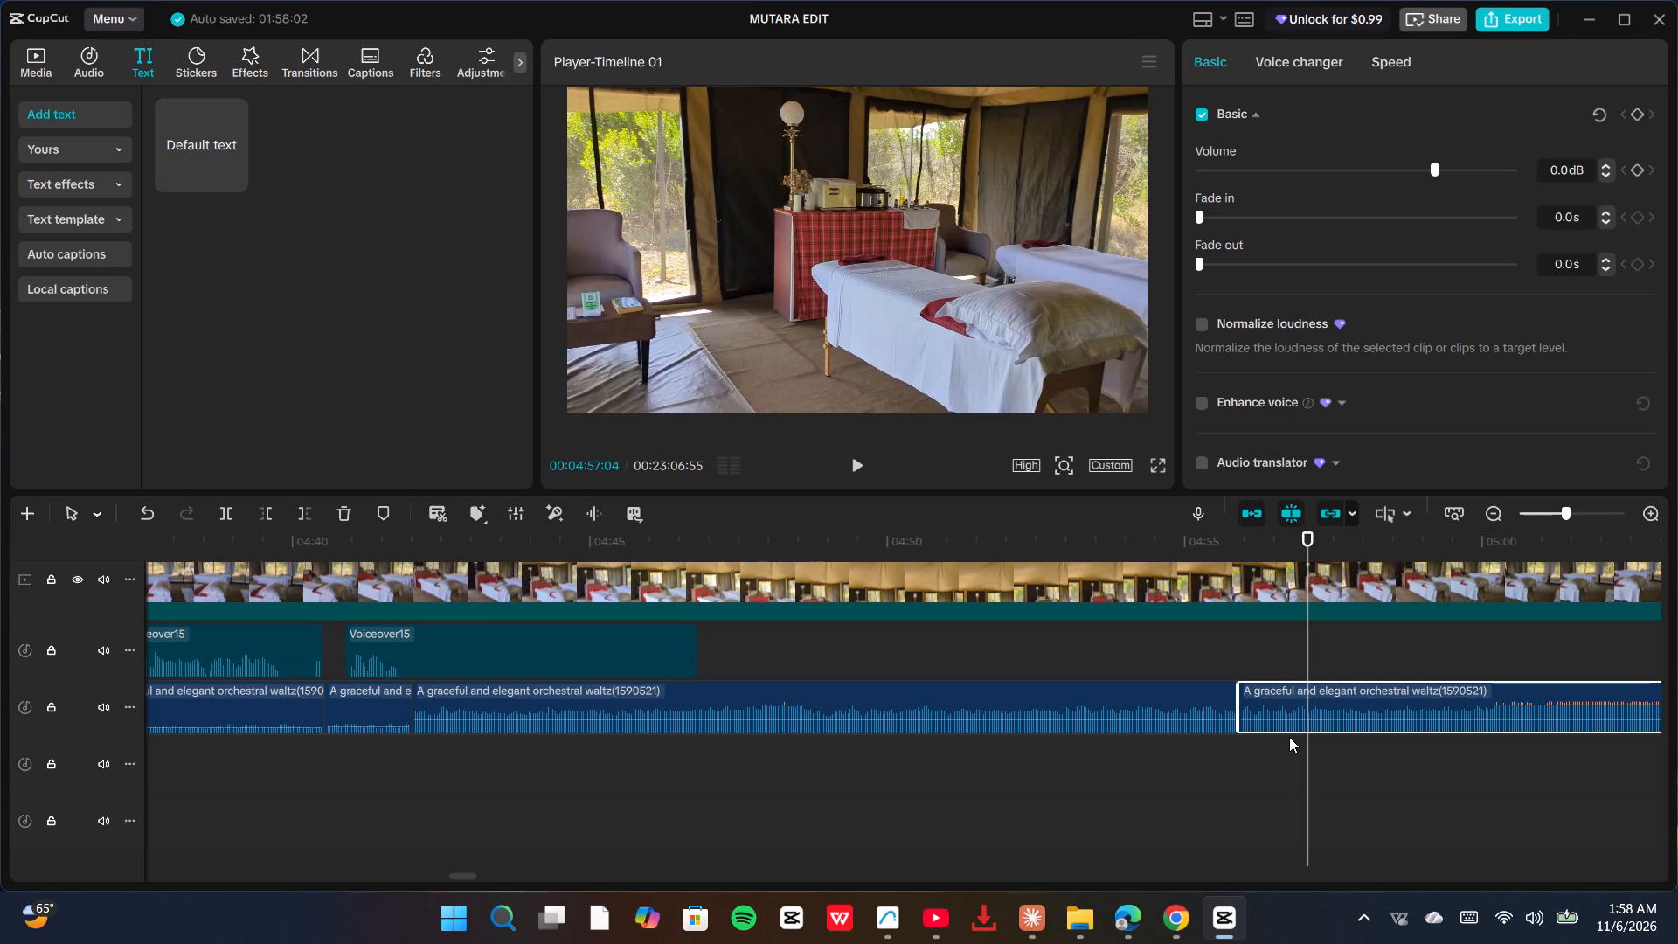
key(ctrl+b)
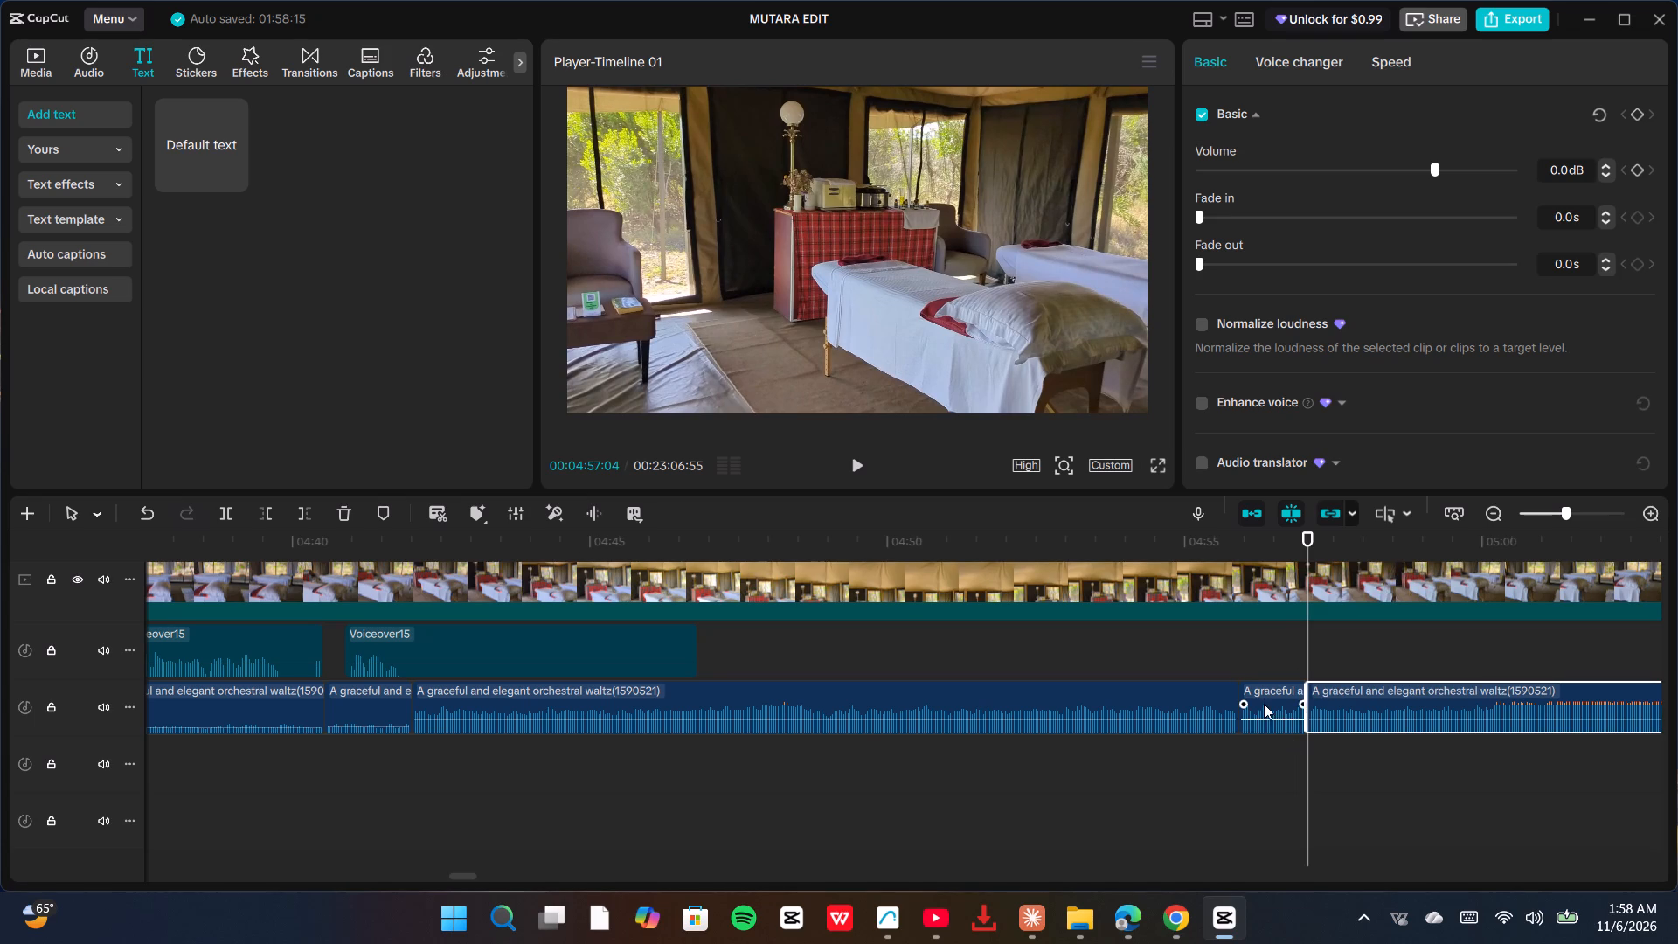
Delete the short orchestral waltz segment between the cuts at 04:55:55 and 04:57:04.
click(1264, 691)
key(Delete)
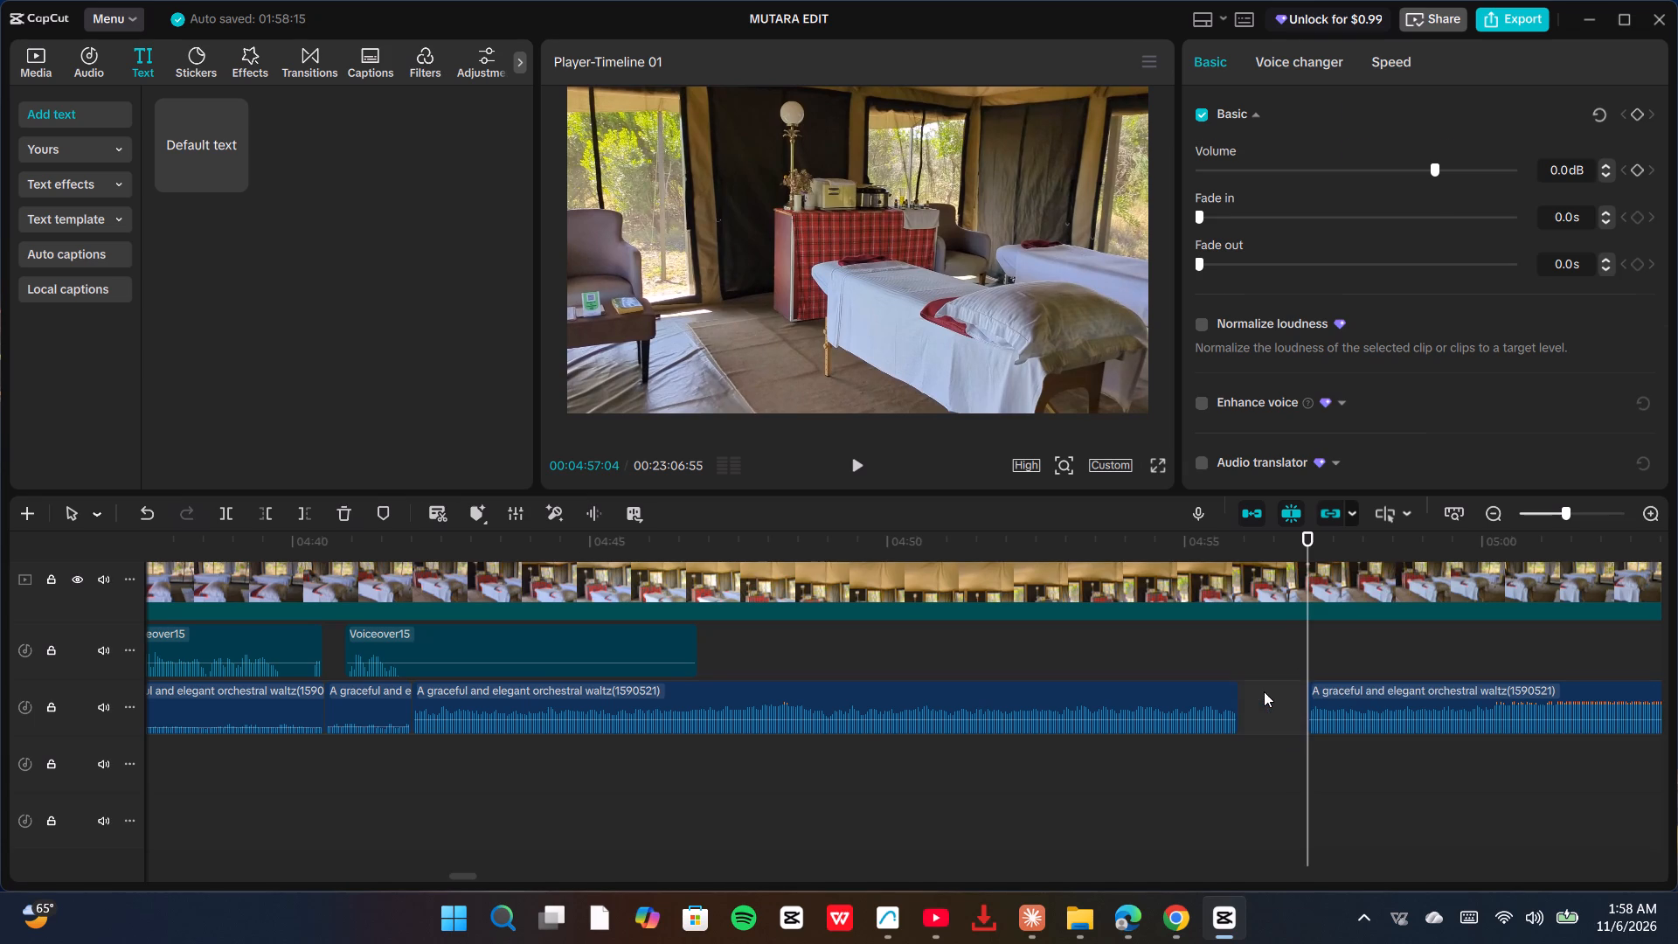
Move the later orchestral waltz clip earlier so it starts directly after the preceding waltz clip at 04:55:55.
click(1370, 699)
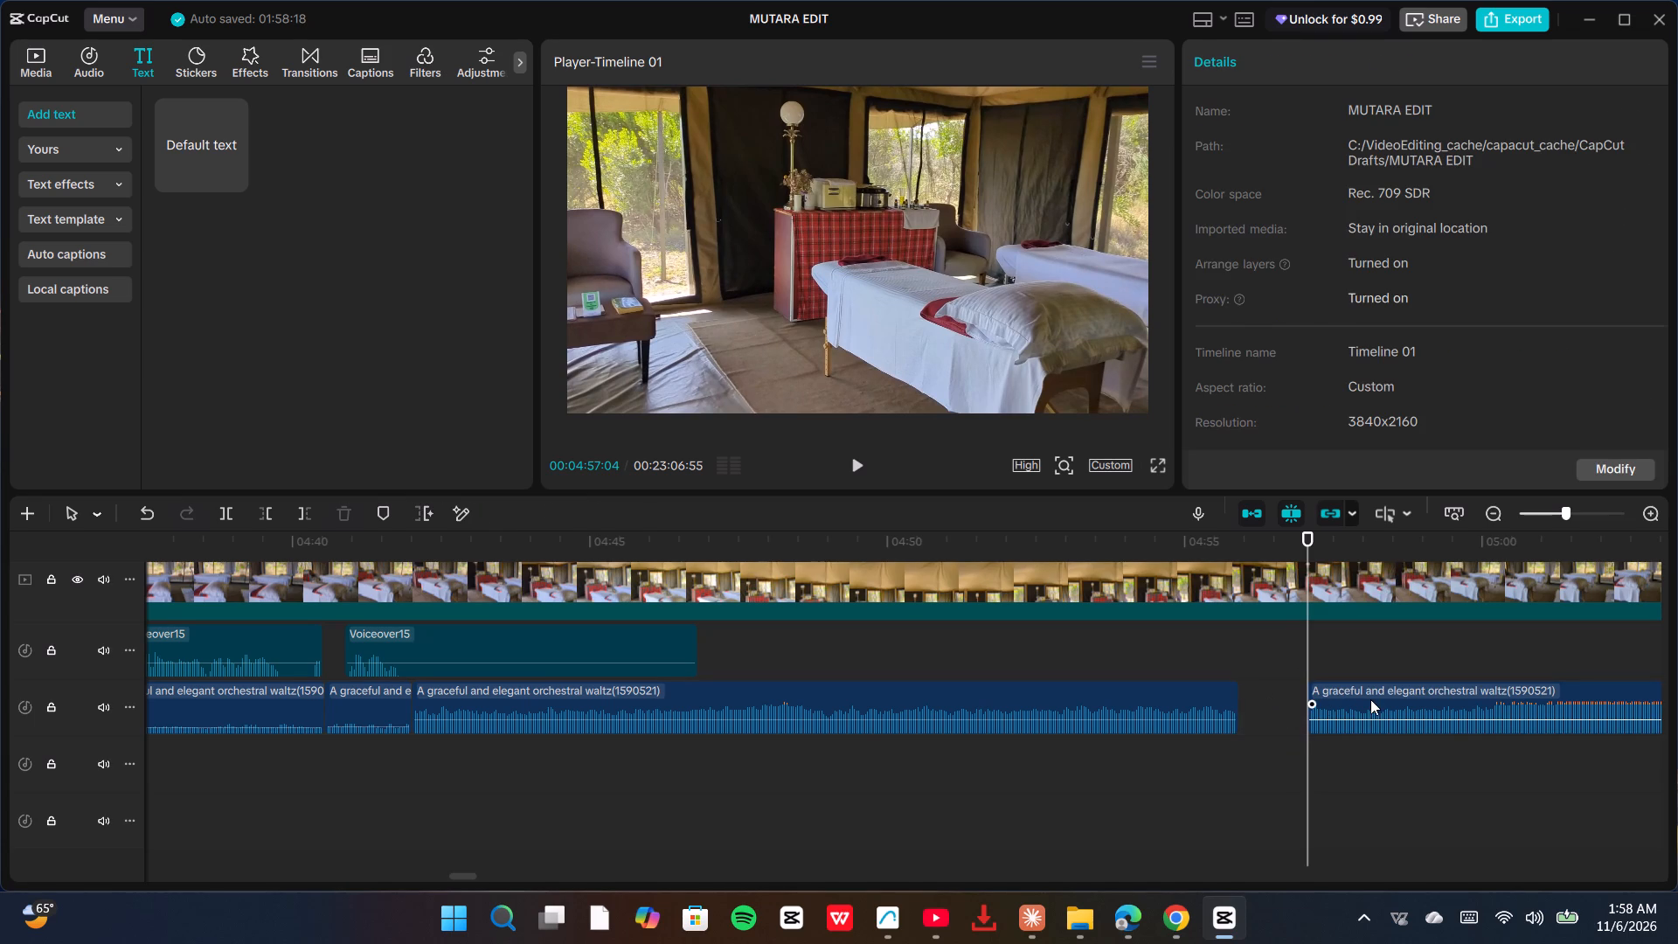
drag(1307, 710, 1275, 710)
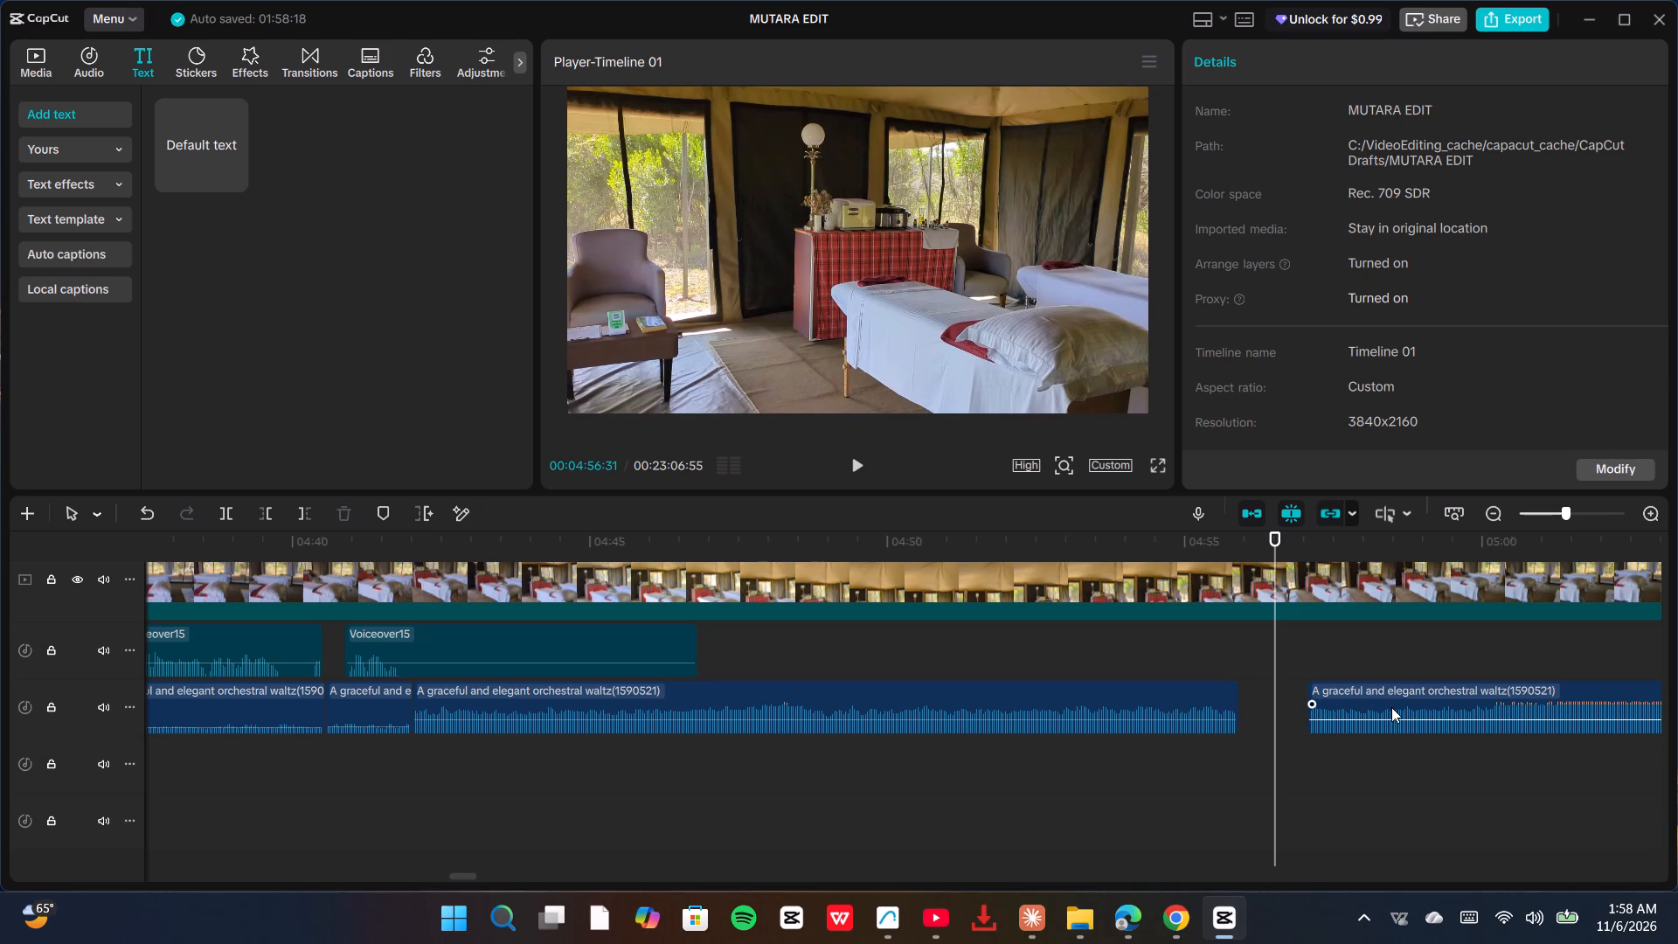
drag(1391, 699, 1326, 709)
Play back the join between the two orchestral waltz clips around 04:55:55 several times to check the music transition.
click(1050, 782)
key(space)
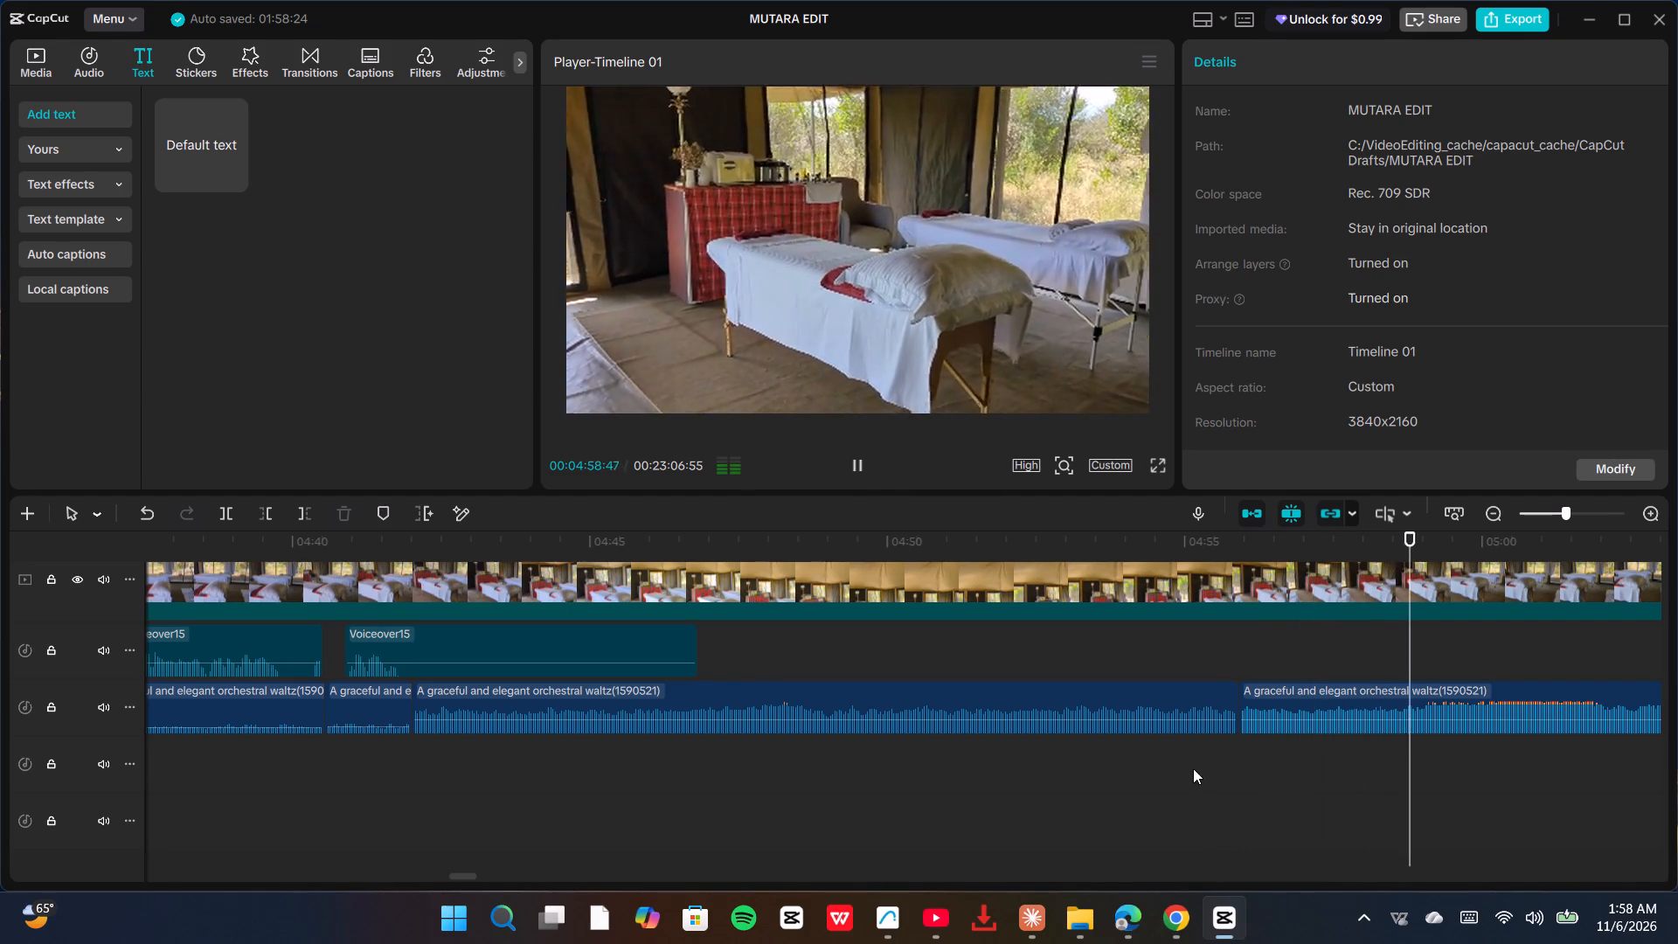
click(1193, 768)
key(space)
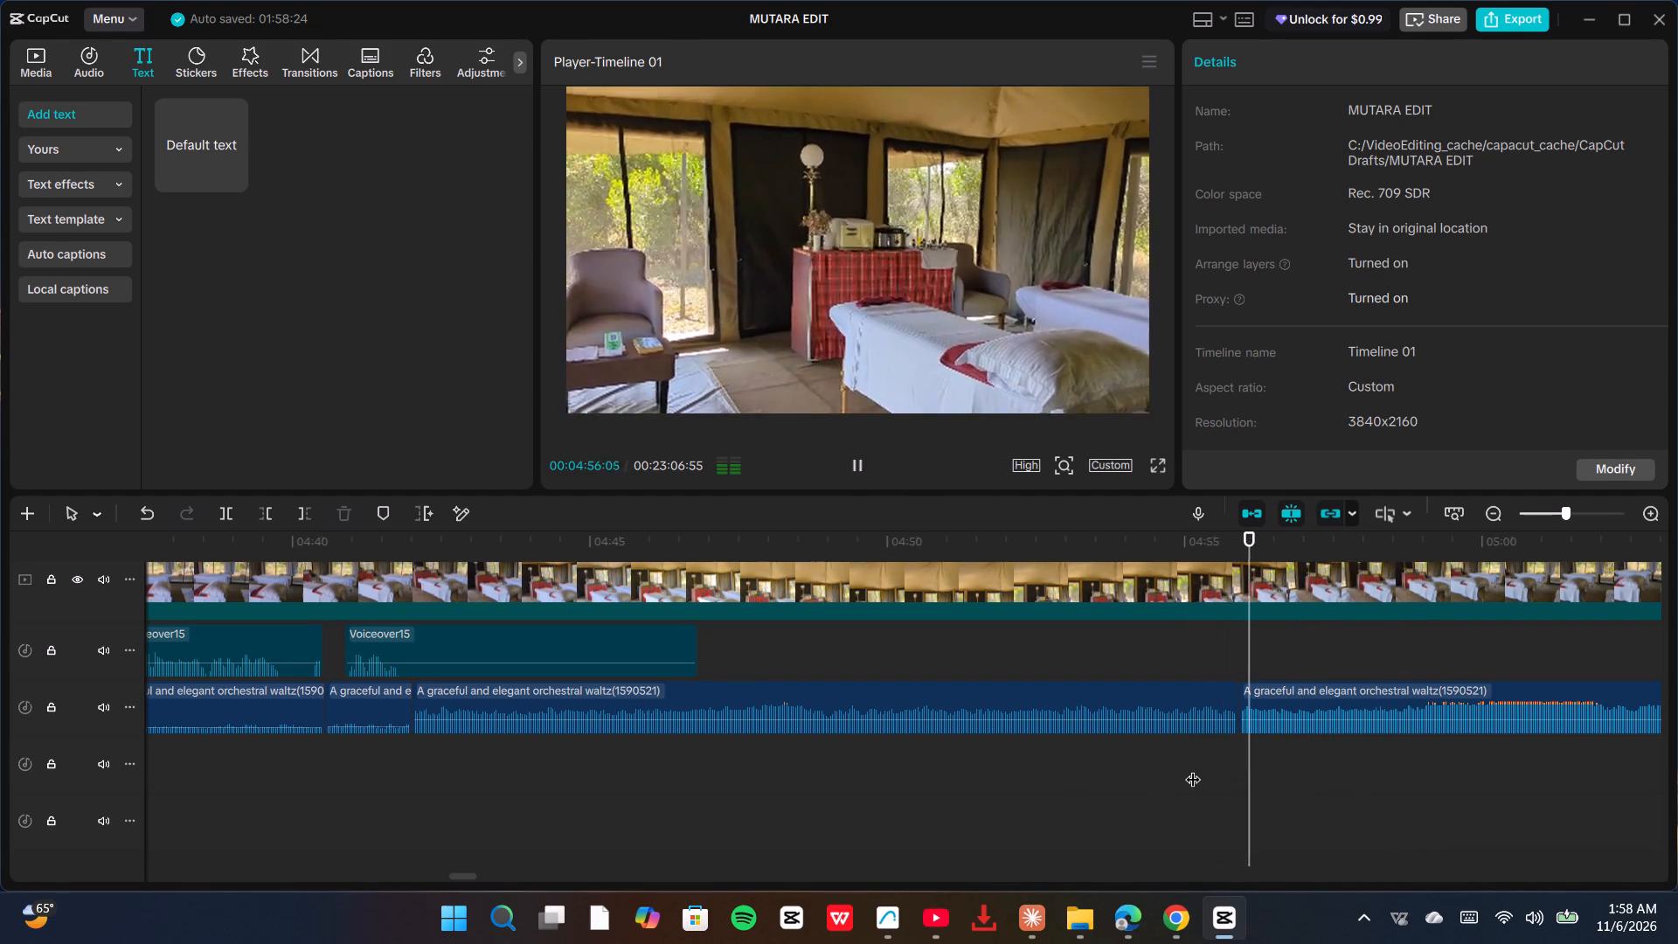
click(1193, 768)
key(space)
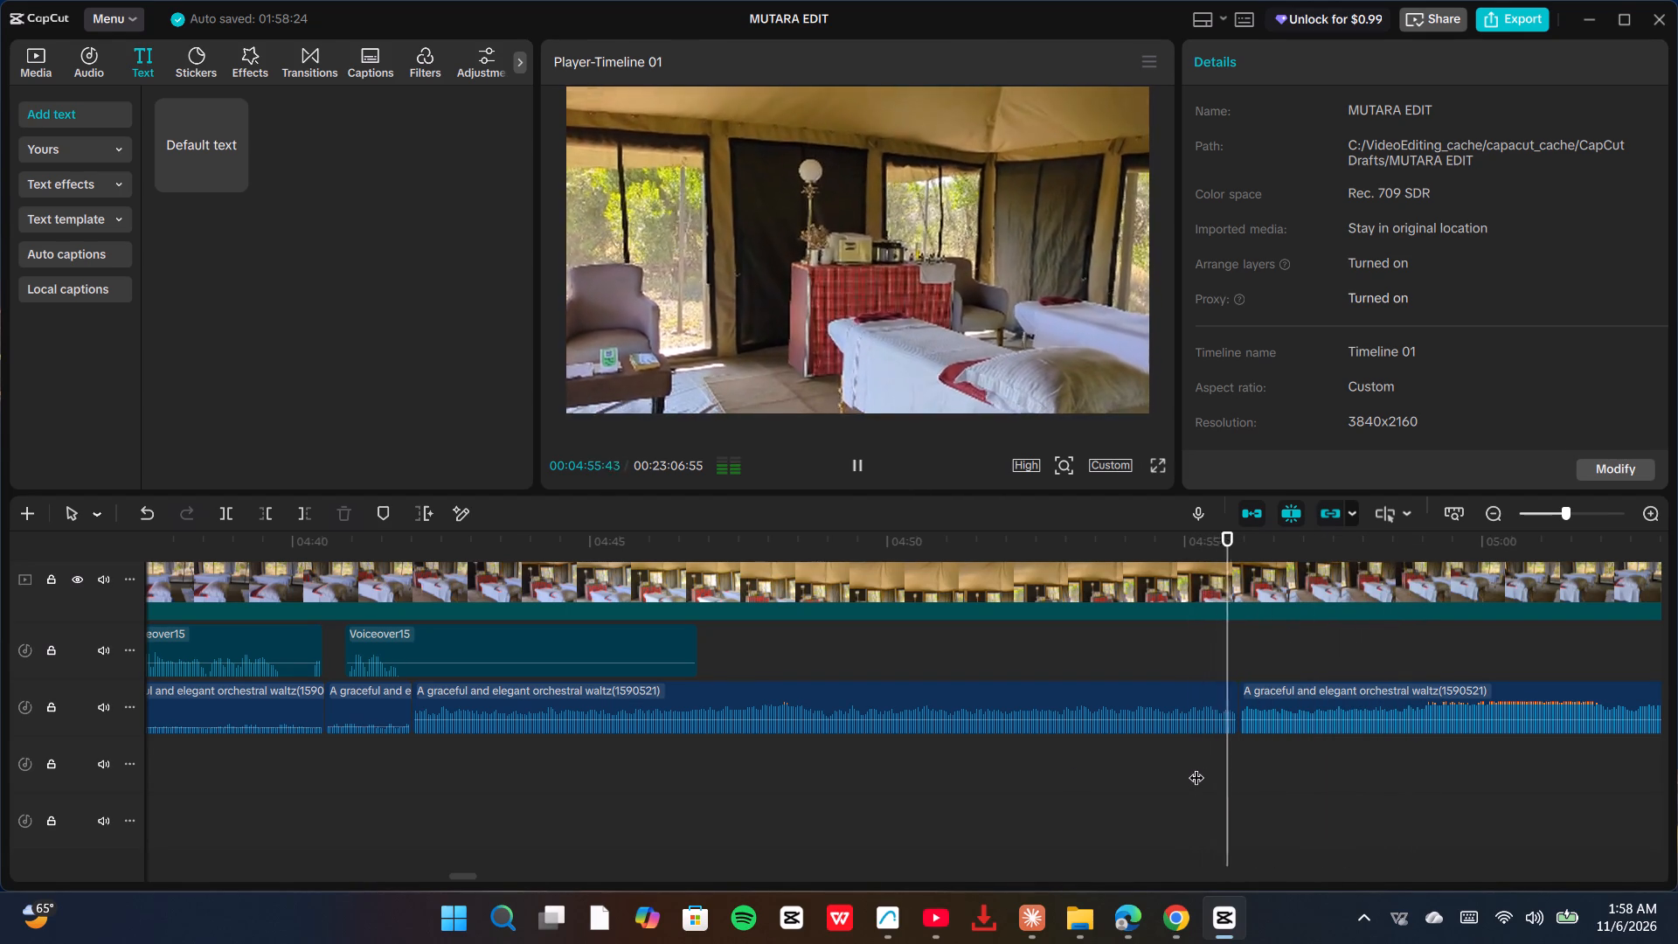
click(1196, 767)
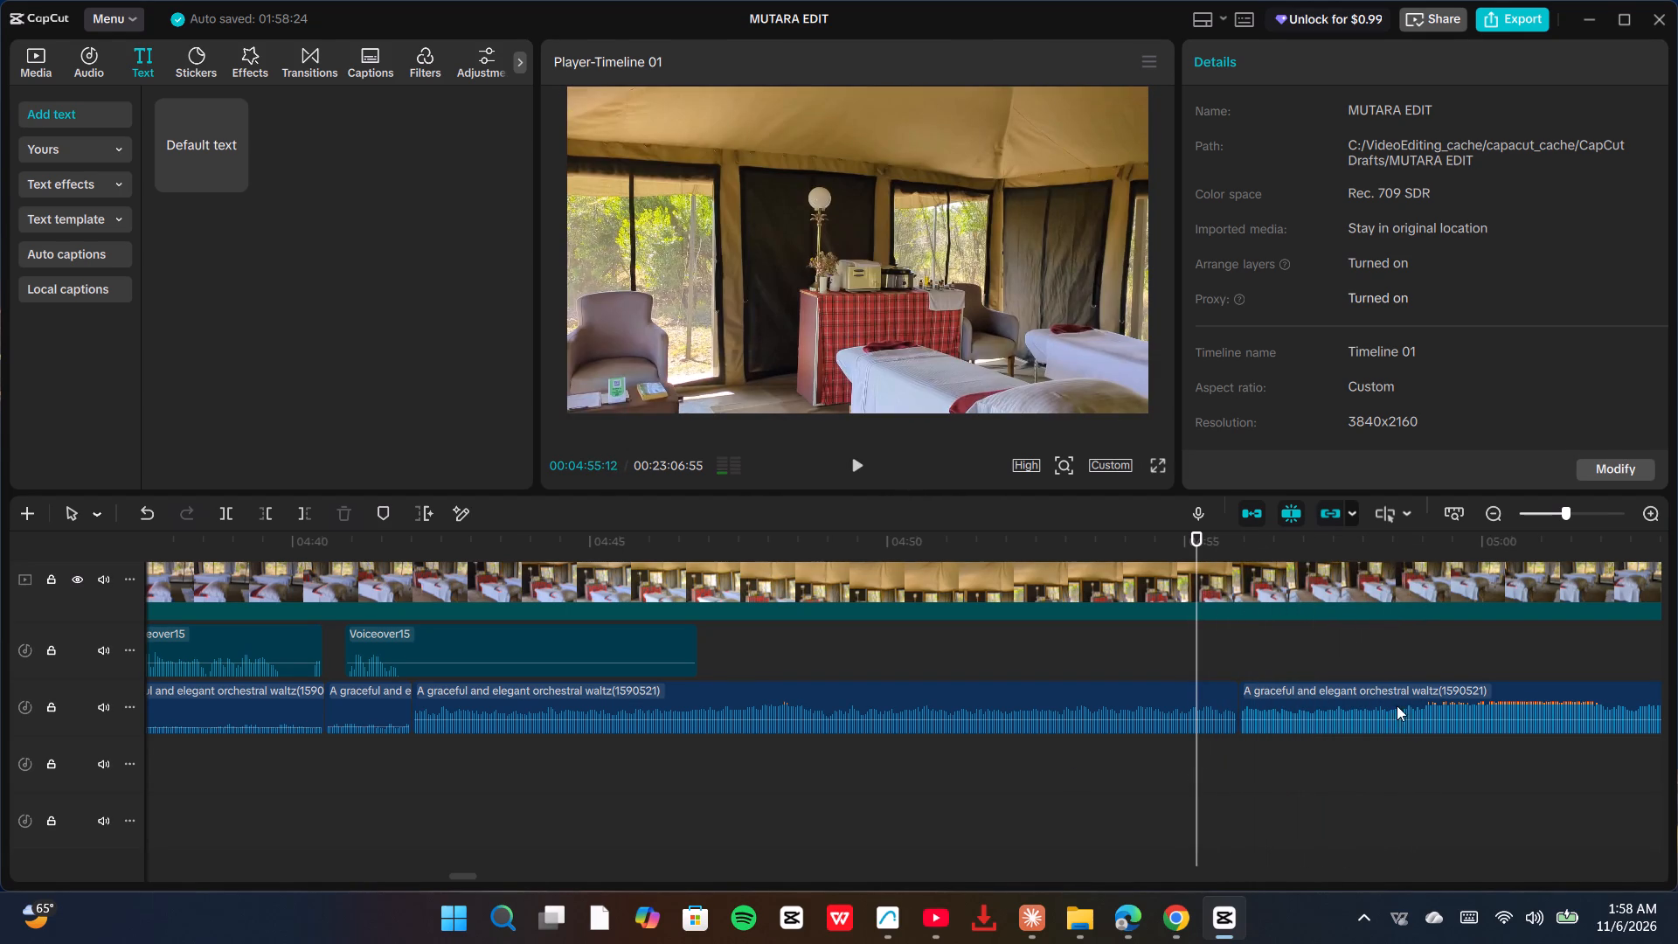
Split the later orchestral waltz clip at 04:56:50.
click(1292, 721)
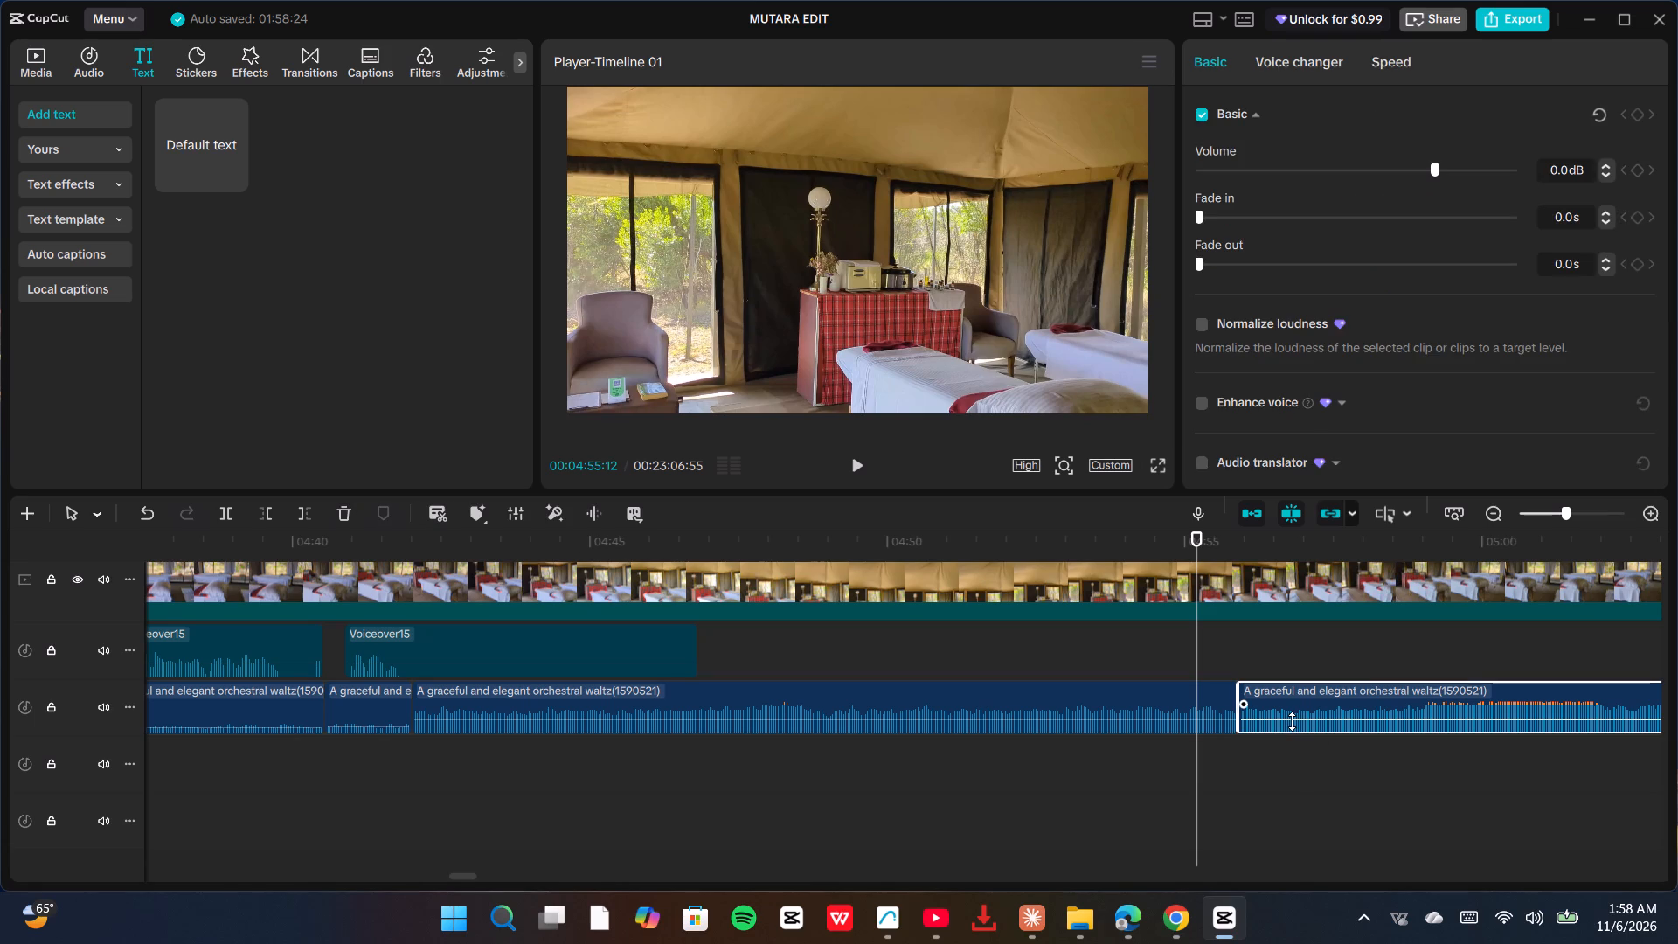
click(1299, 748)
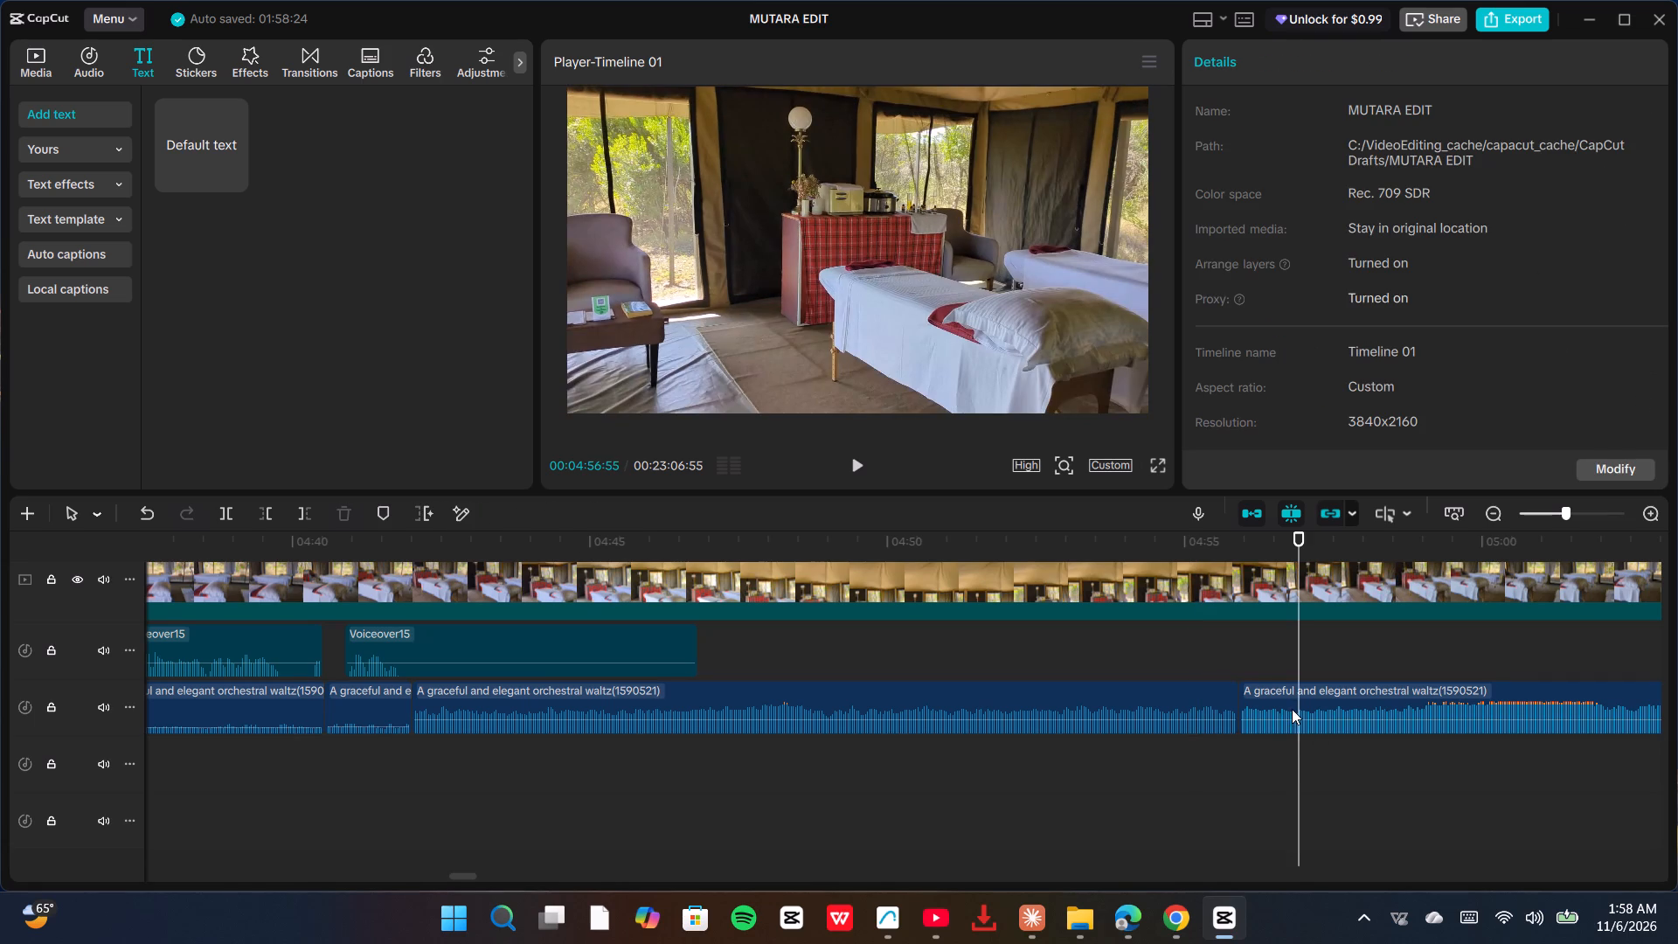
click(1292, 709)
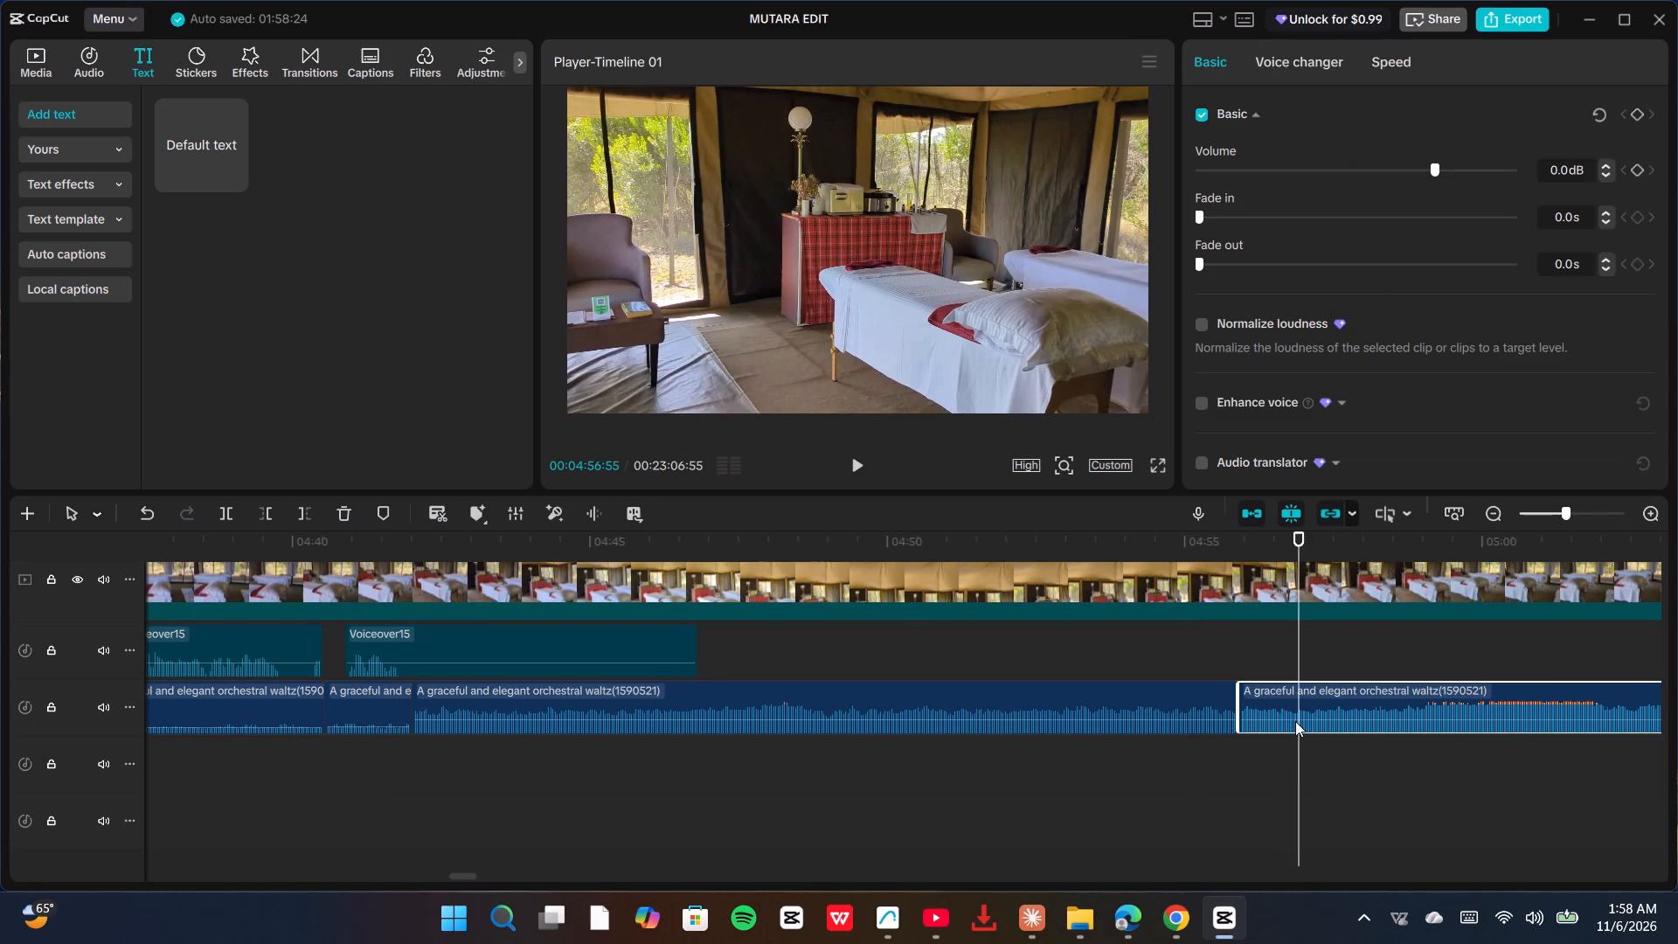
key(Left)
key(Left)
key(Left)
key(Left)
key(Left)
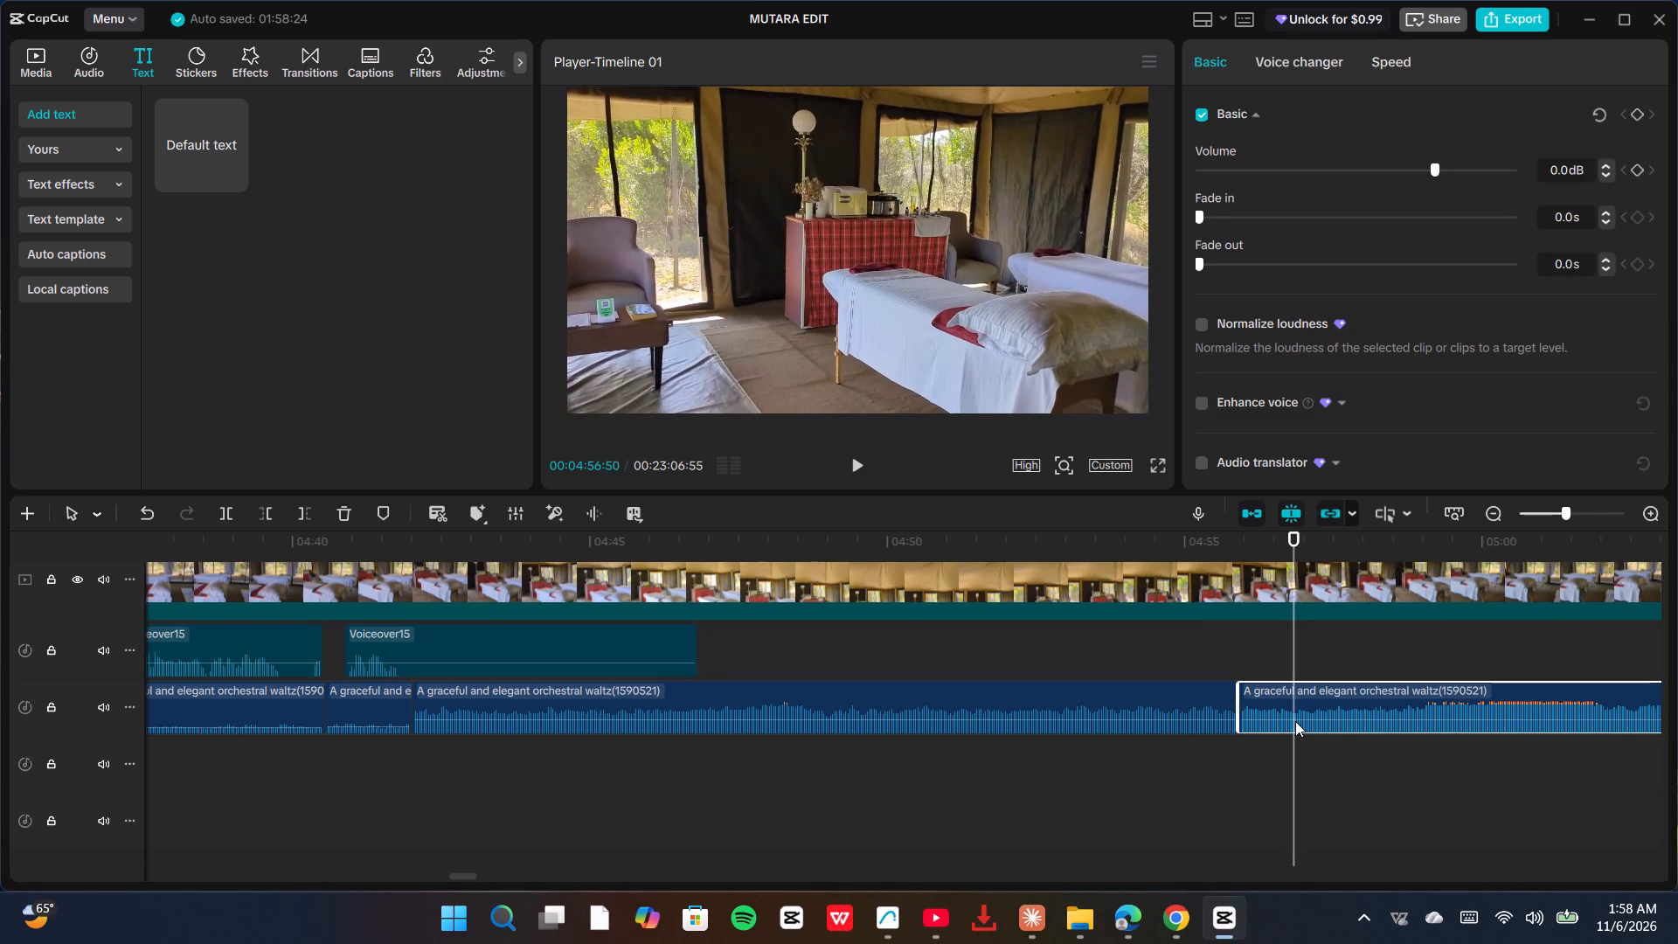
key(Left)
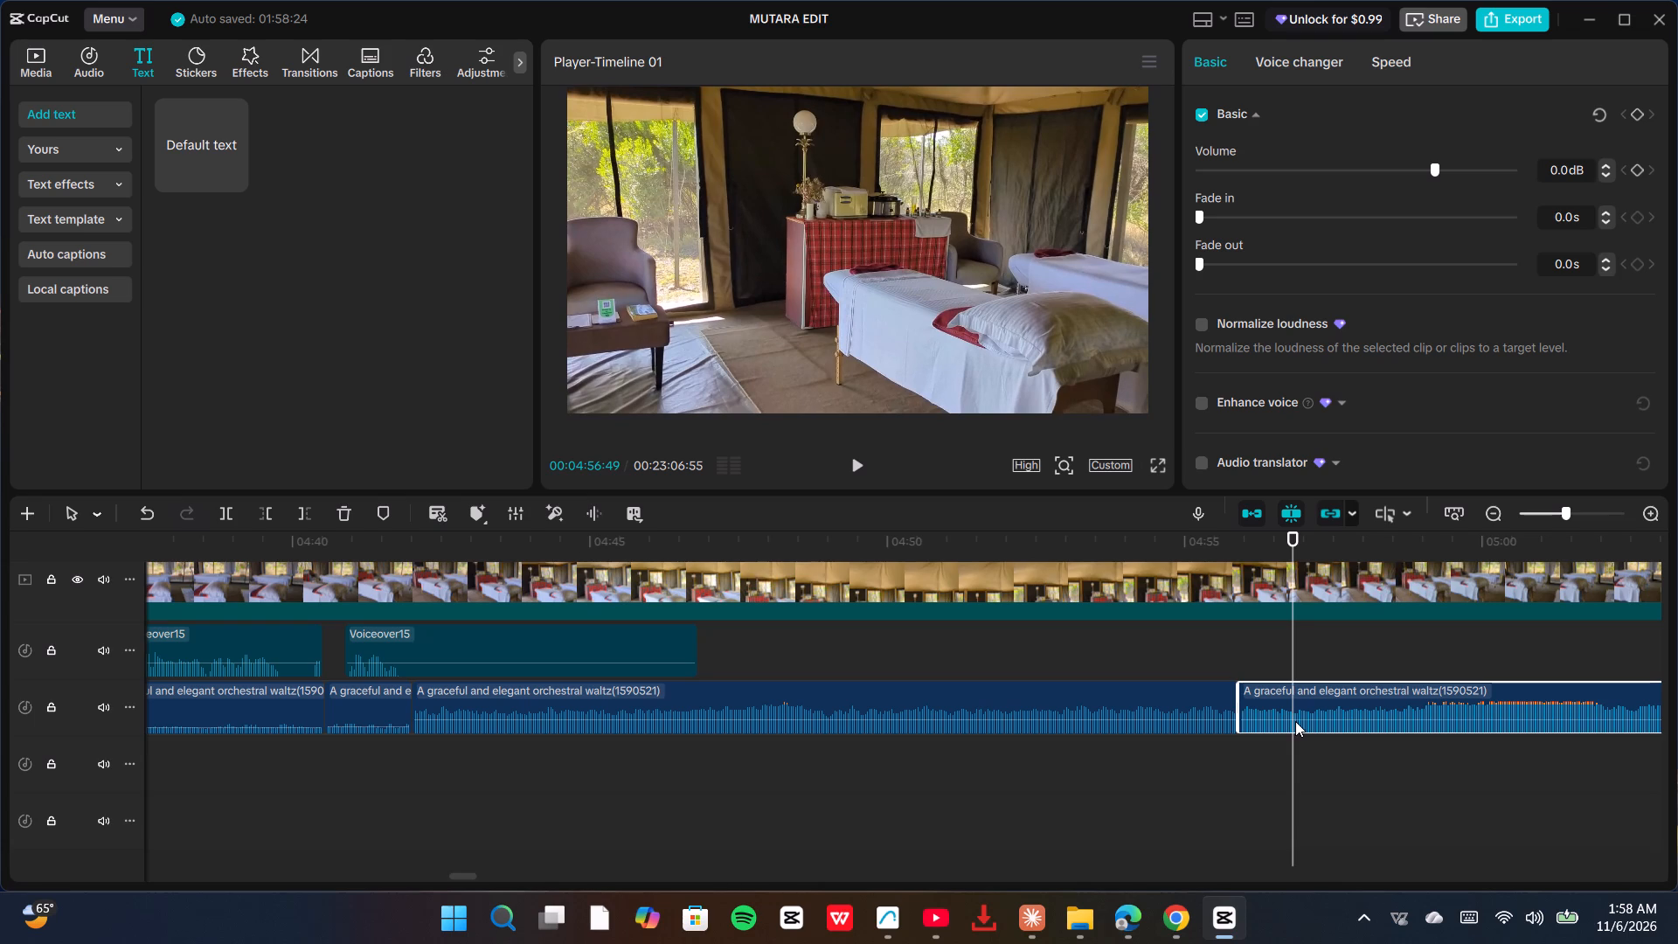
key(Right)
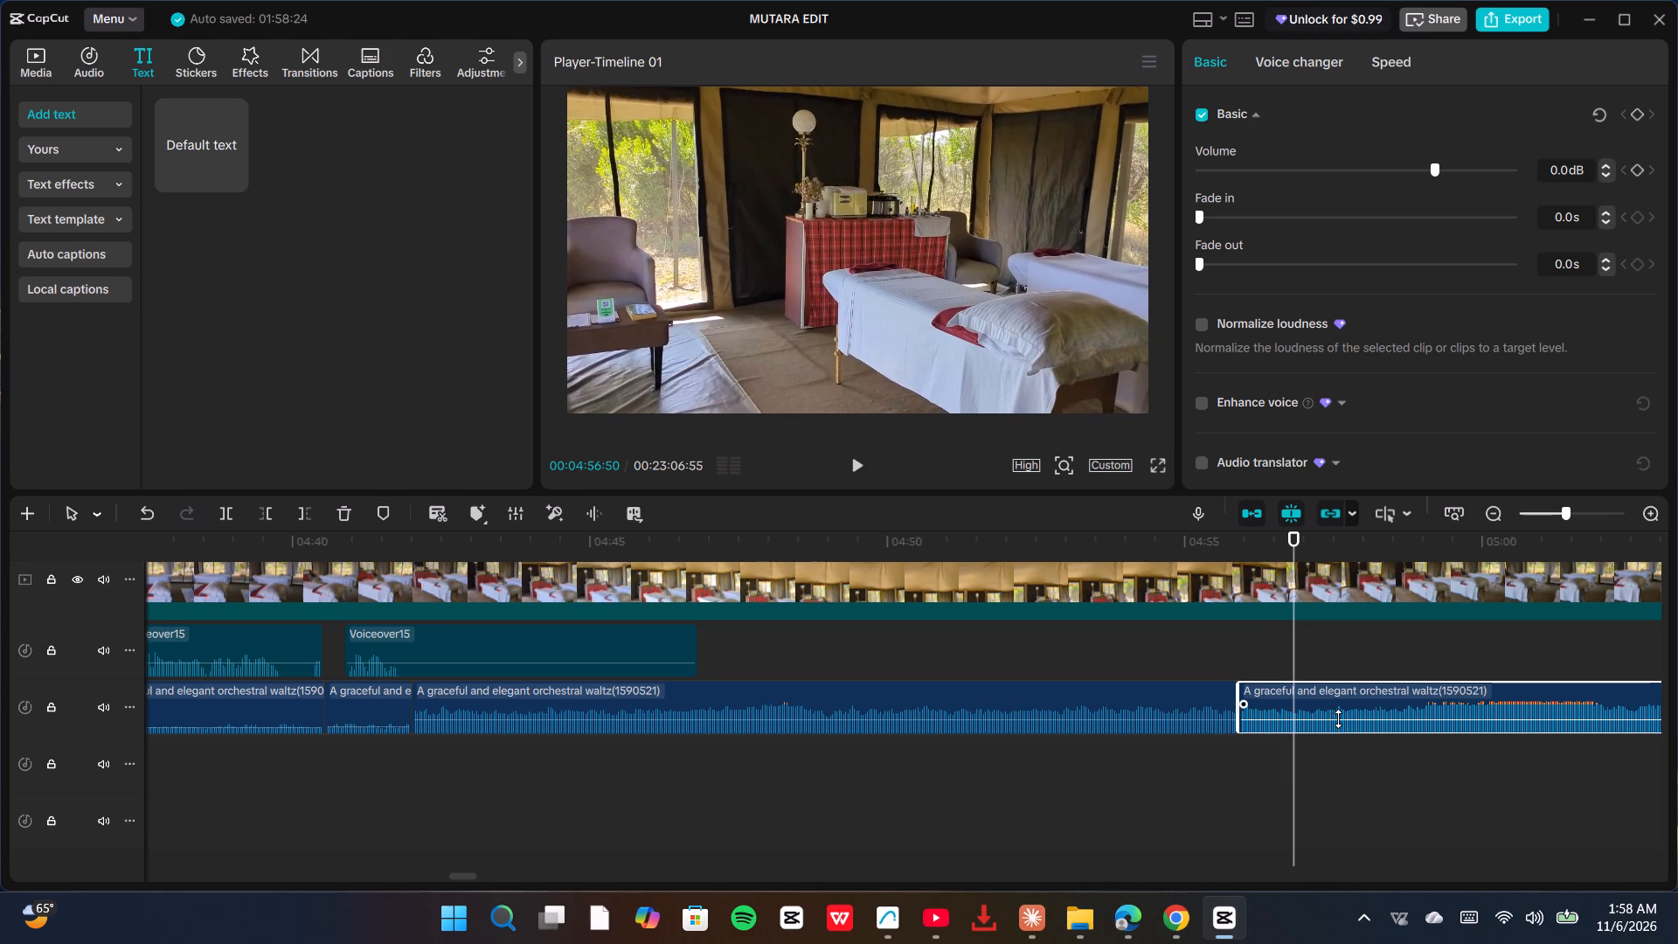
key(ctrl+b)
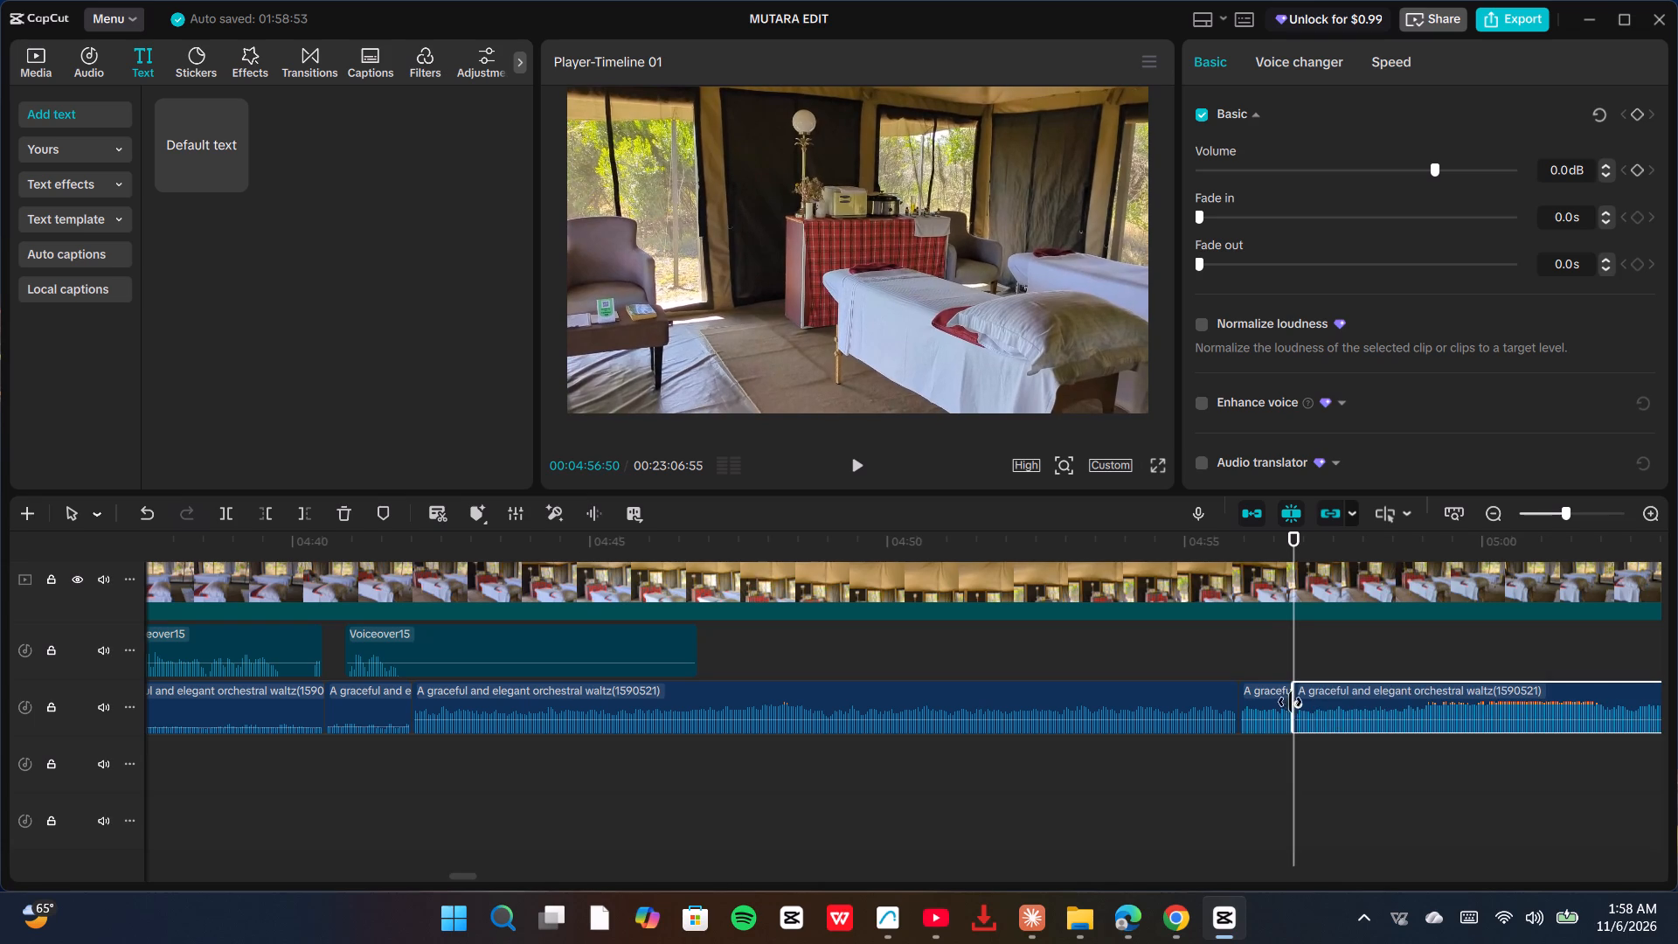
Delete the short waltz segment before the 04:56:50 cut and move the following waltz clip back to close the gap.
click(1271, 703)
key(BackSpace)
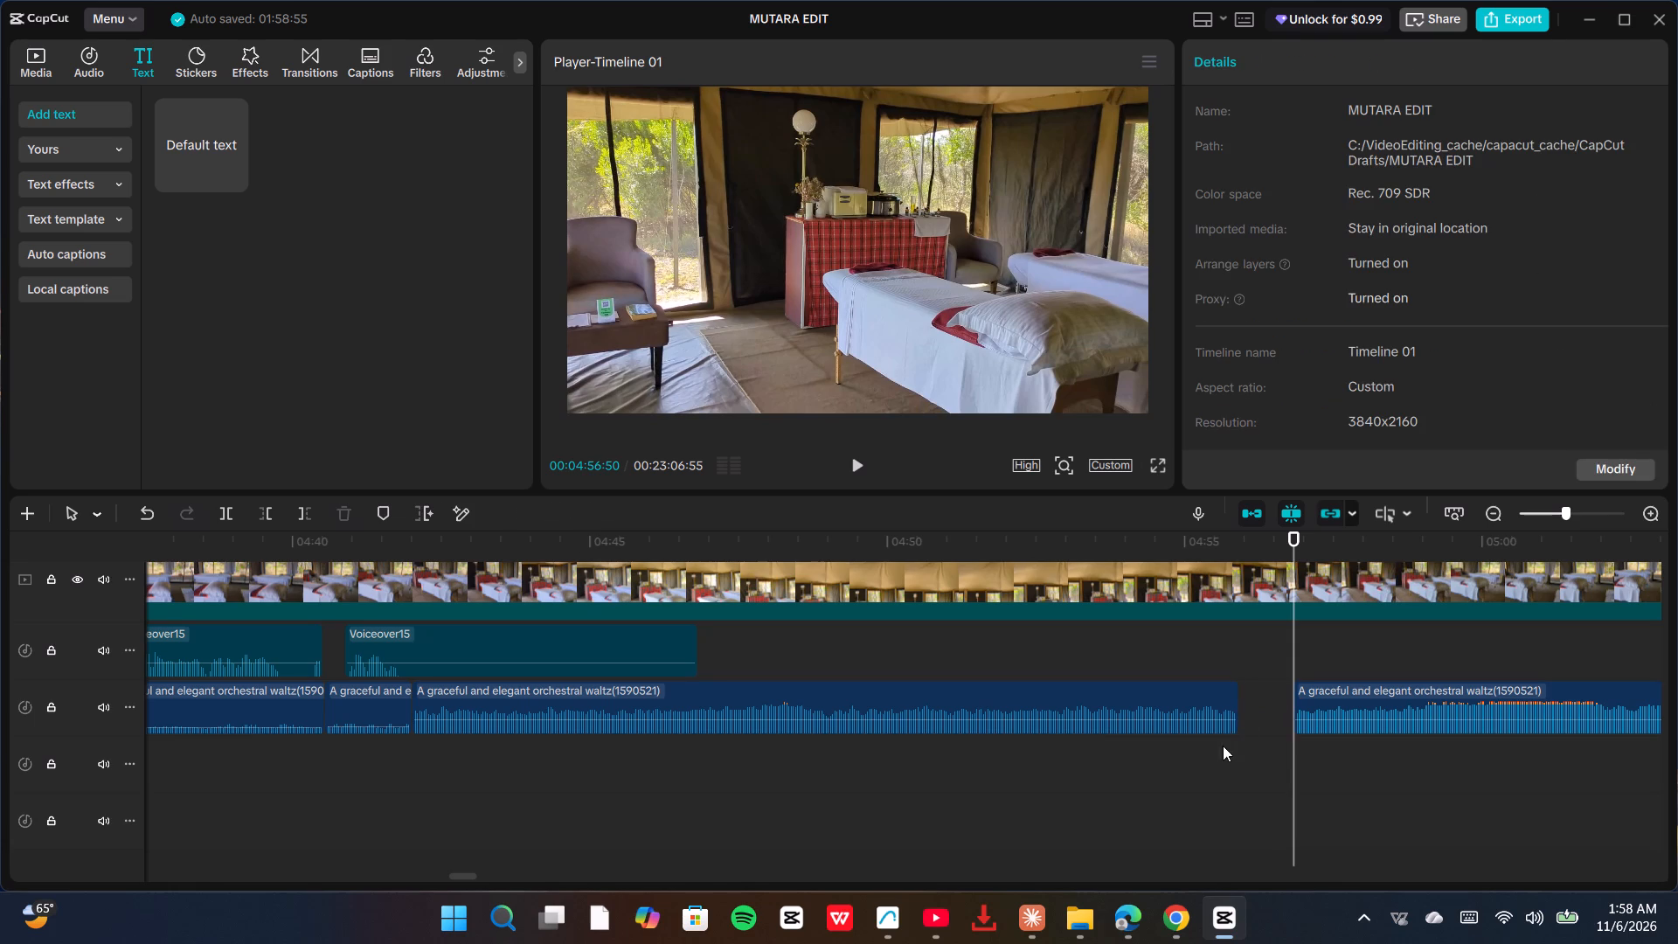
click(1356, 704)
drag(1359, 702, 1321, 701)
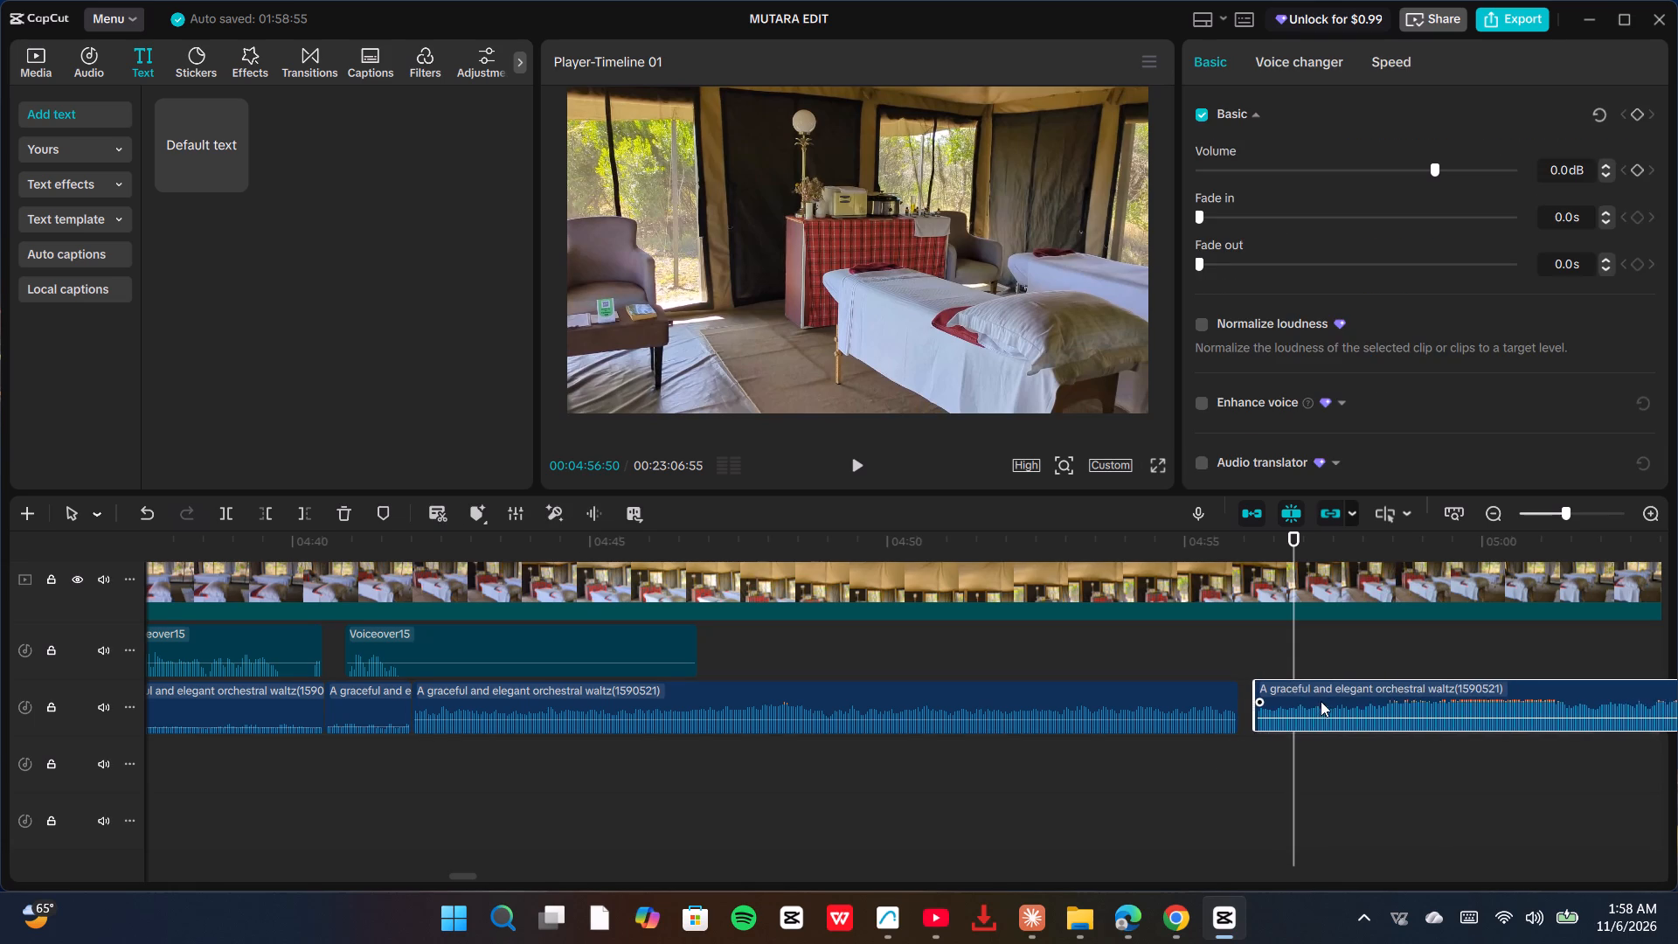
drag(1321, 701, 1301, 706)
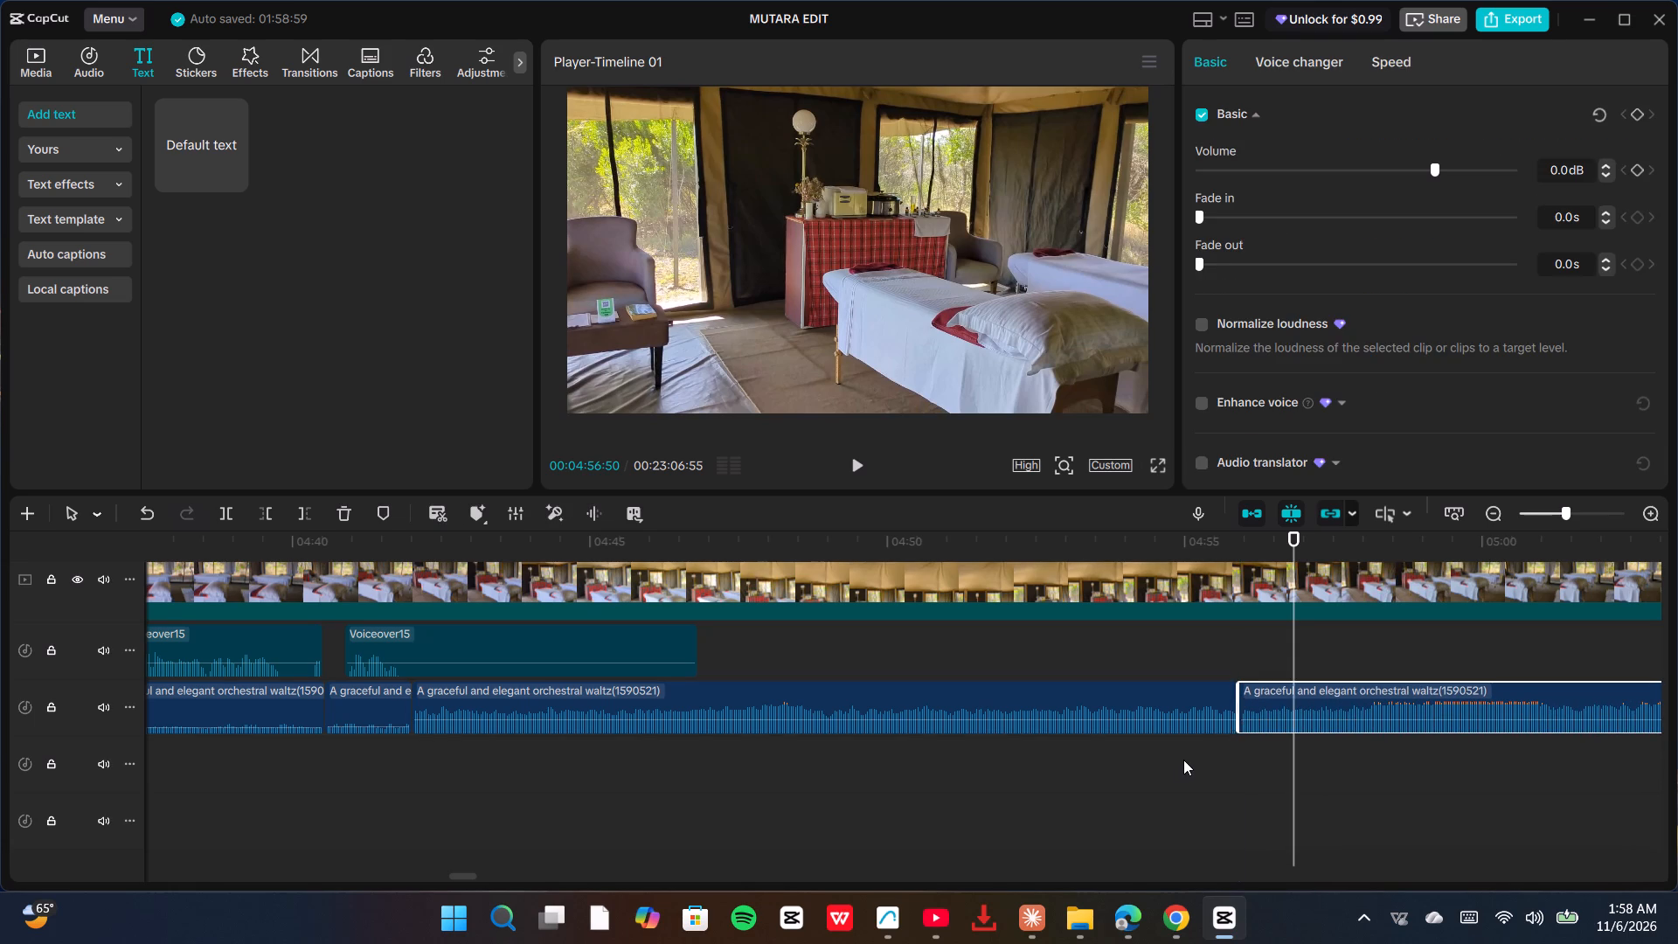
Play back the revised waltz join and the following music, and replay the passage under the last Voiceover15 clip from 04:40:53.
click(1170, 767)
key(space)
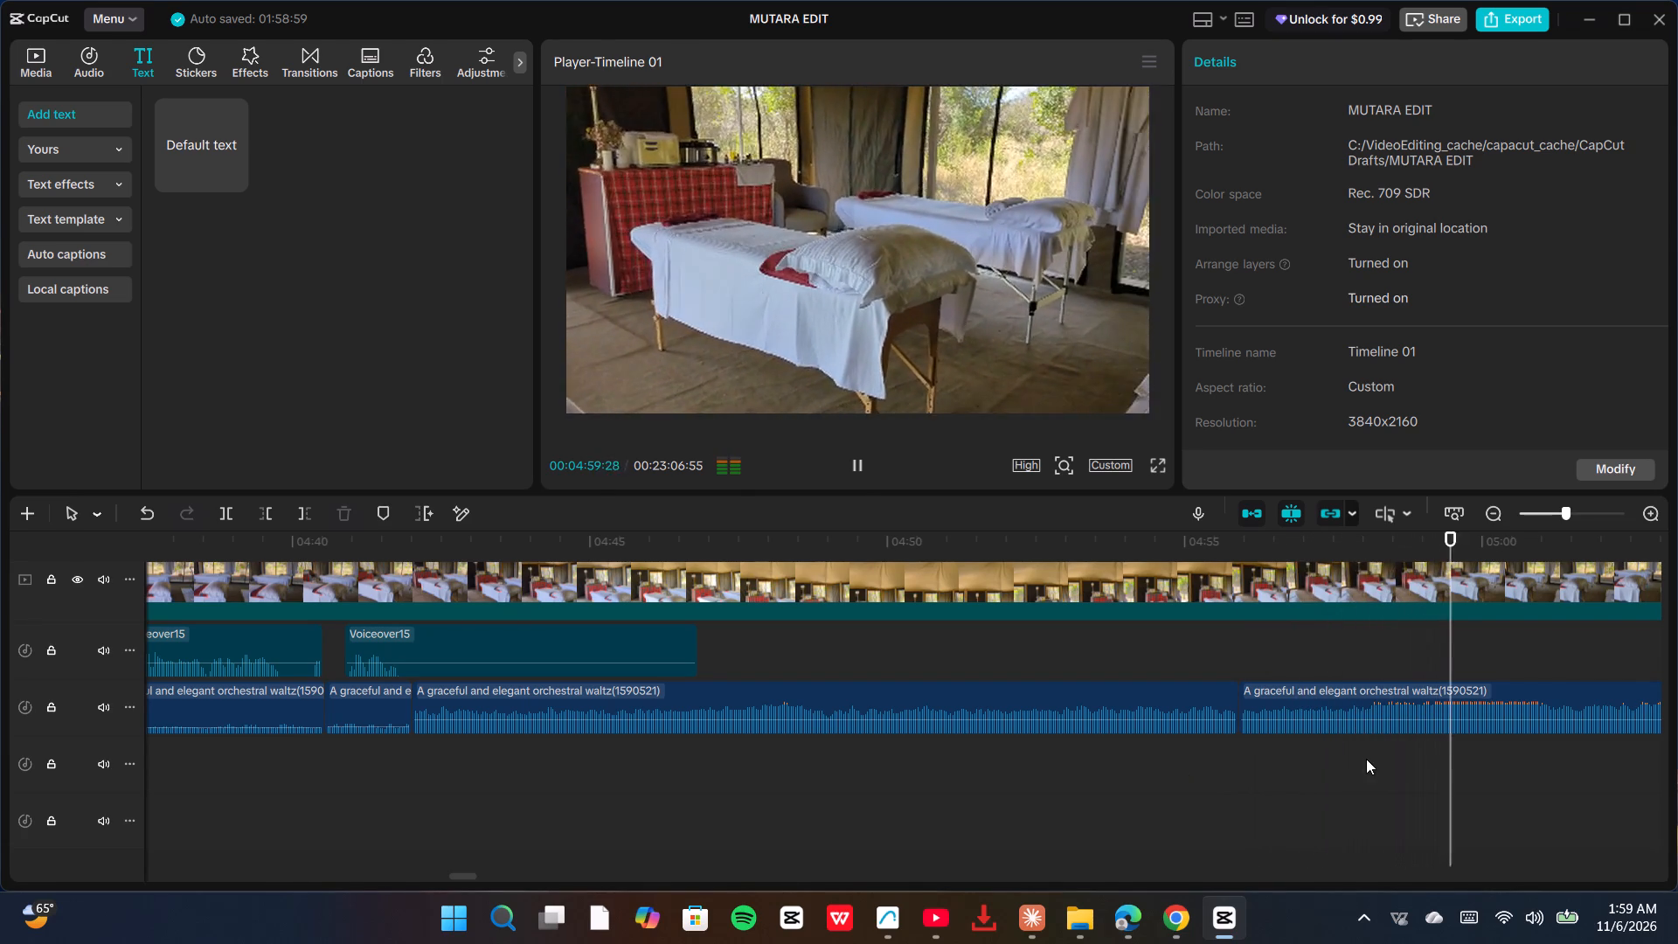
ctrl+scroll(1352, 765, down, 4)
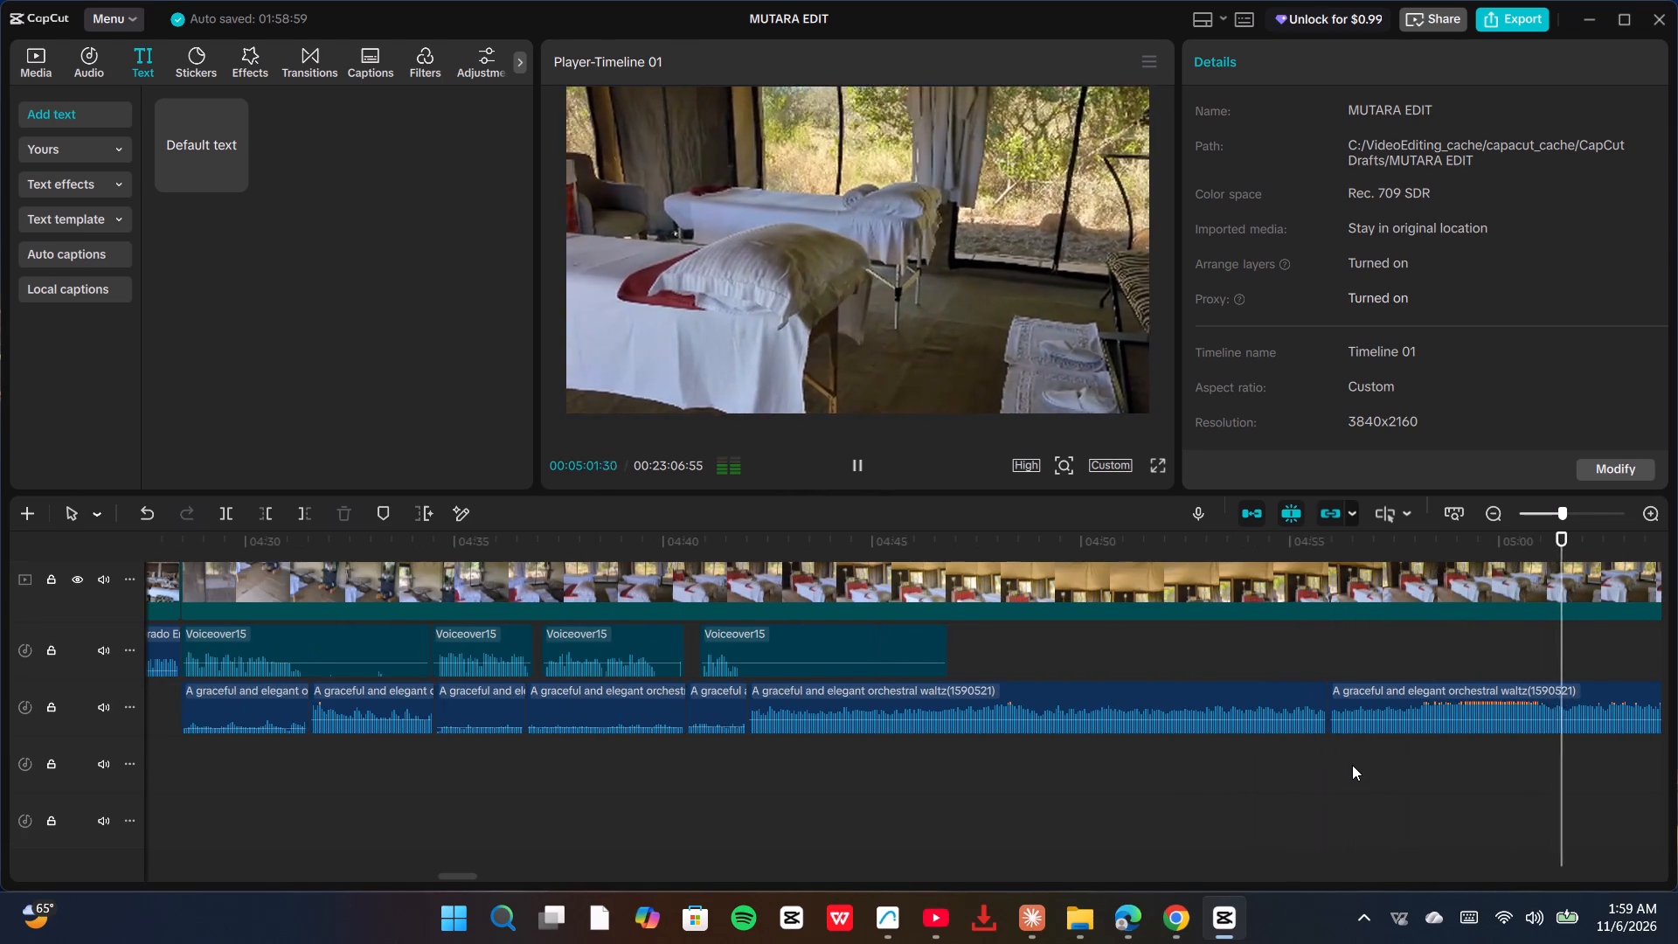
ctrl+scroll(1352, 765, down, 3)
drag(1568, 774, 1677, 772)
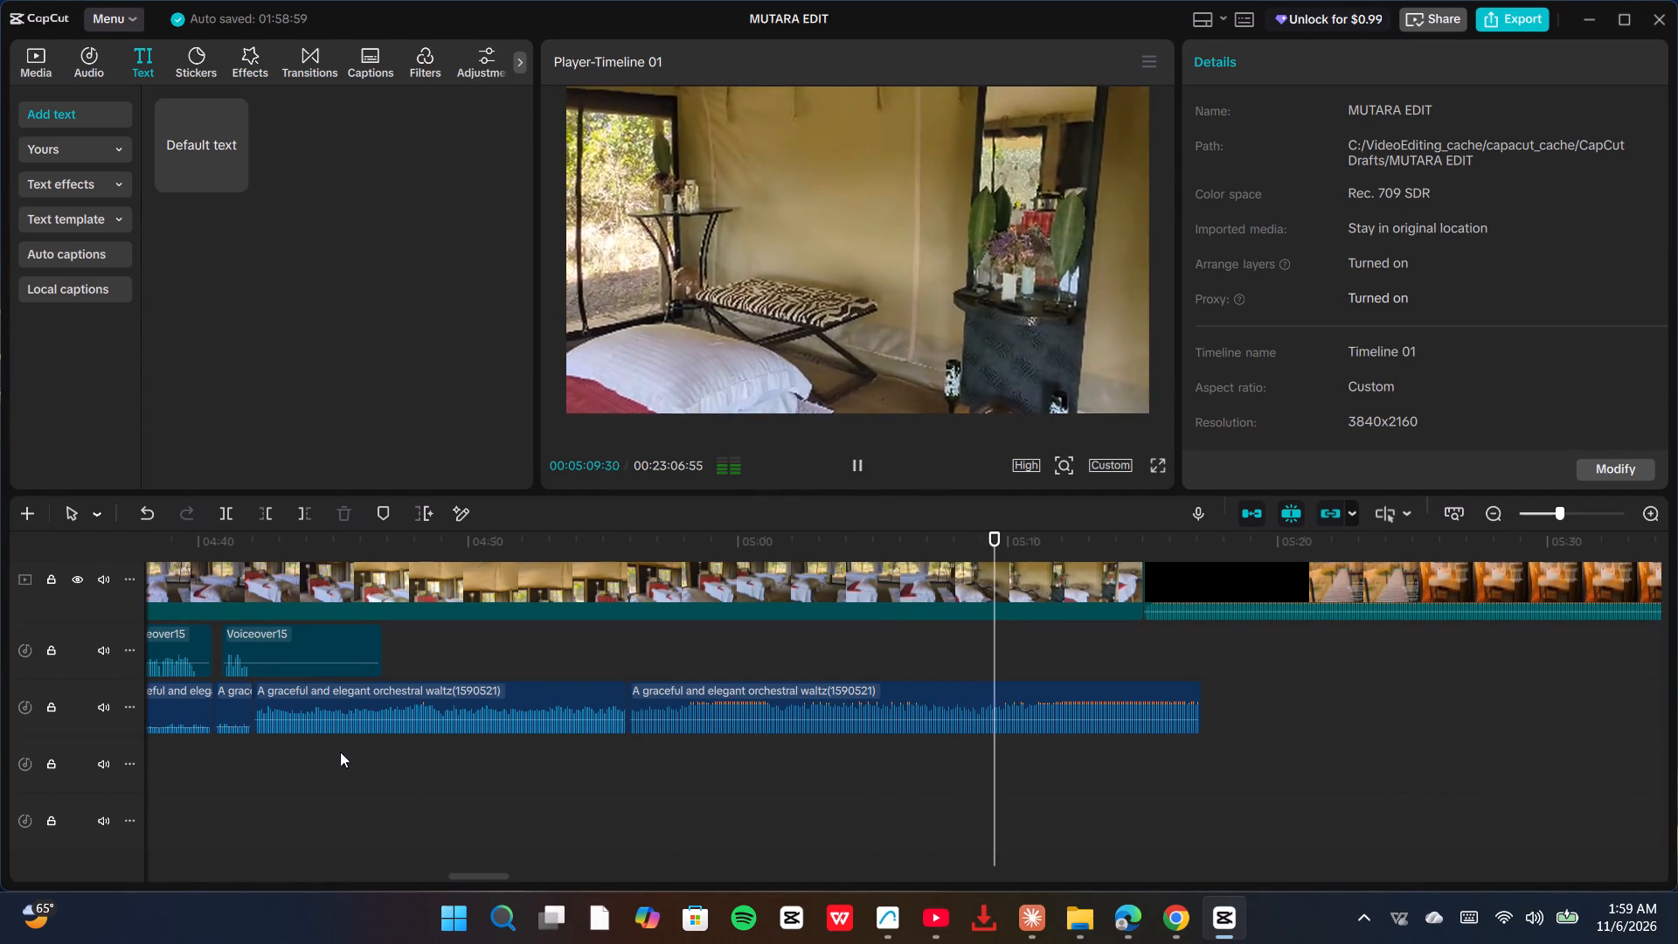
click(265, 762)
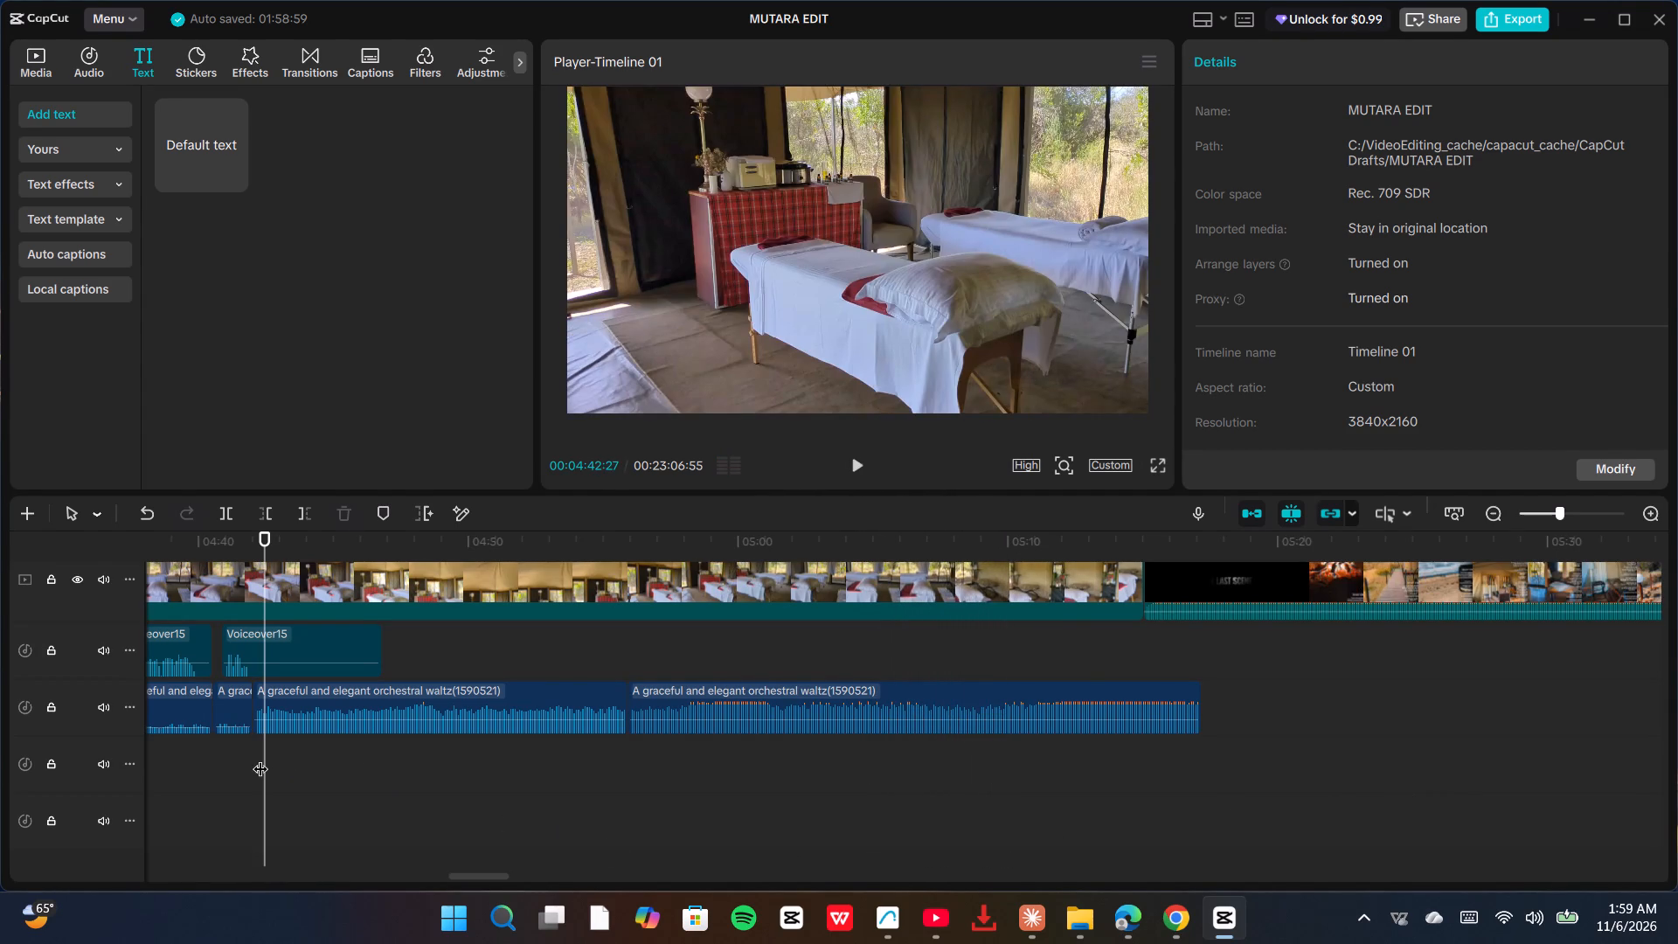
click(224, 751)
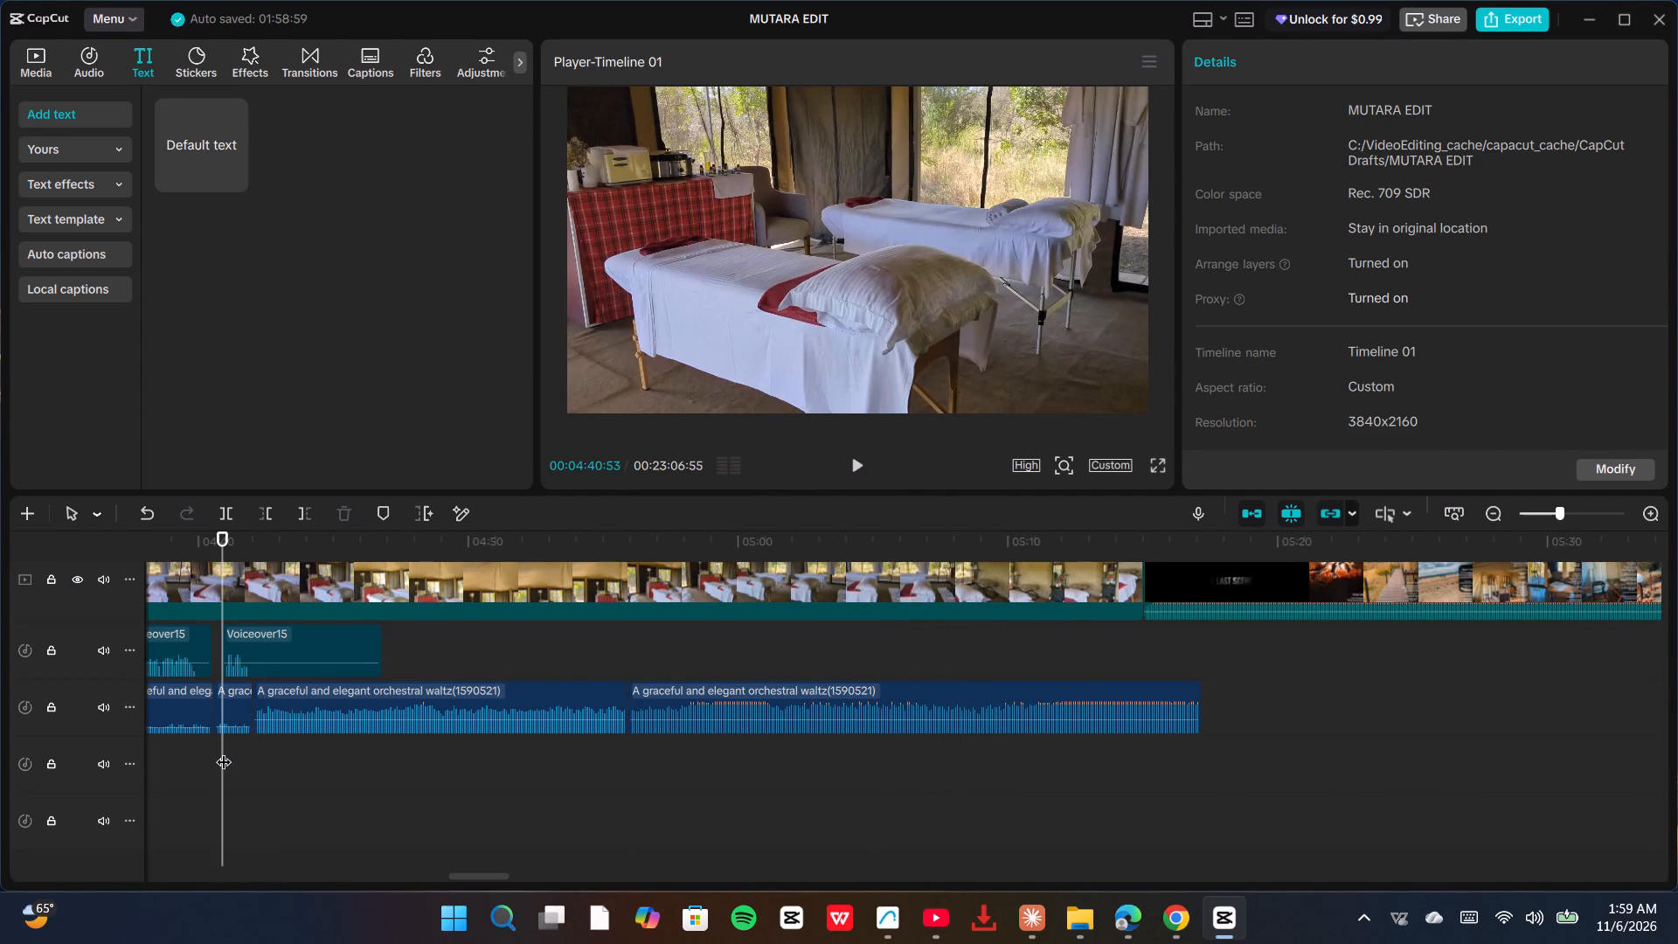
key(space)
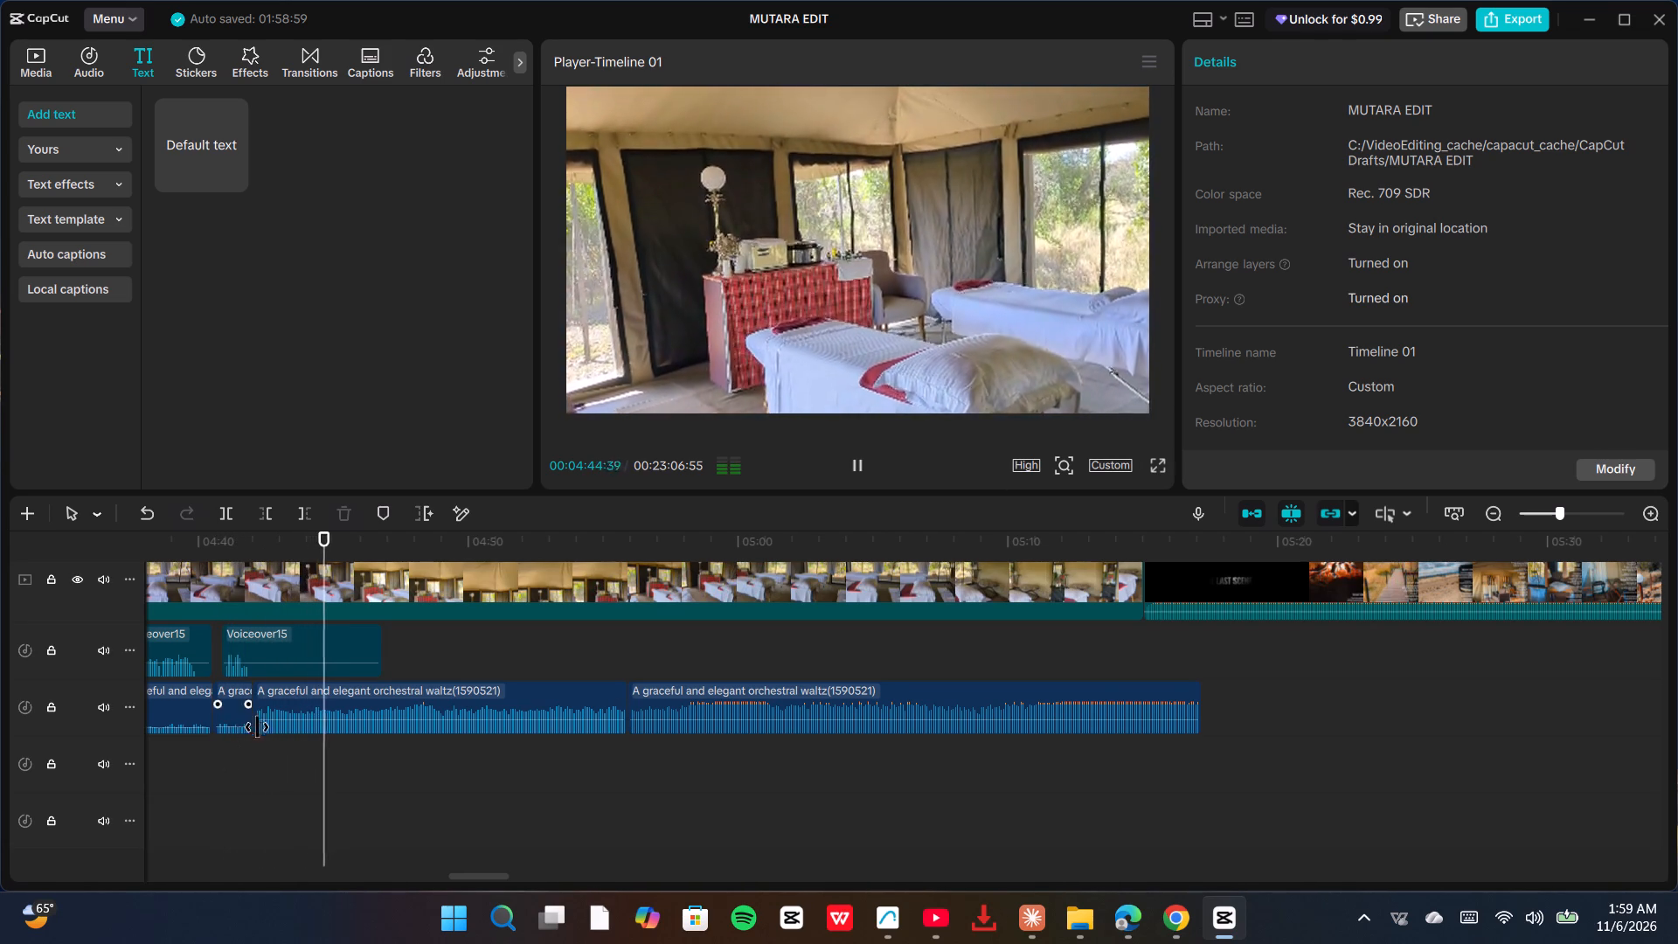
Split the orchestral waltz clip under the last Voiceover15 clip at 04:44:10 and delete the portion before the cut.
click(311, 761)
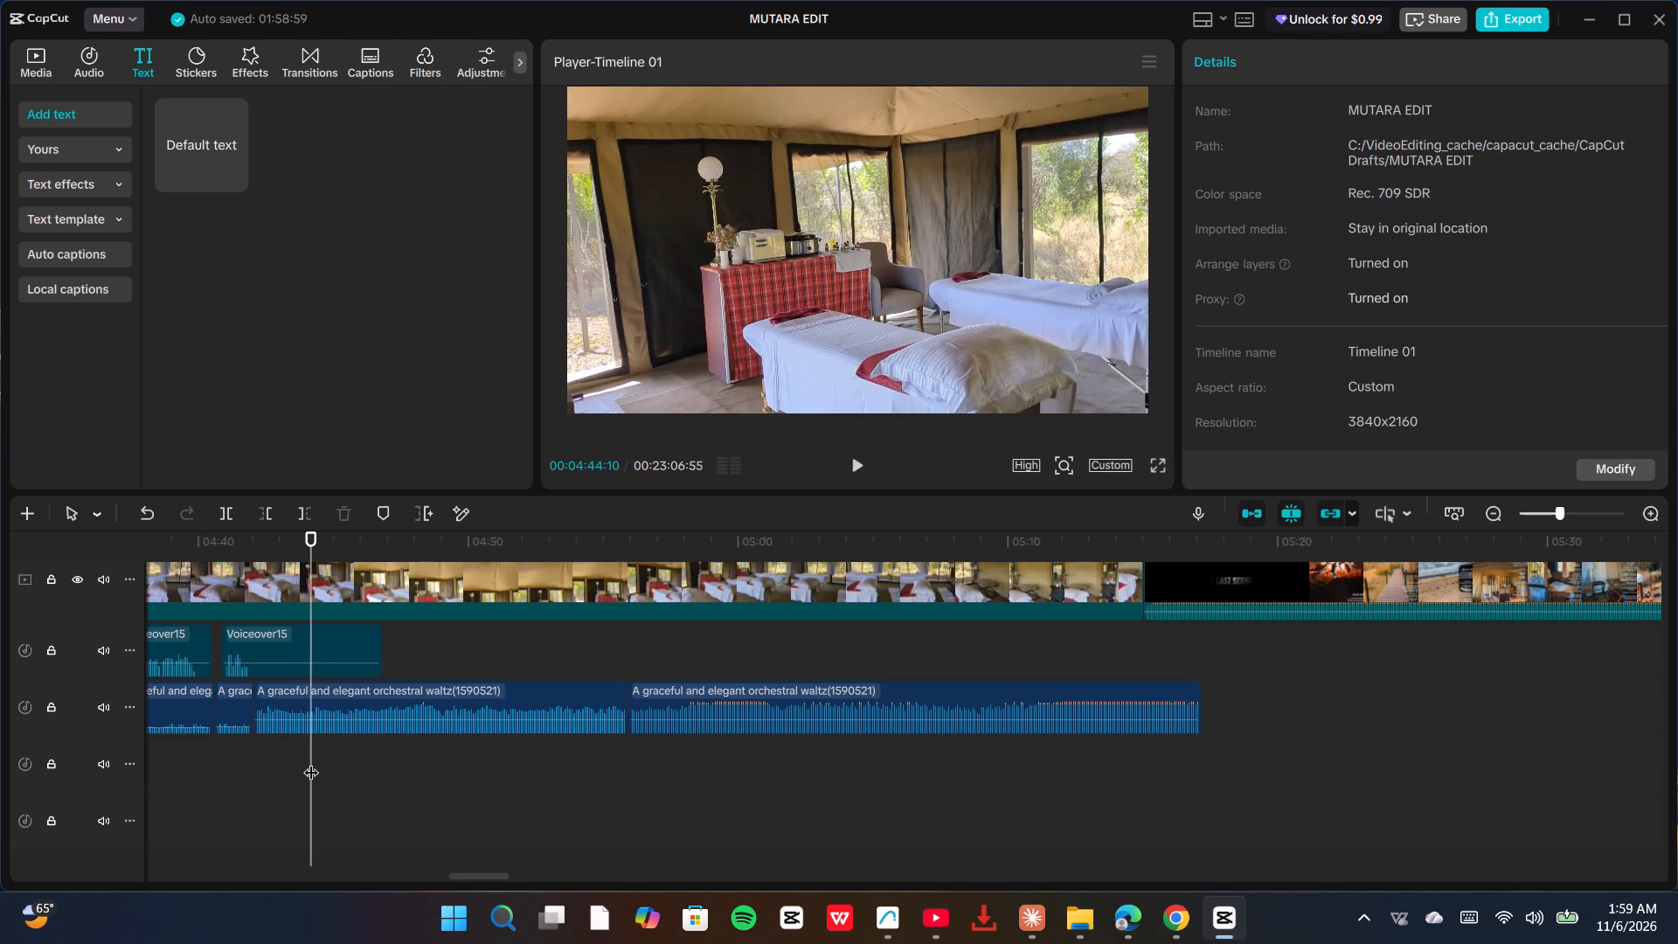
click(312, 706)
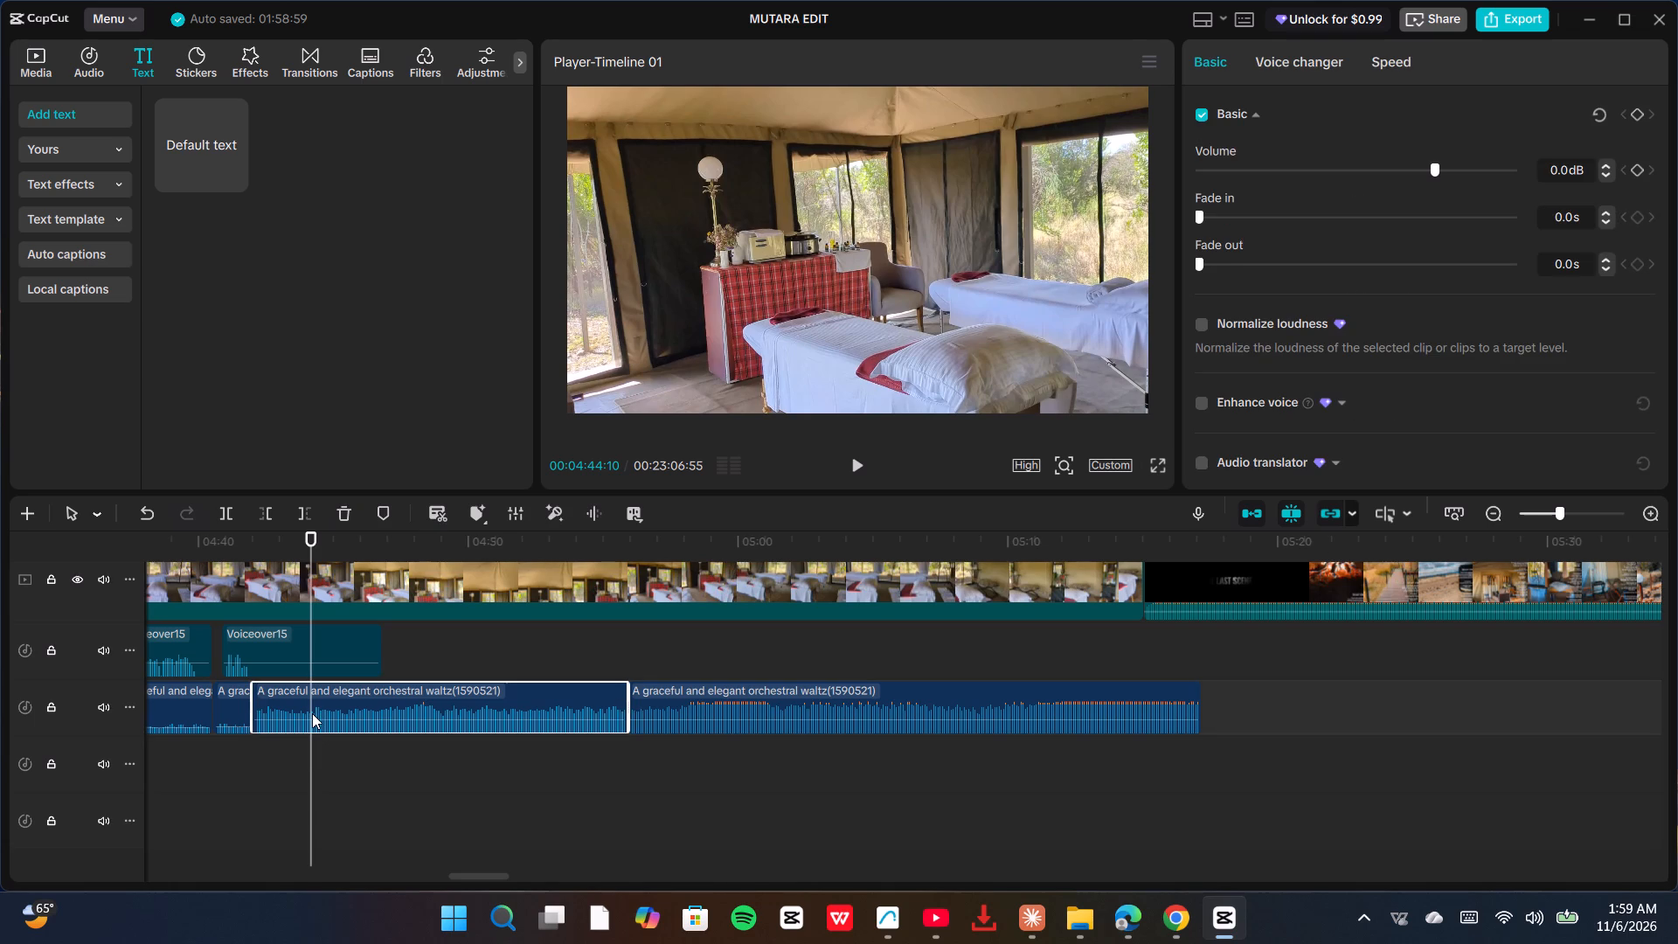
key(ctrl+b)
click(288, 691)
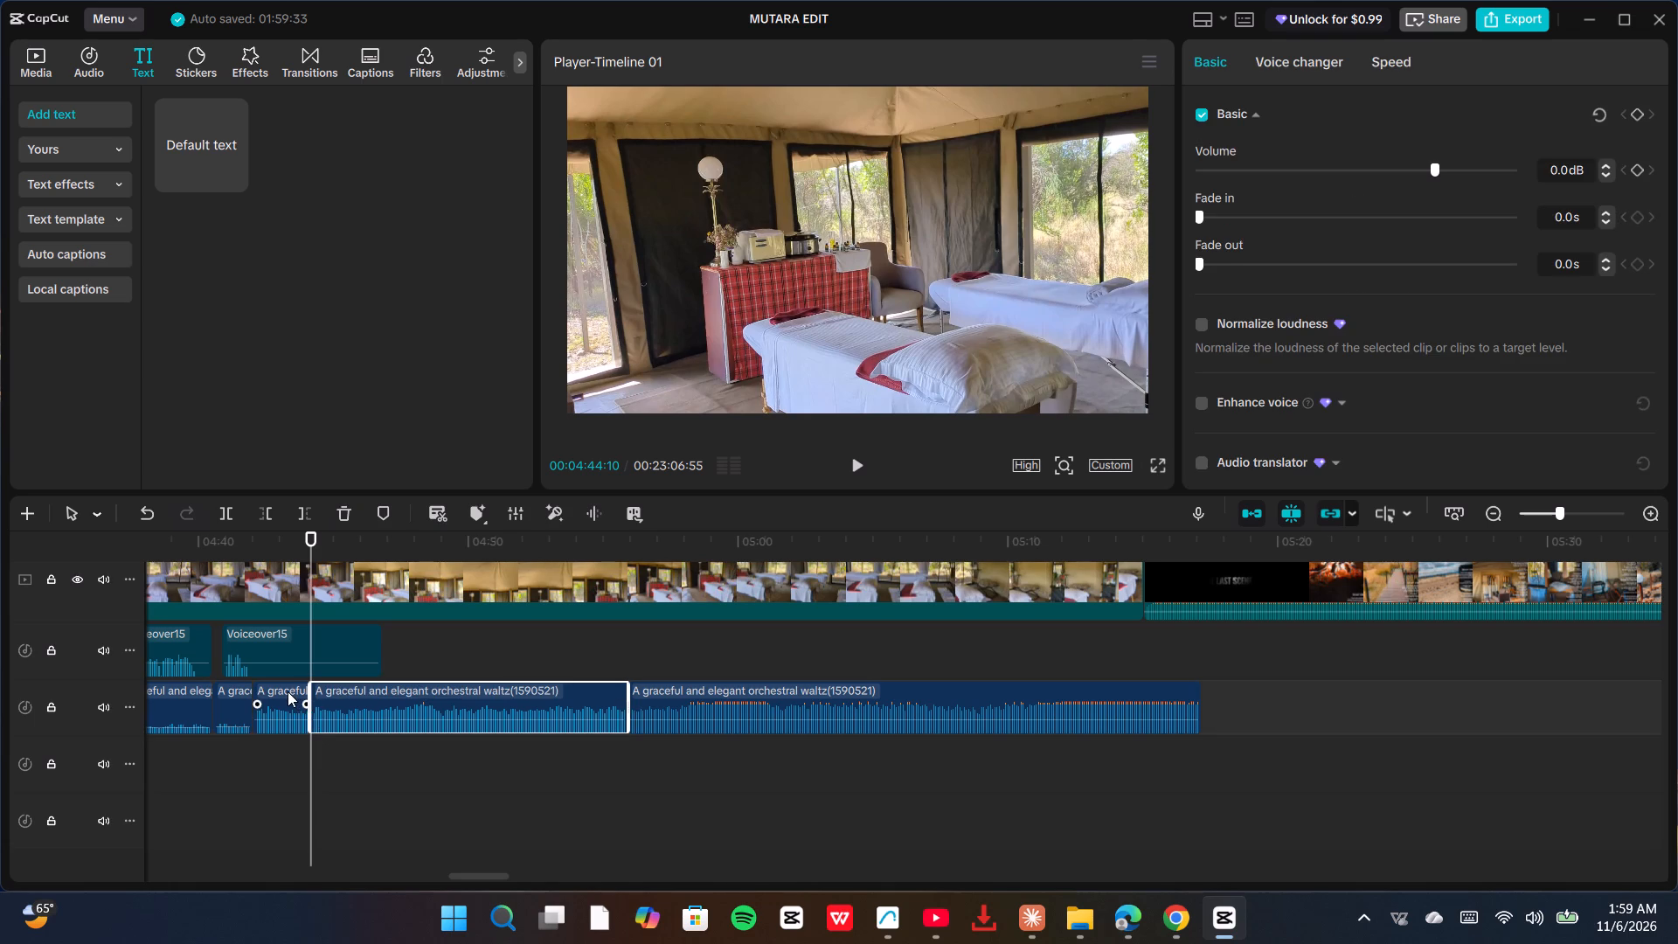
key(Delete)
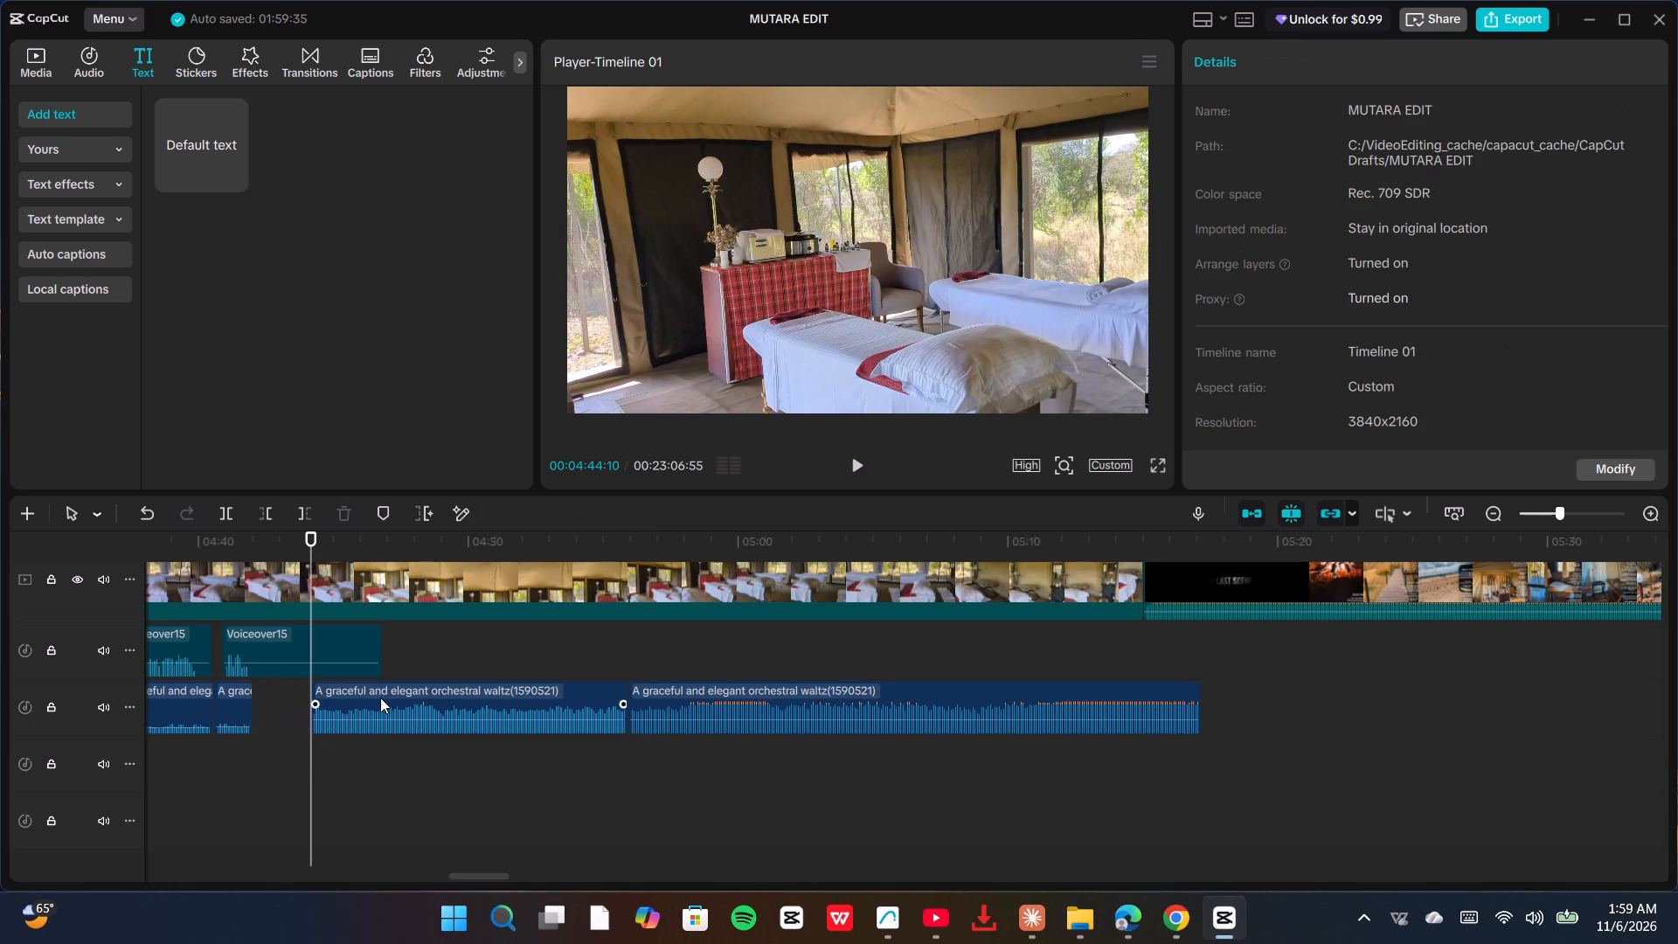
Move the two remaining orchestral waltz clips earlier in turn so each directly follows the music clip before it.
click(380, 698)
drag(380, 698, 332, 701)
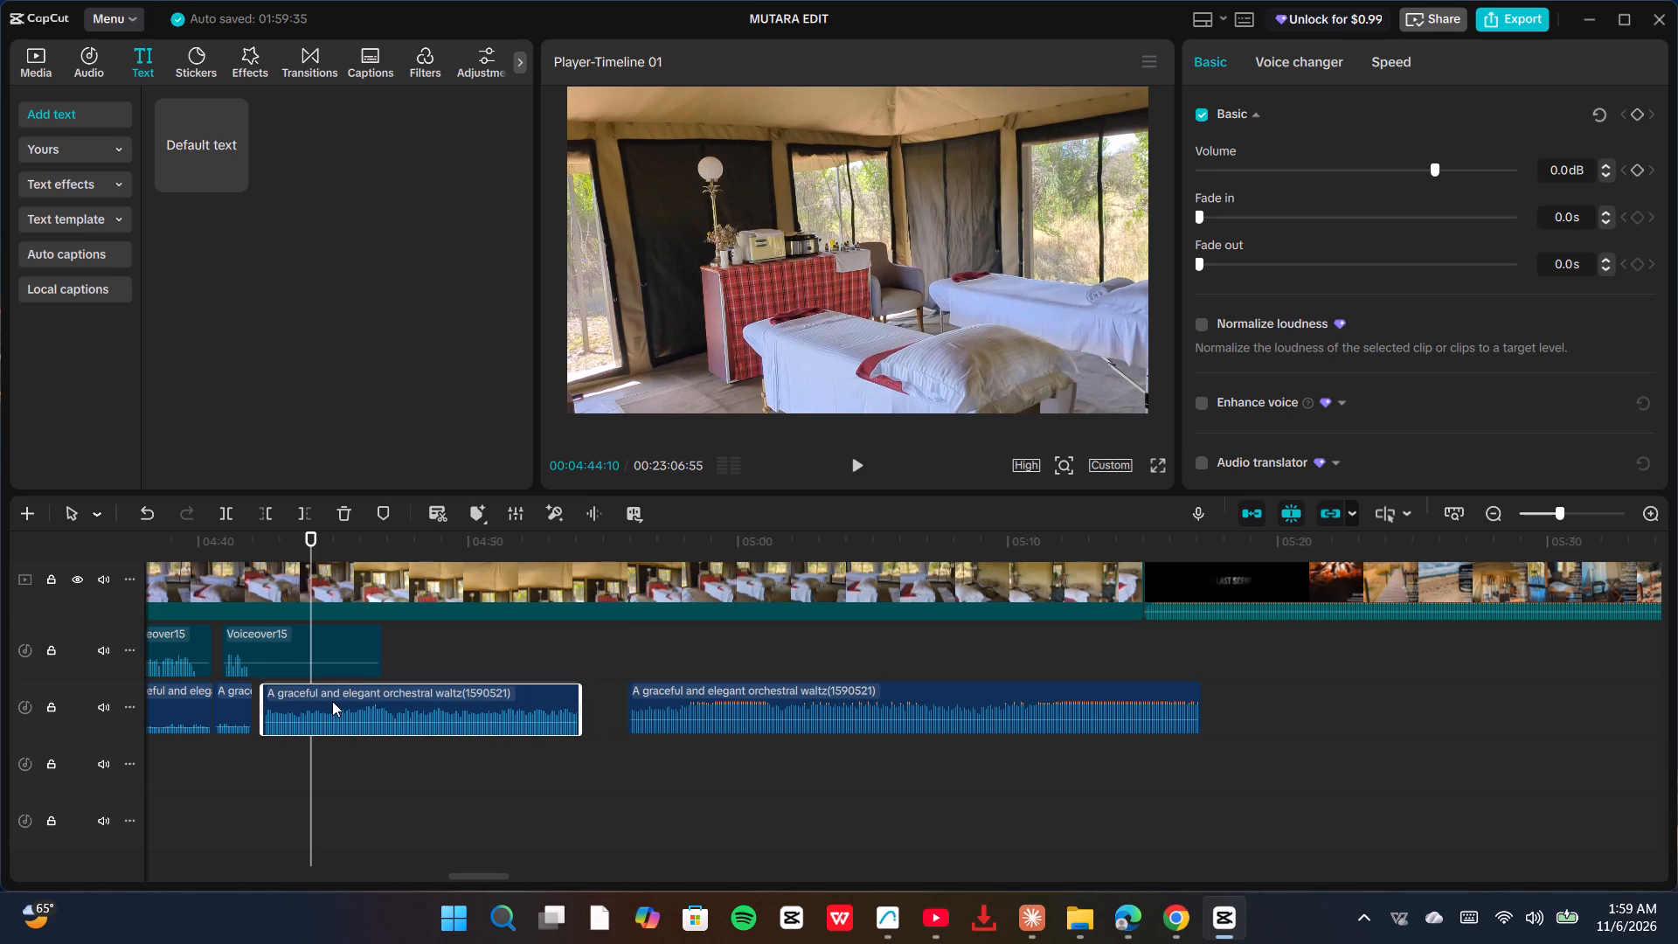
drag(332, 701, 324, 703)
click(662, 702)
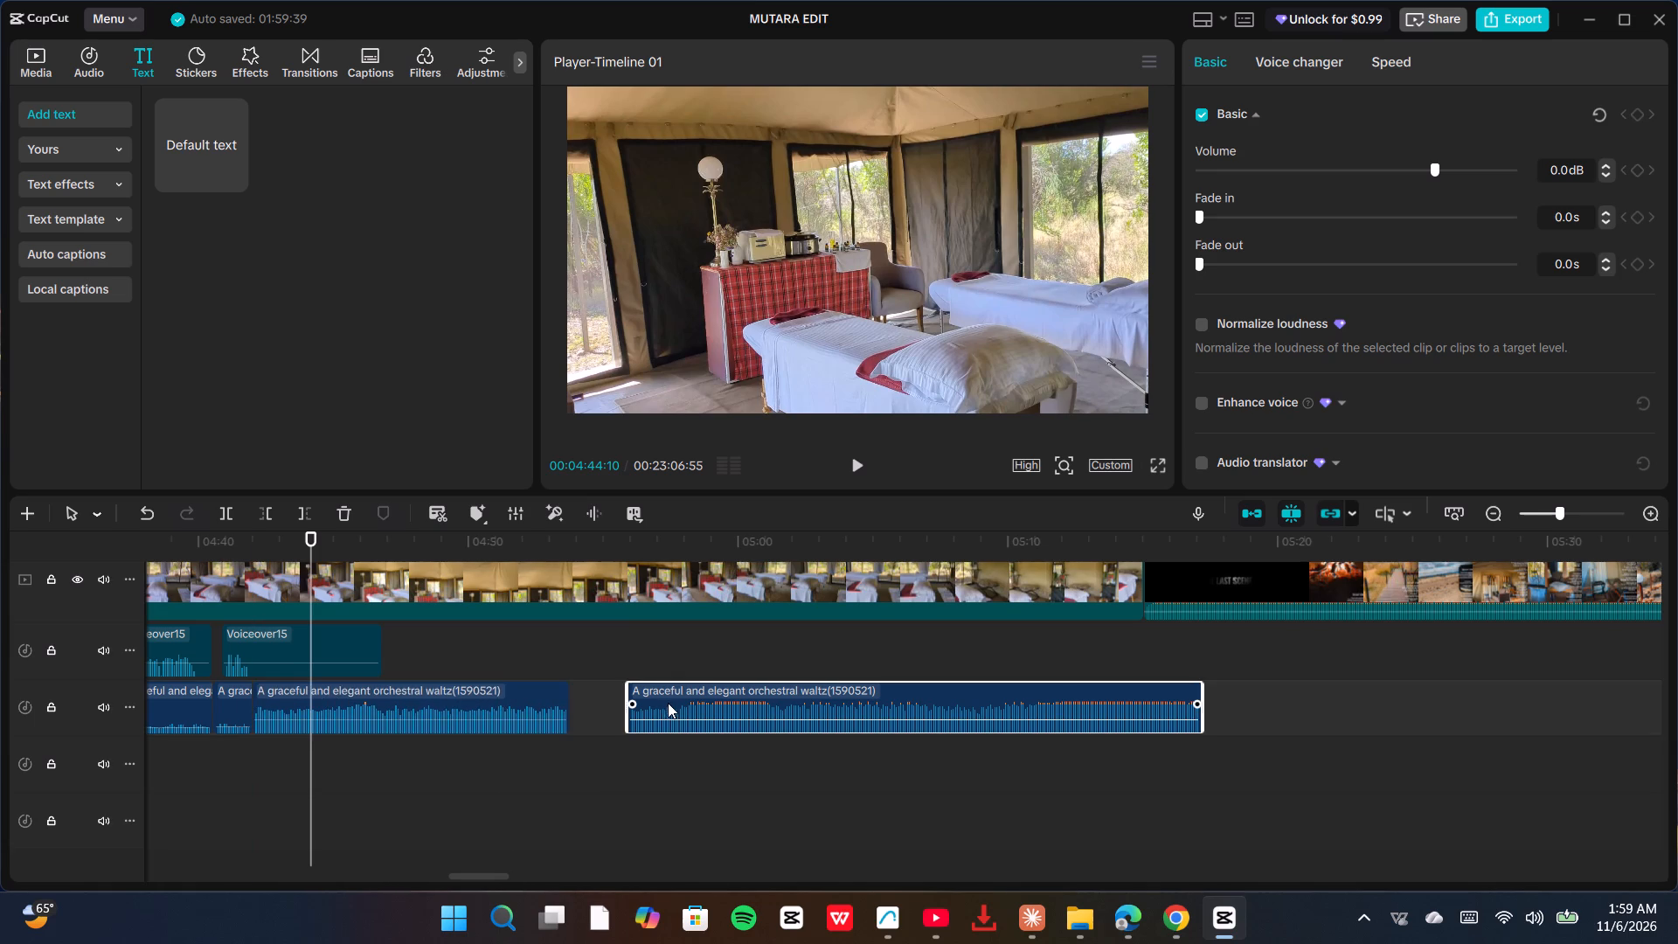
drag(674, 703, 621, 708)
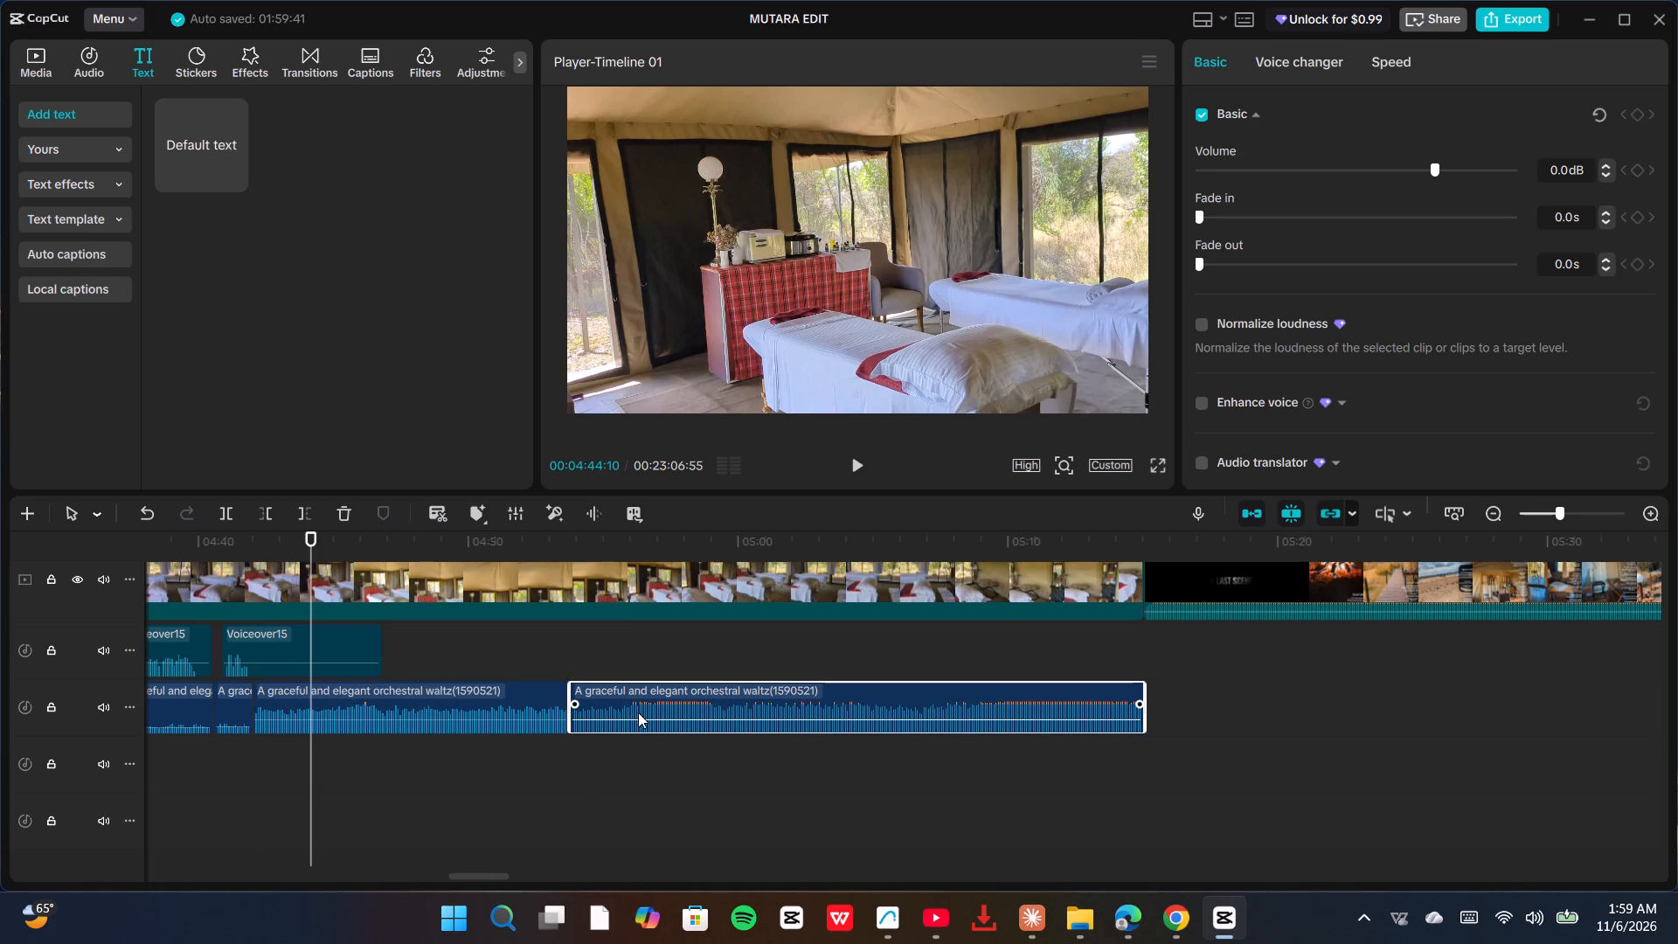
Play back the edited waltz sequence from 04:40:53 to check the new music joins.
click(220, 781)
key(space)
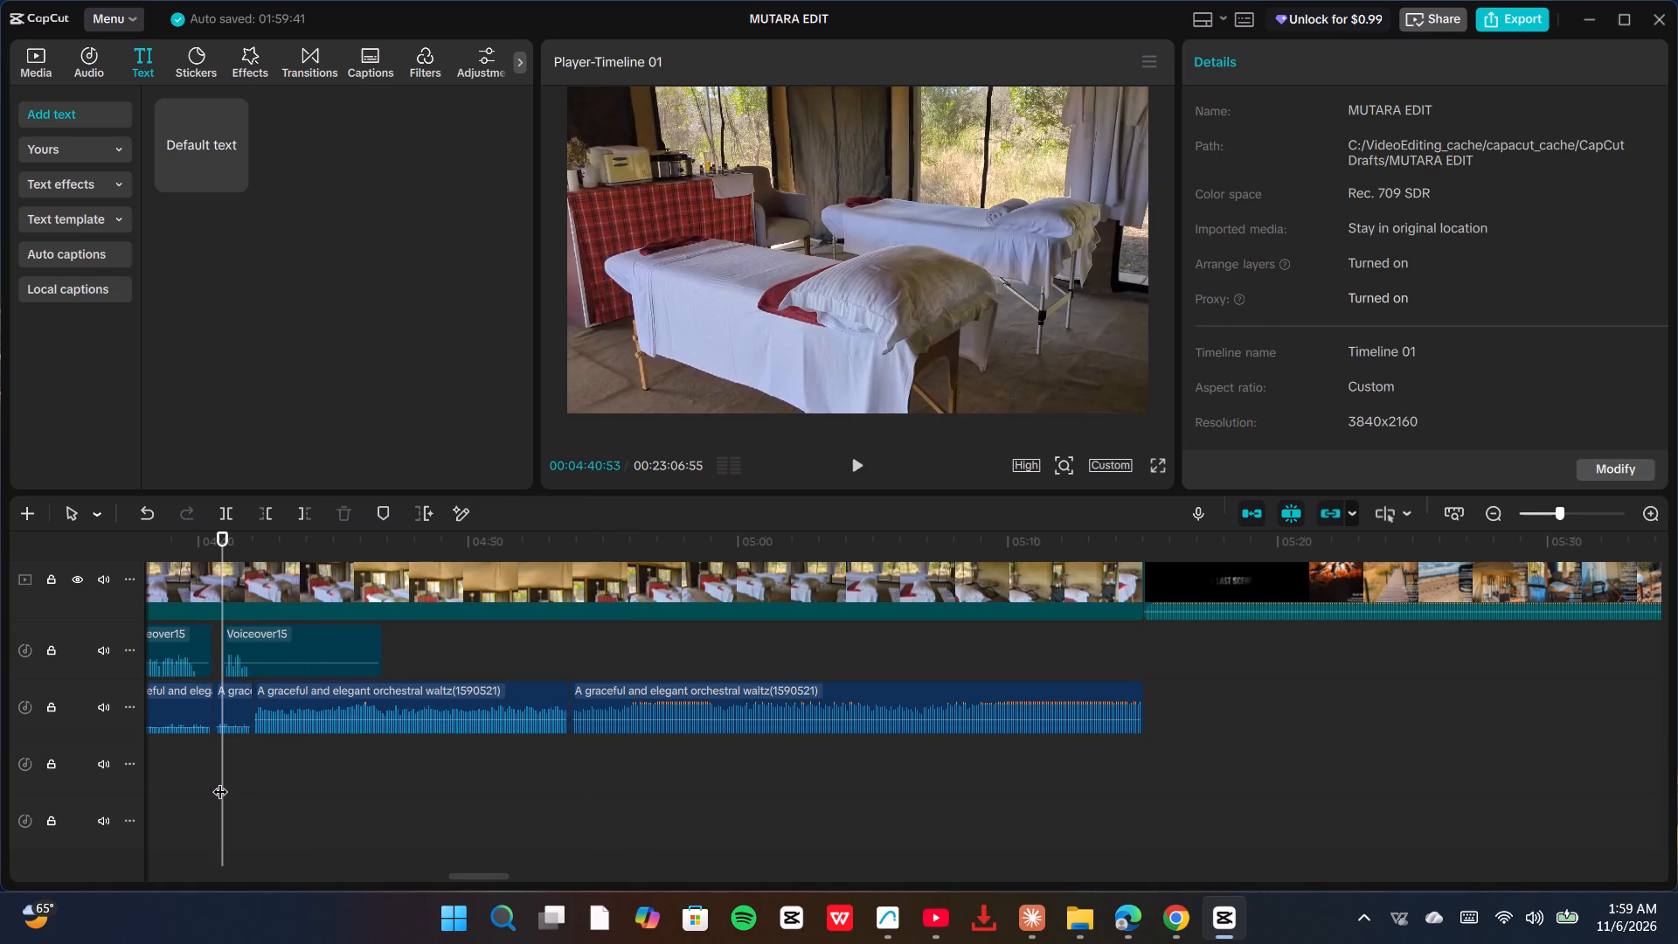
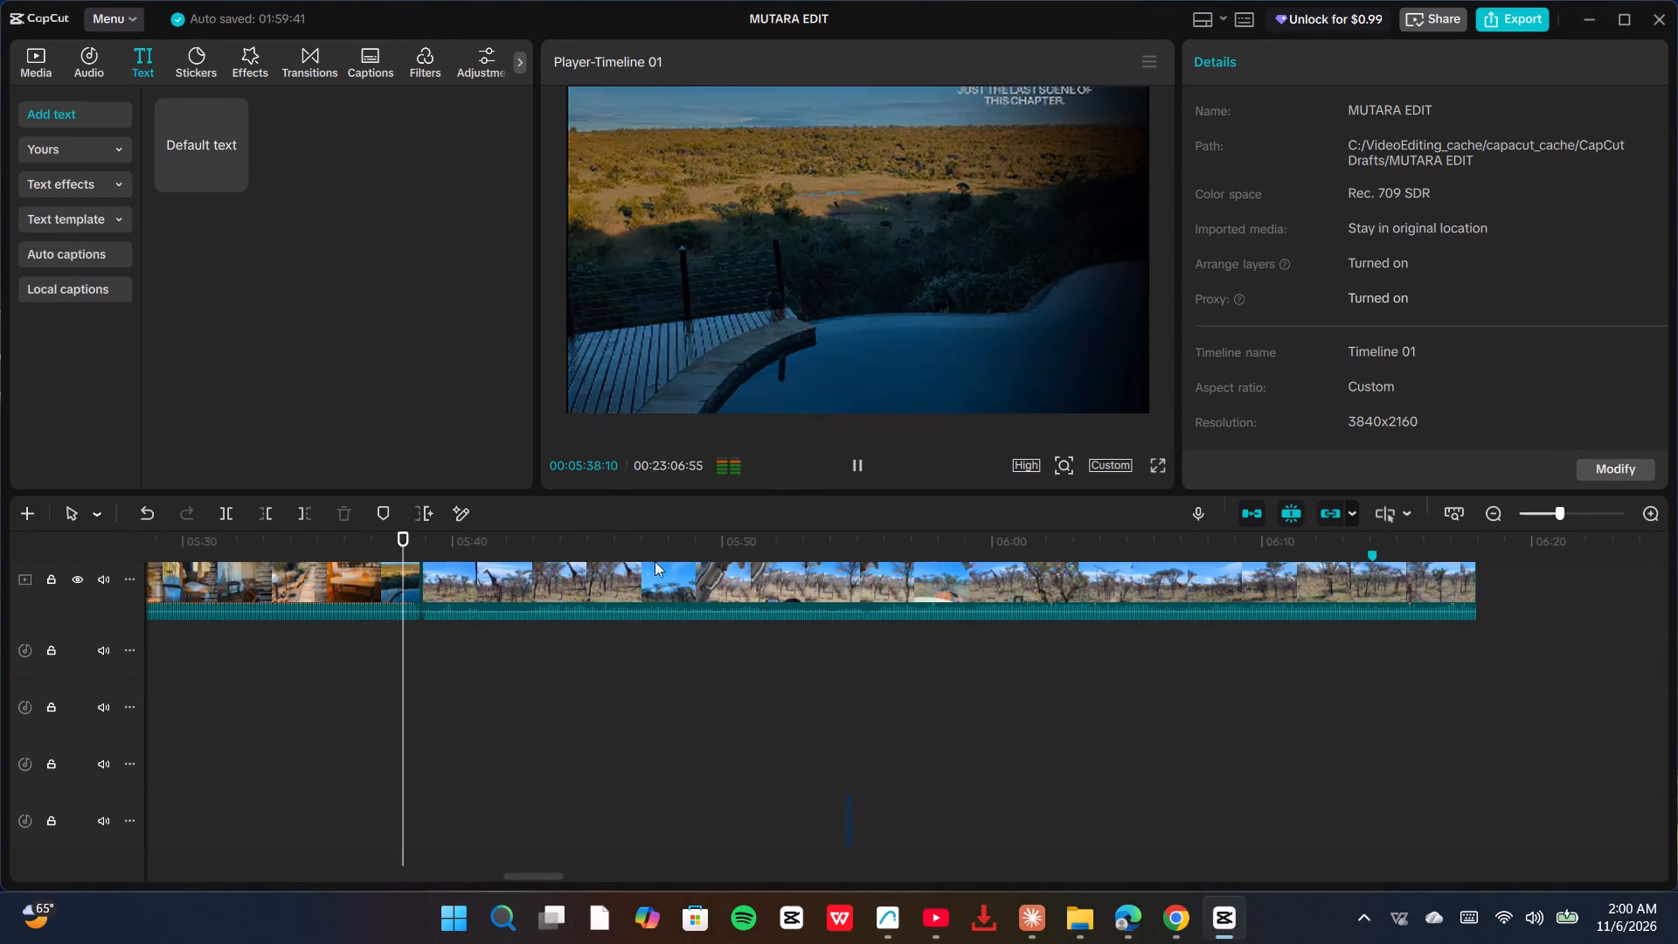
Delete the giraffe video clip that follows the closing clip on the main video track.
drag(507, 656, 922, 573)
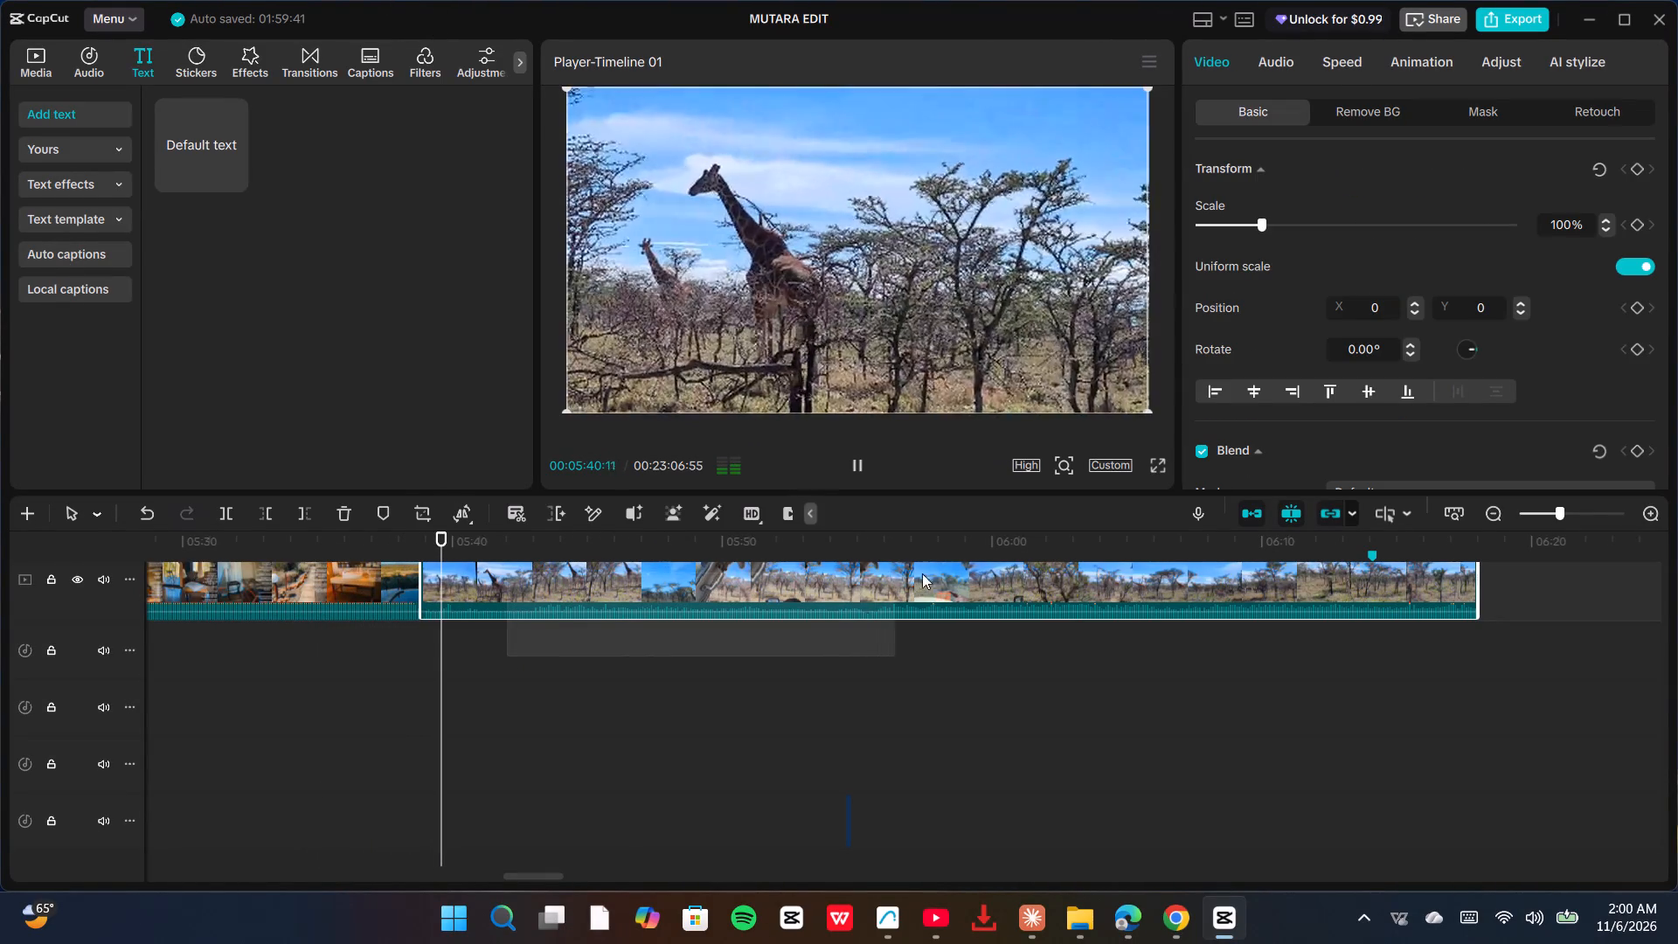
drag(922, 573, 1220, 573)
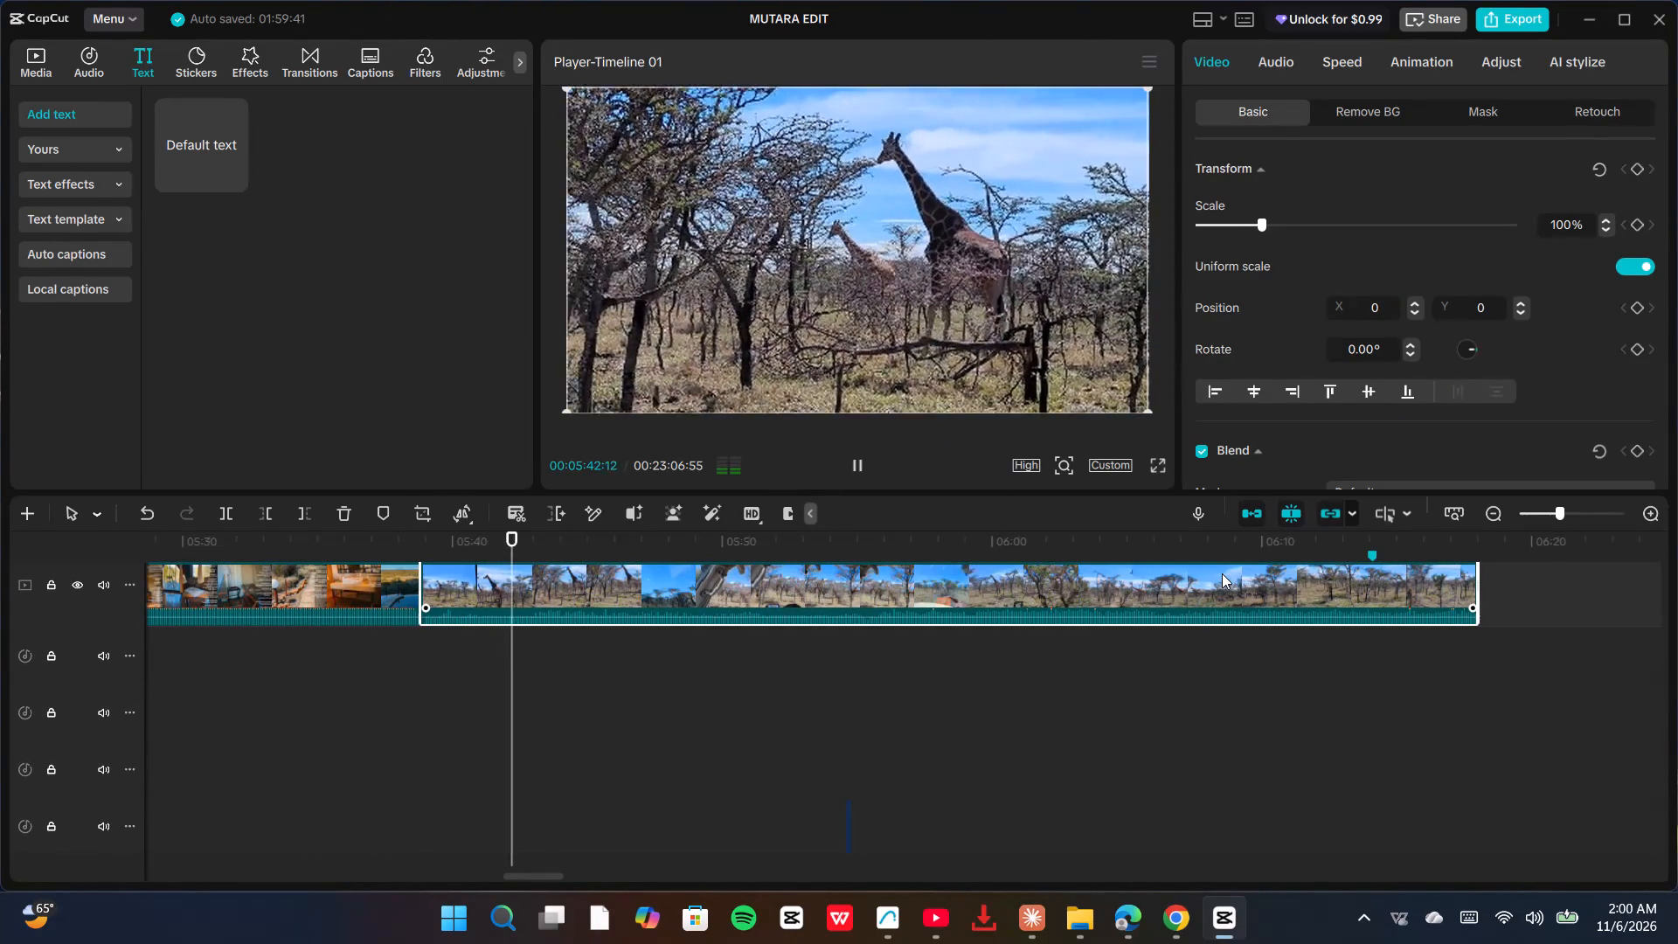
key(Delete)
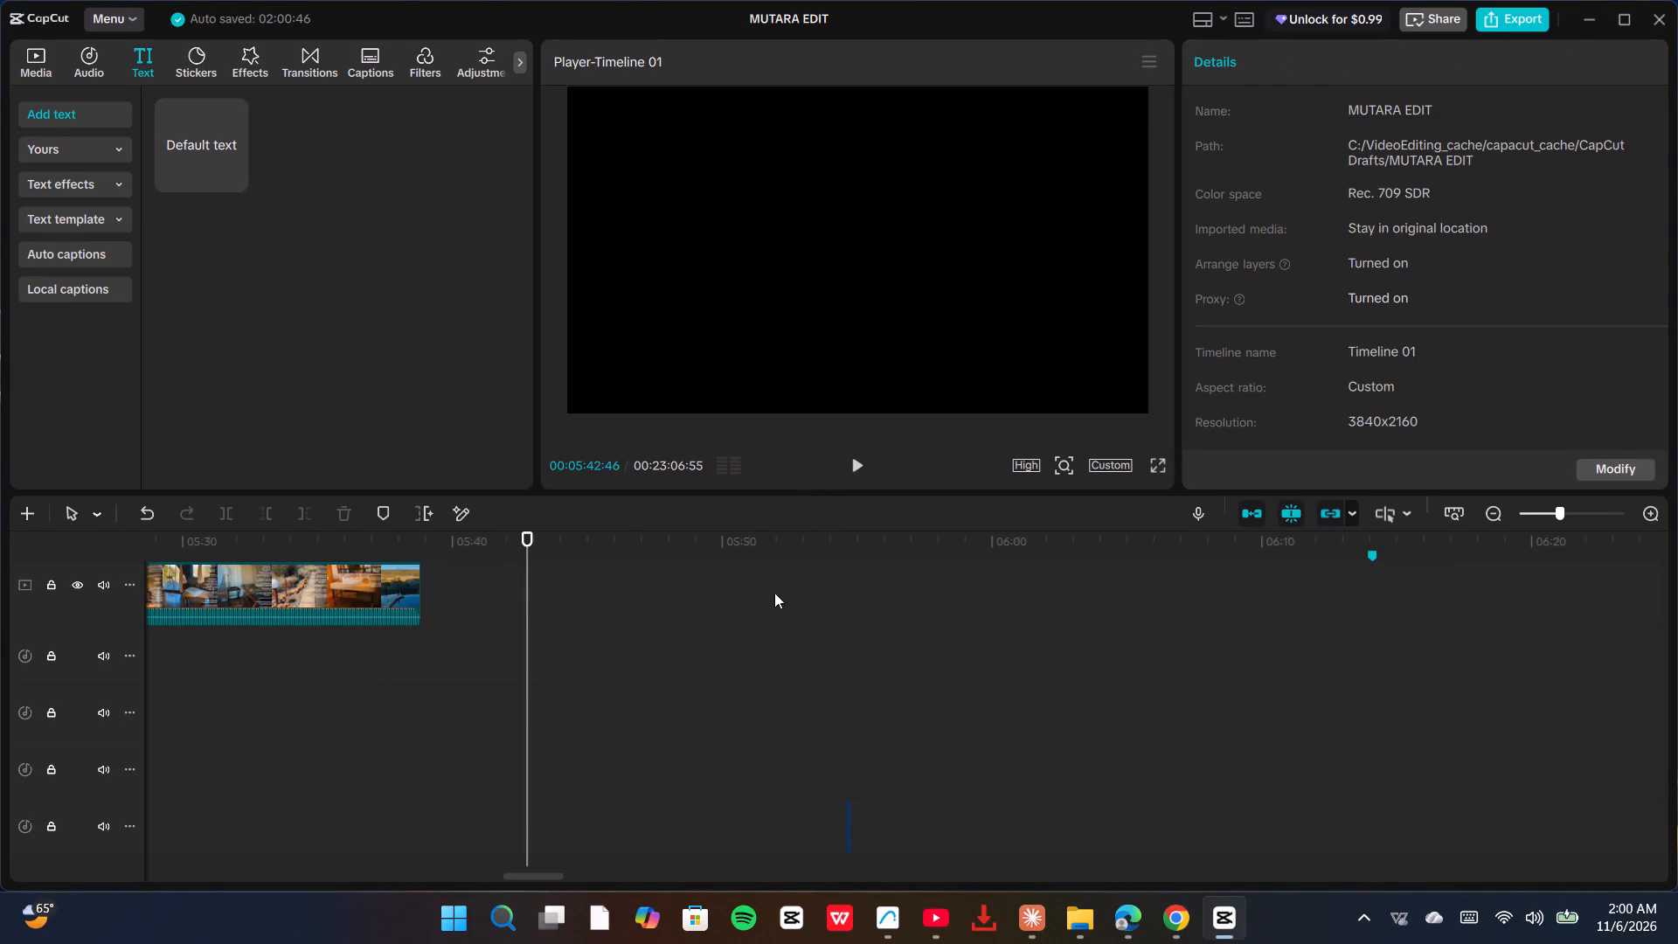
Delete the stray short audio fragments beyond the end of the video, near 05:54 and about 07:50.
drag(911, 813, 808, 813)
key(Delete)
ctrl+scroll(789, 757, down, 15)
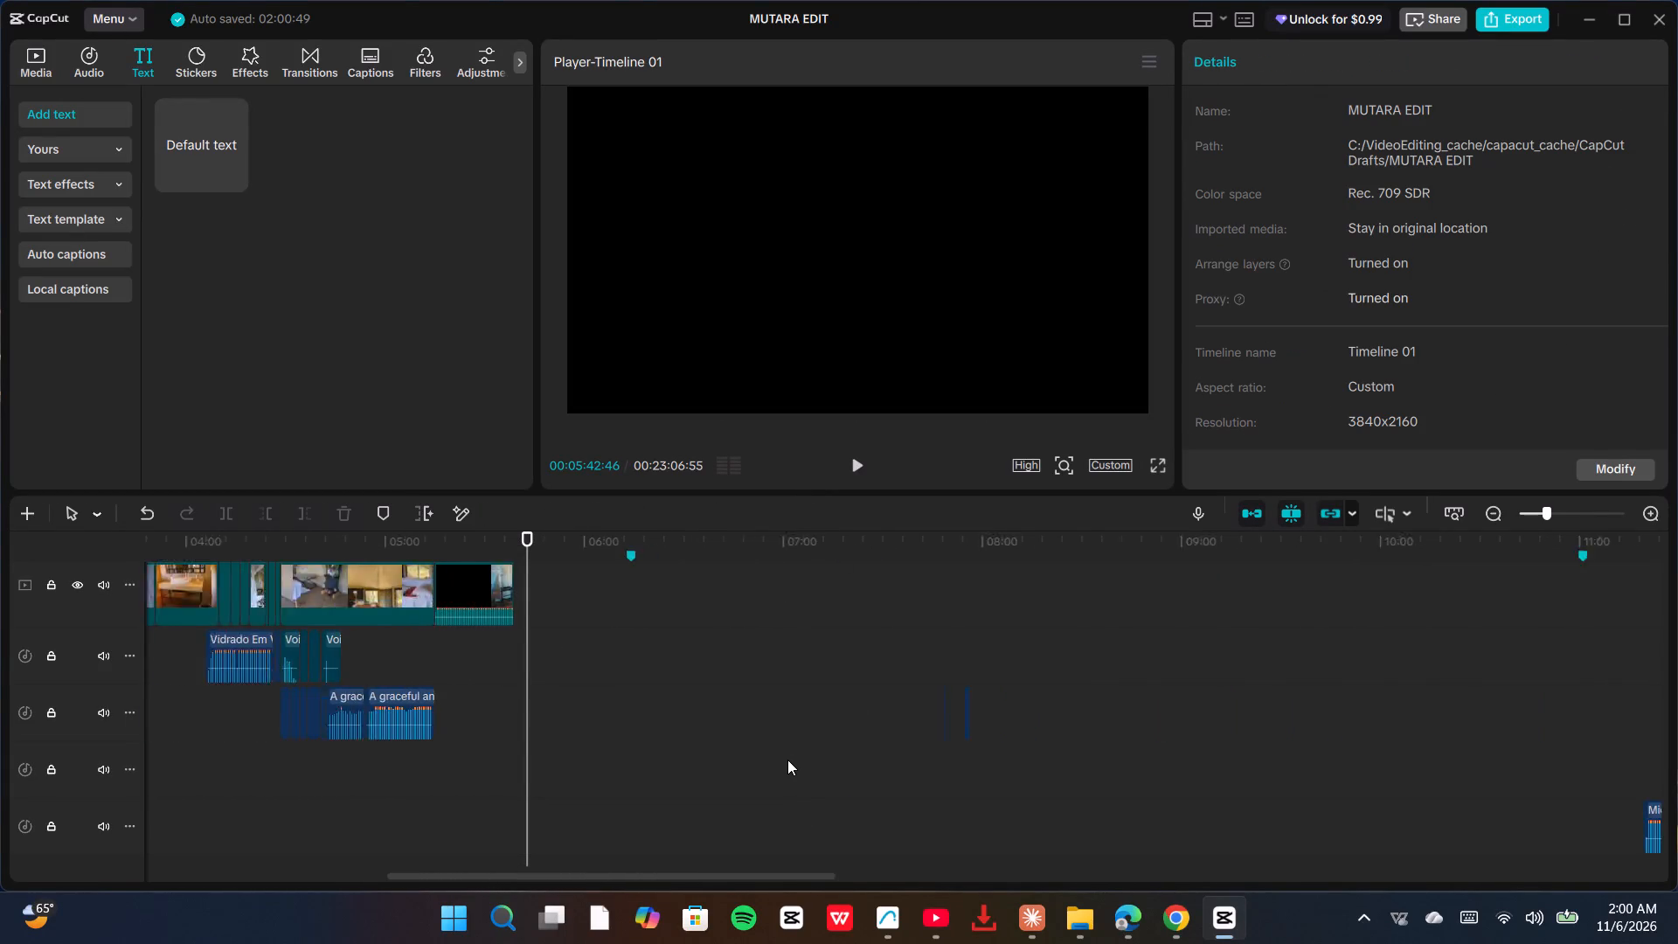
ctrl+scroll(787, 760, down, 1)
drag(981, 717, 833, 711)
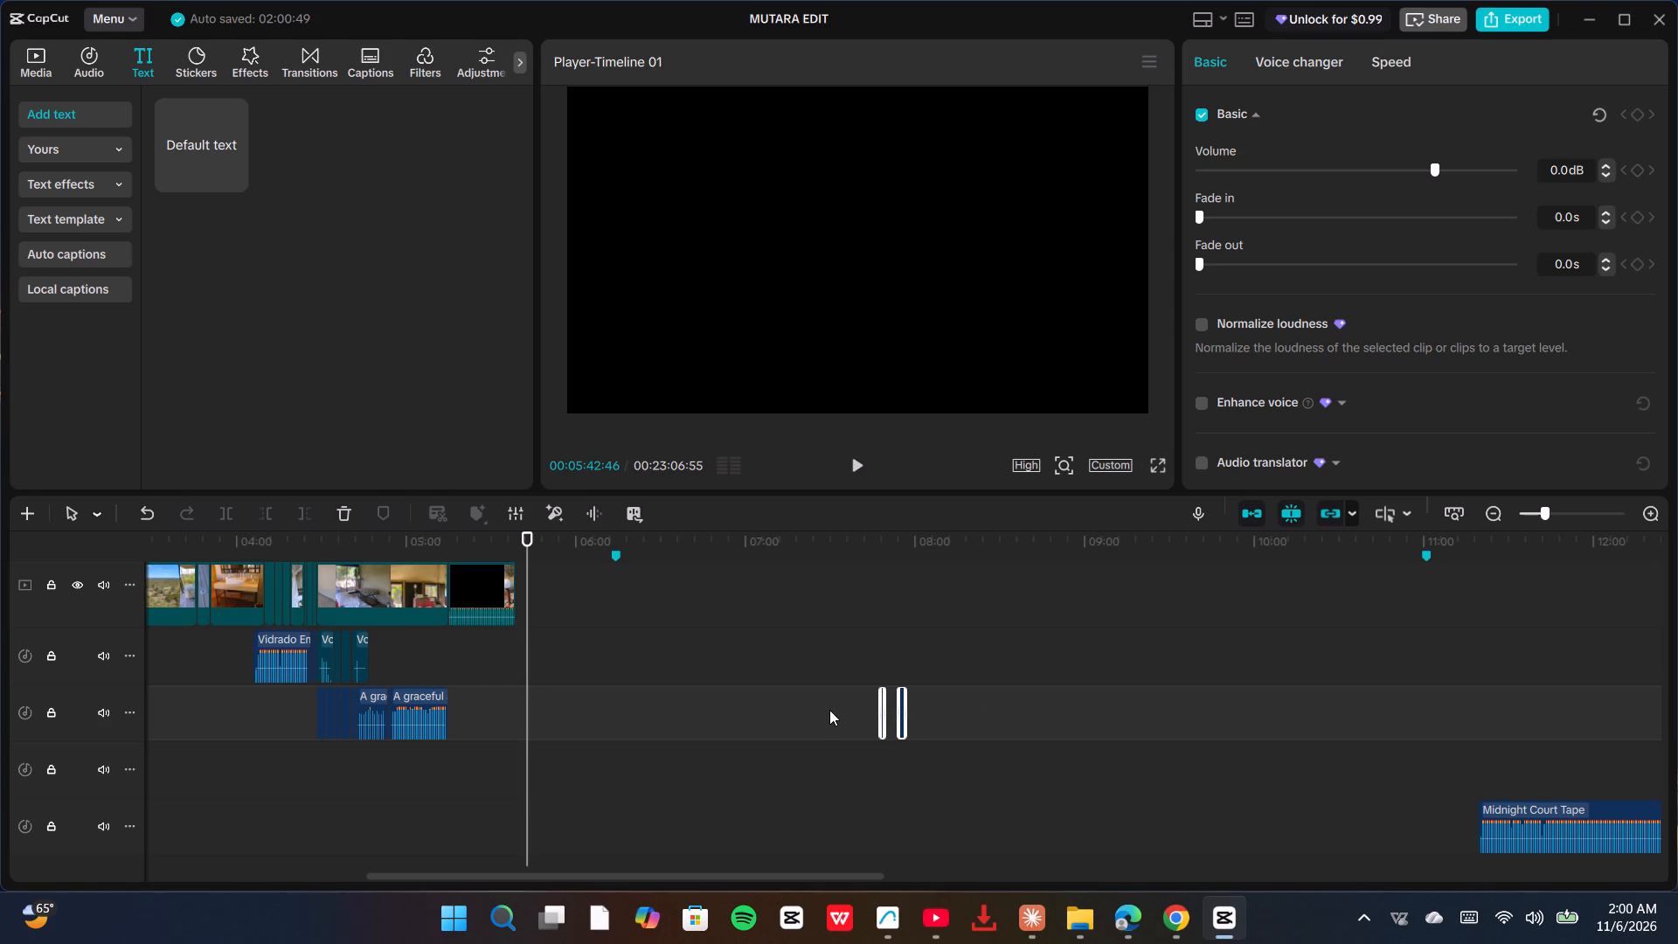
key(Delete)
Move the Midnight Court Tape, Do It Like Me and Powerful songs clips earlier together, with Midnight Court Tape starting at 05:42:46.
scroll(1179, 774, down, 5)
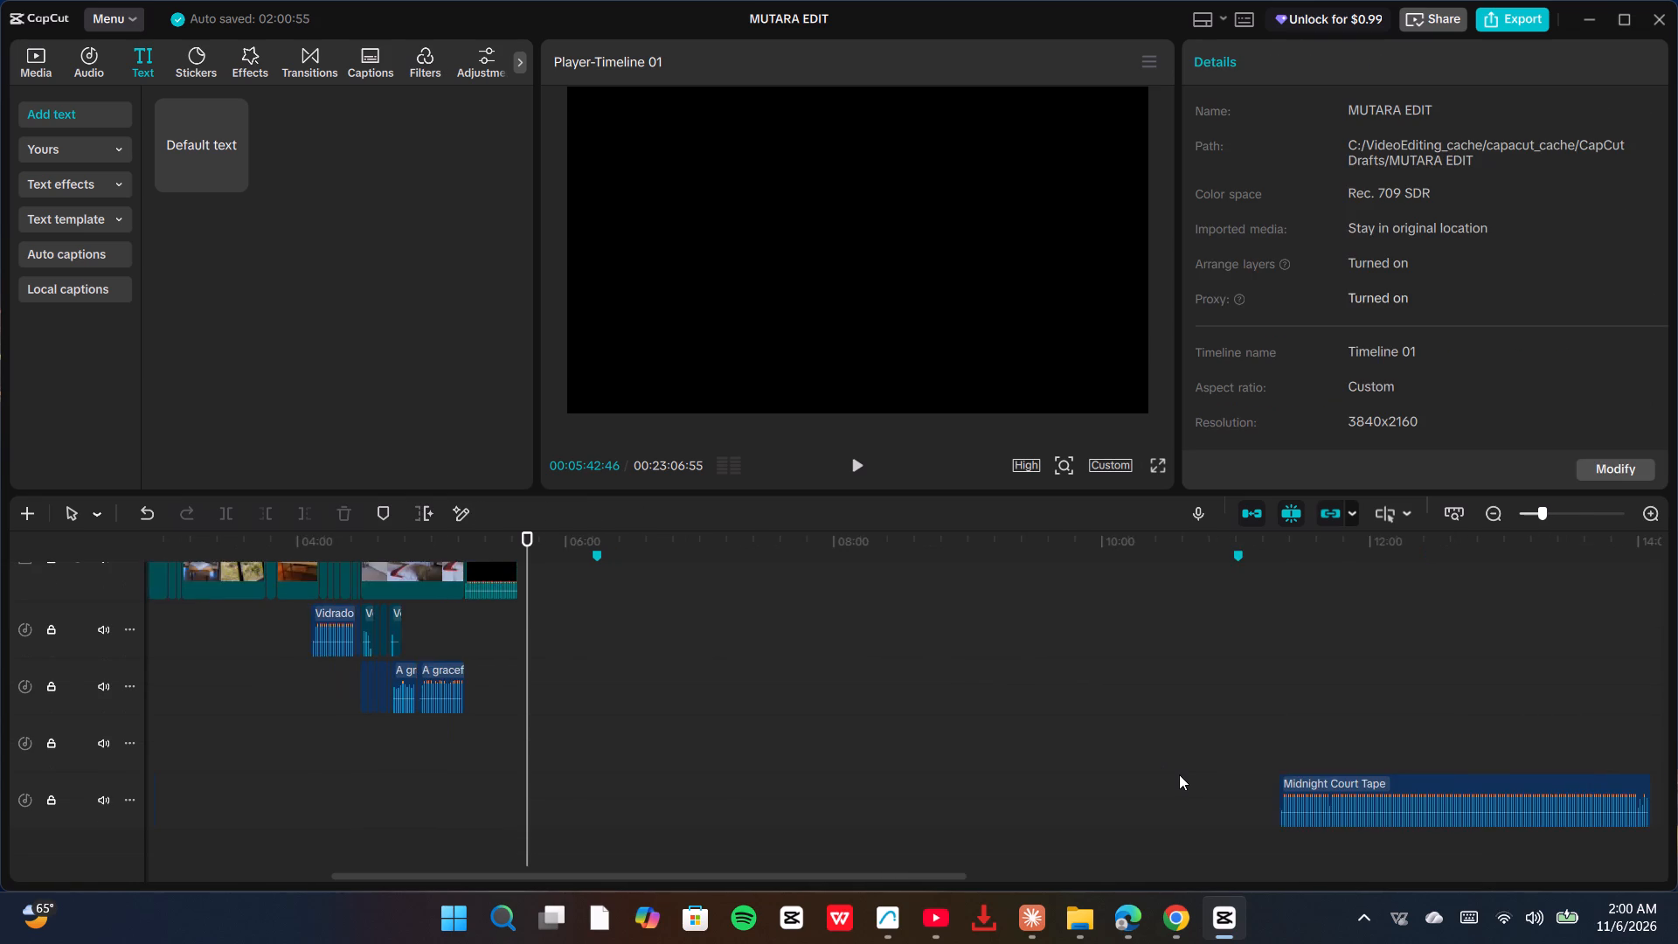
scroll(1179, 774, down, 8)
ctrl+scroll(1366, 746, down, 4)
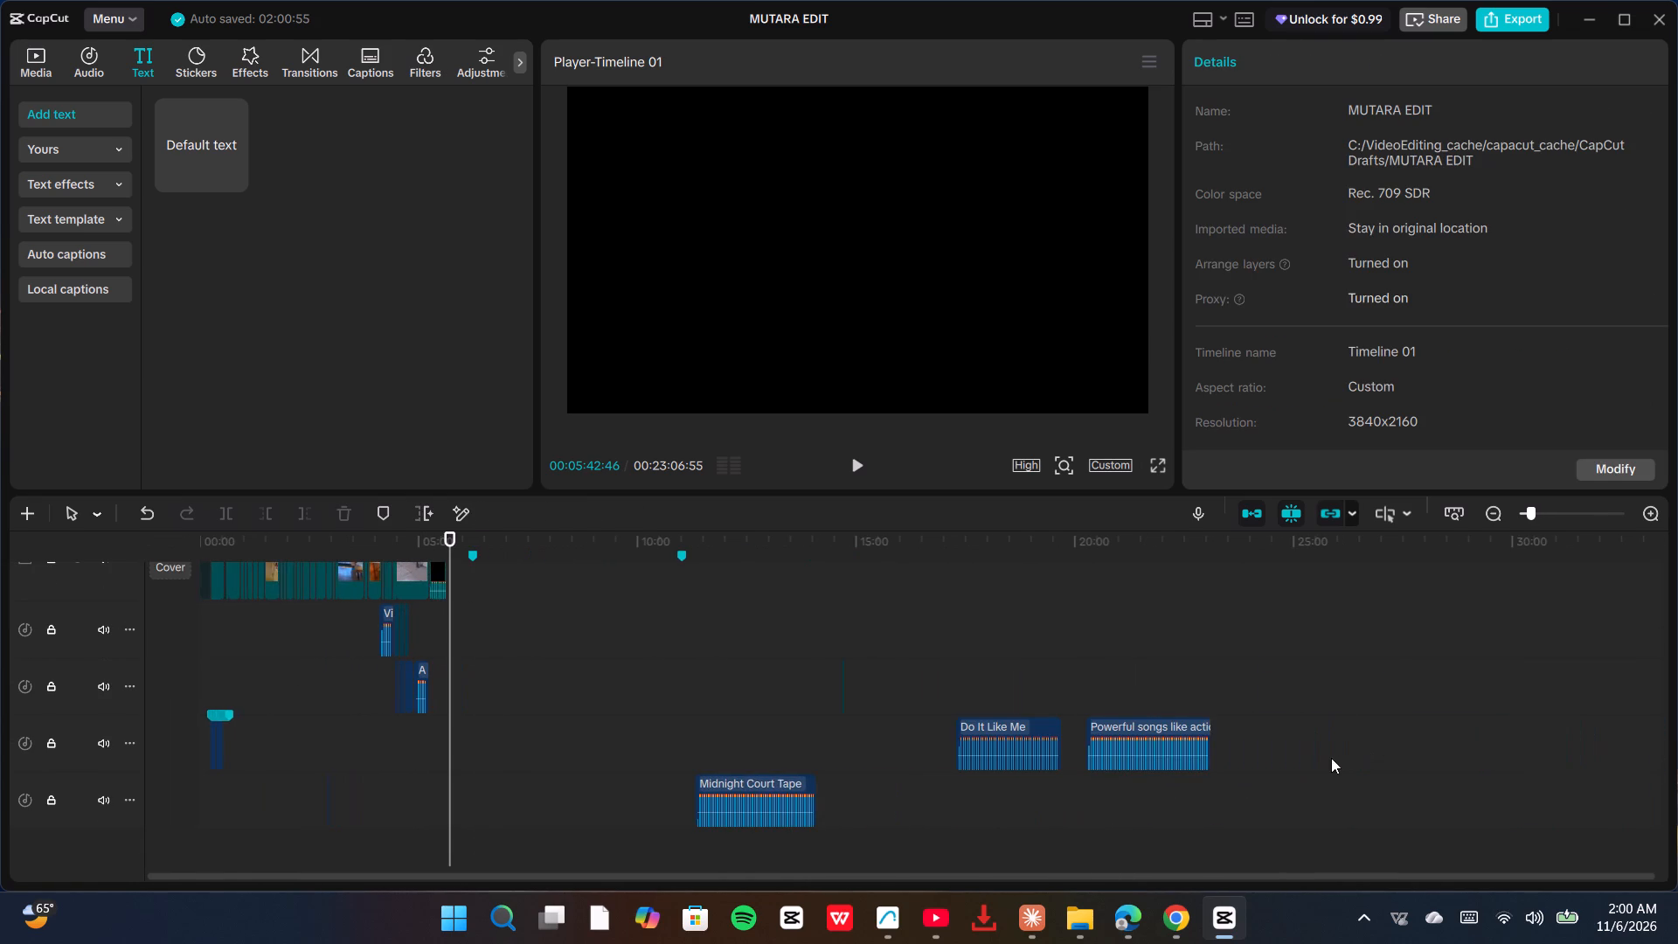
drag(1313, 763, 724, 819)
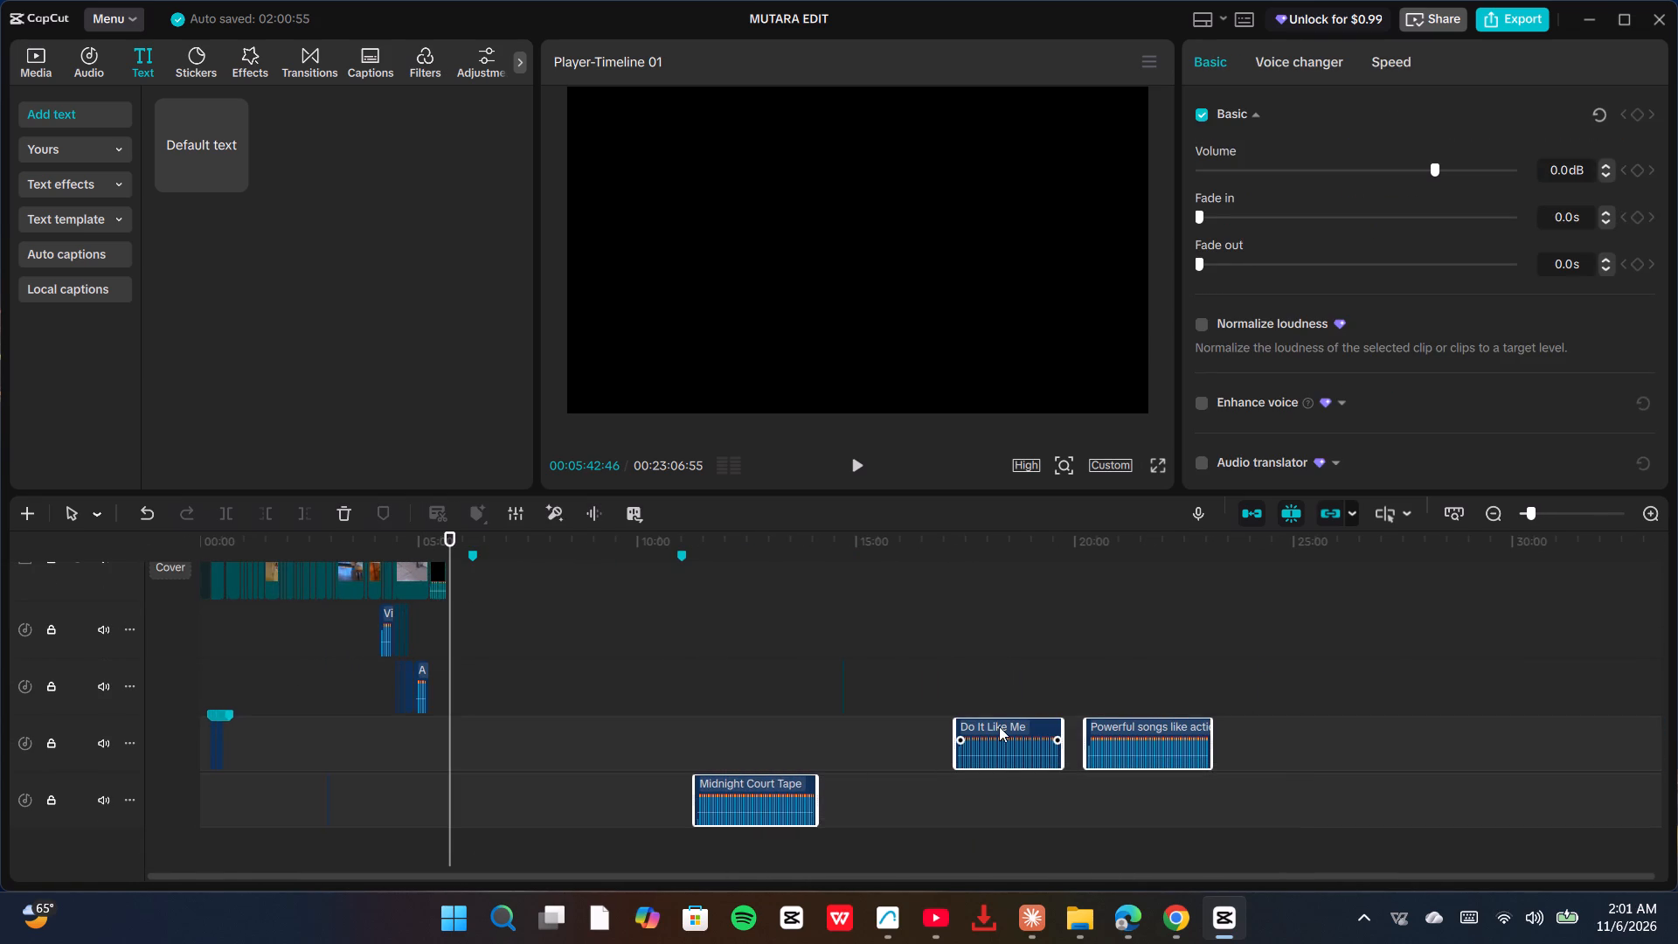
drag(999, 726, 771, 628)
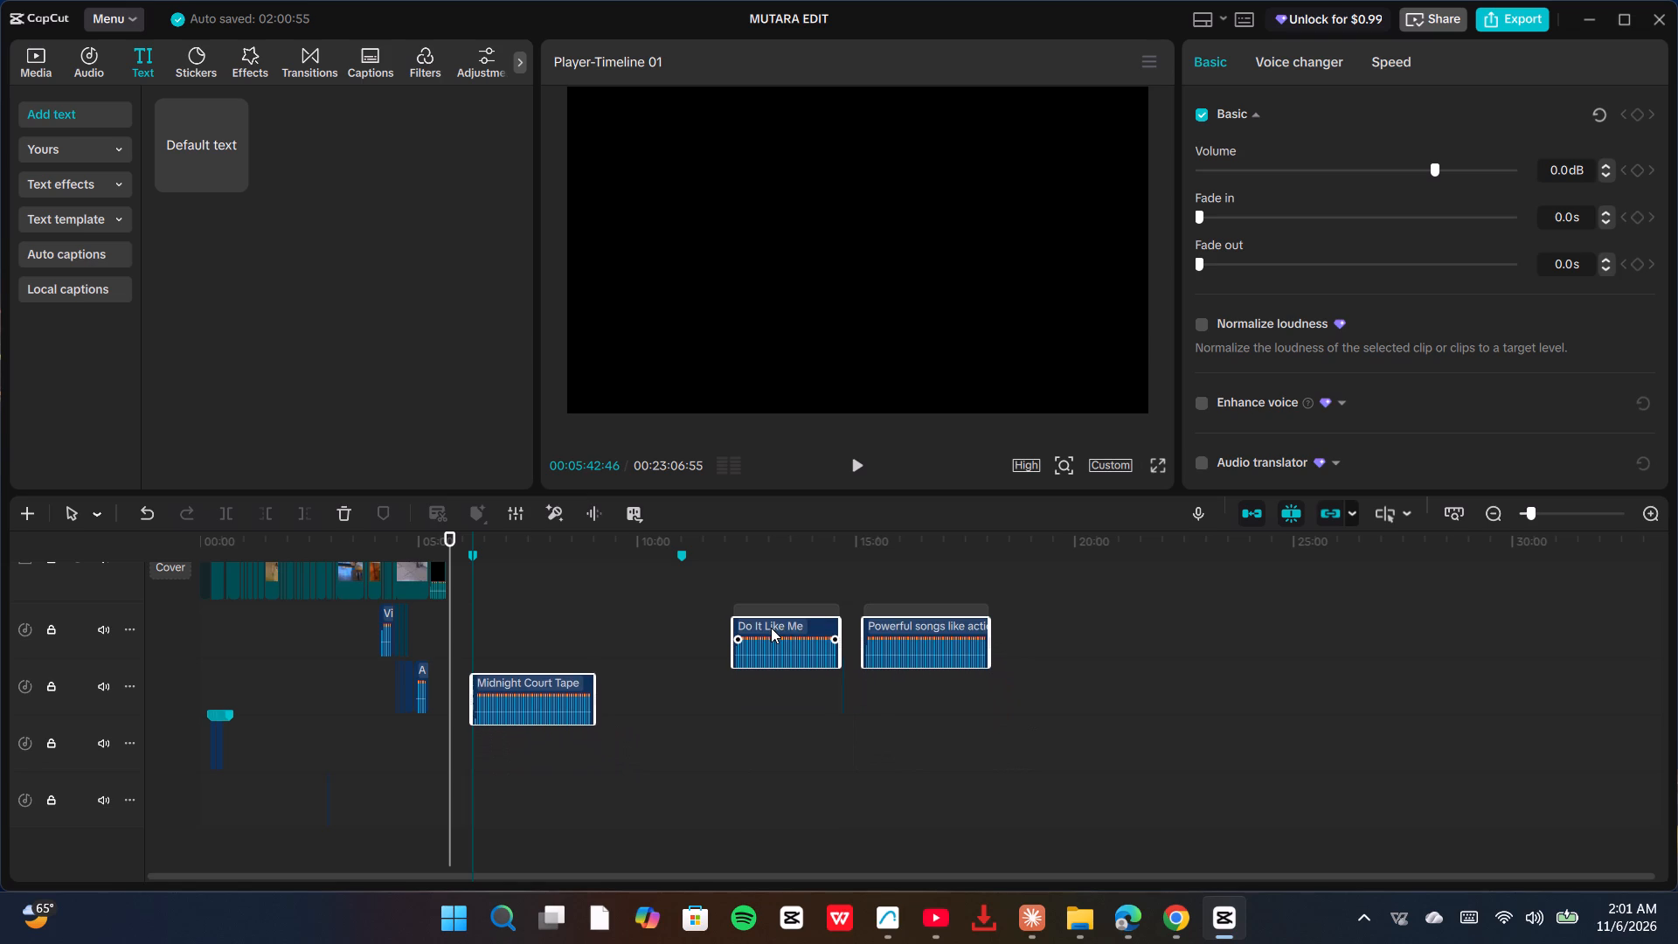
drag(771, 628, 759, 642)
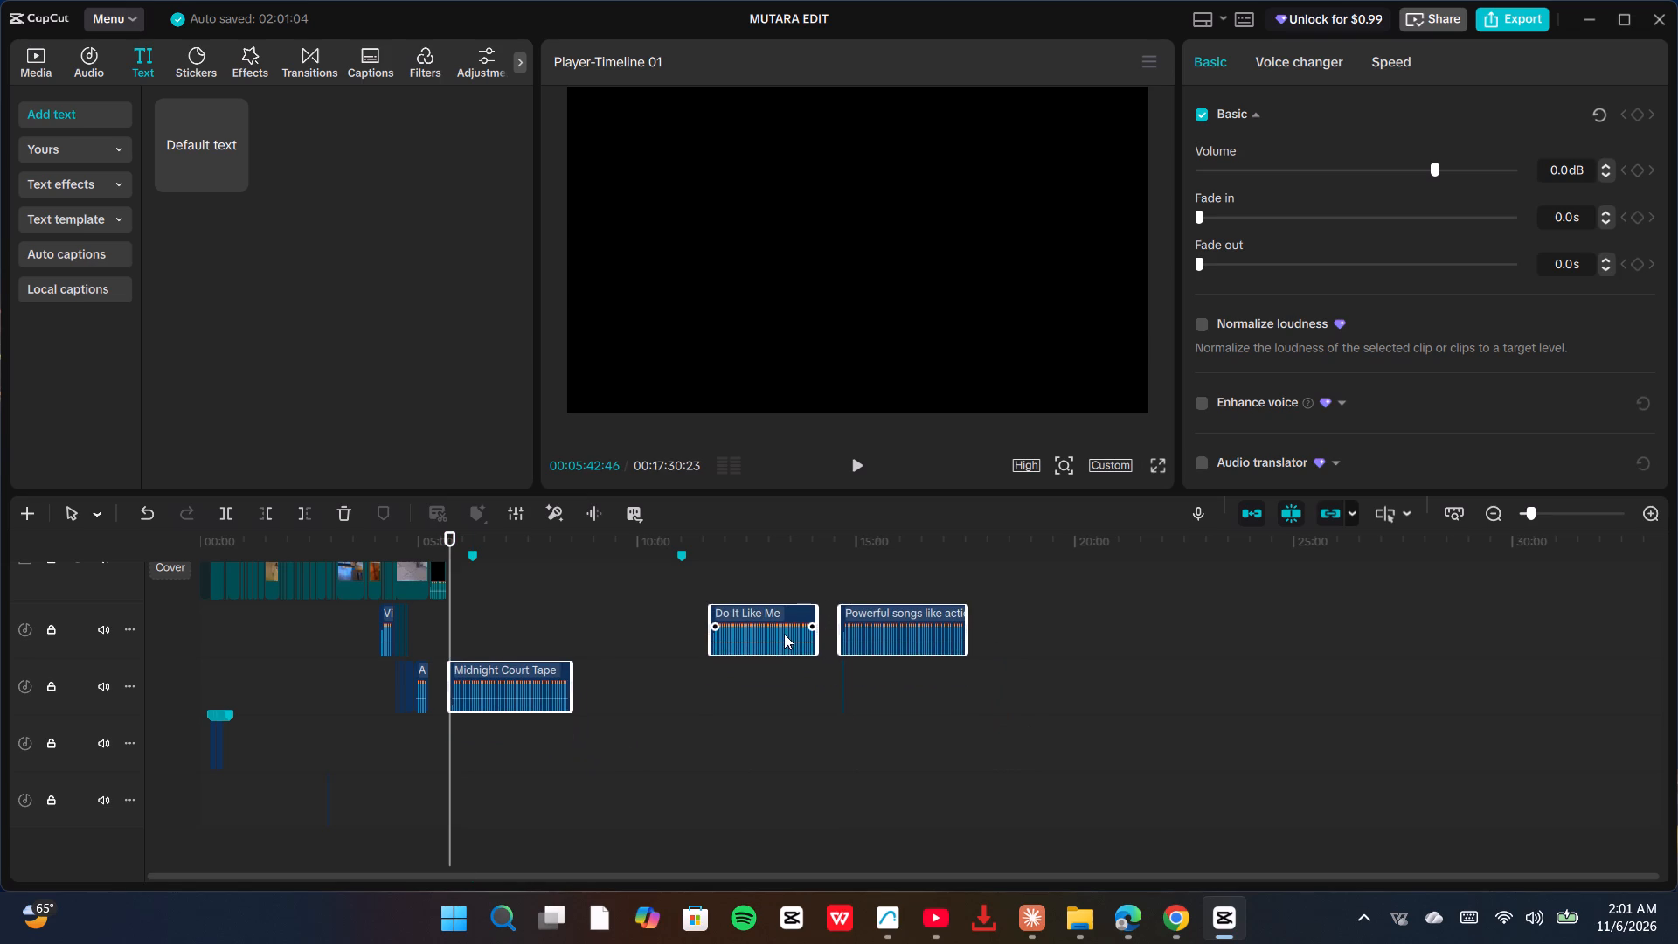
Line up Do It Like Me and Powerful songs one after the other behind Midnight Court Tape on the waltz track.
click(784, 632)
drag(784, 620, 640, 679)
drag(909, 613, 752, 675)
Delete the stray short clip beyond Powerful songs on the same audio track.
click(849, 703)
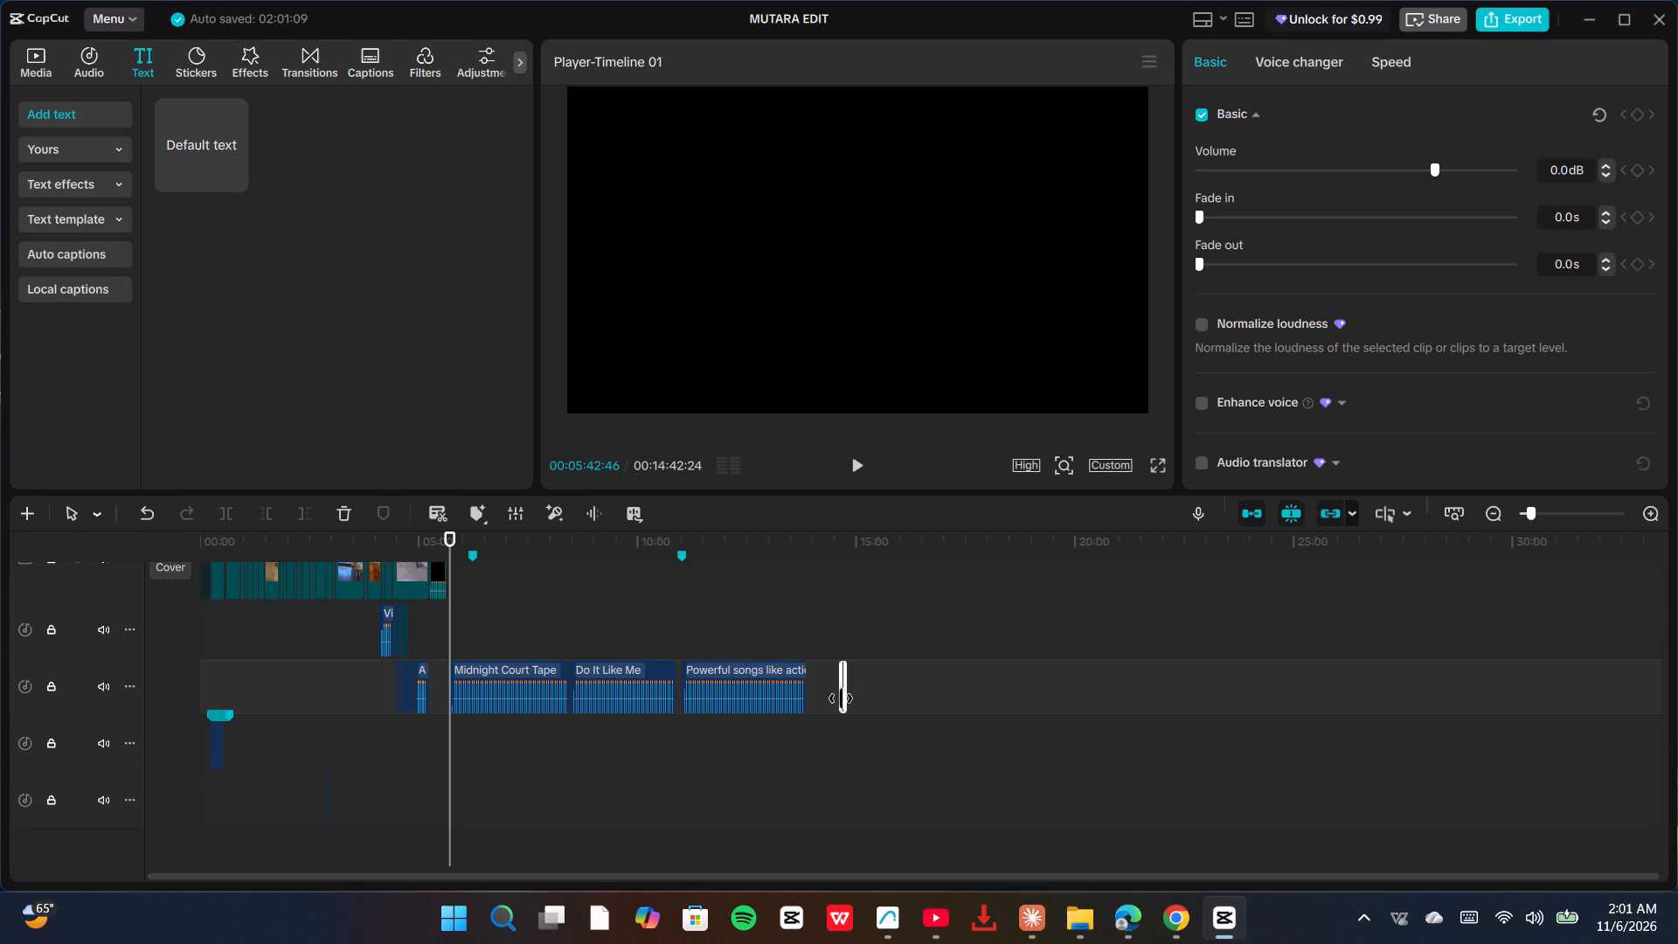
key(Delete)
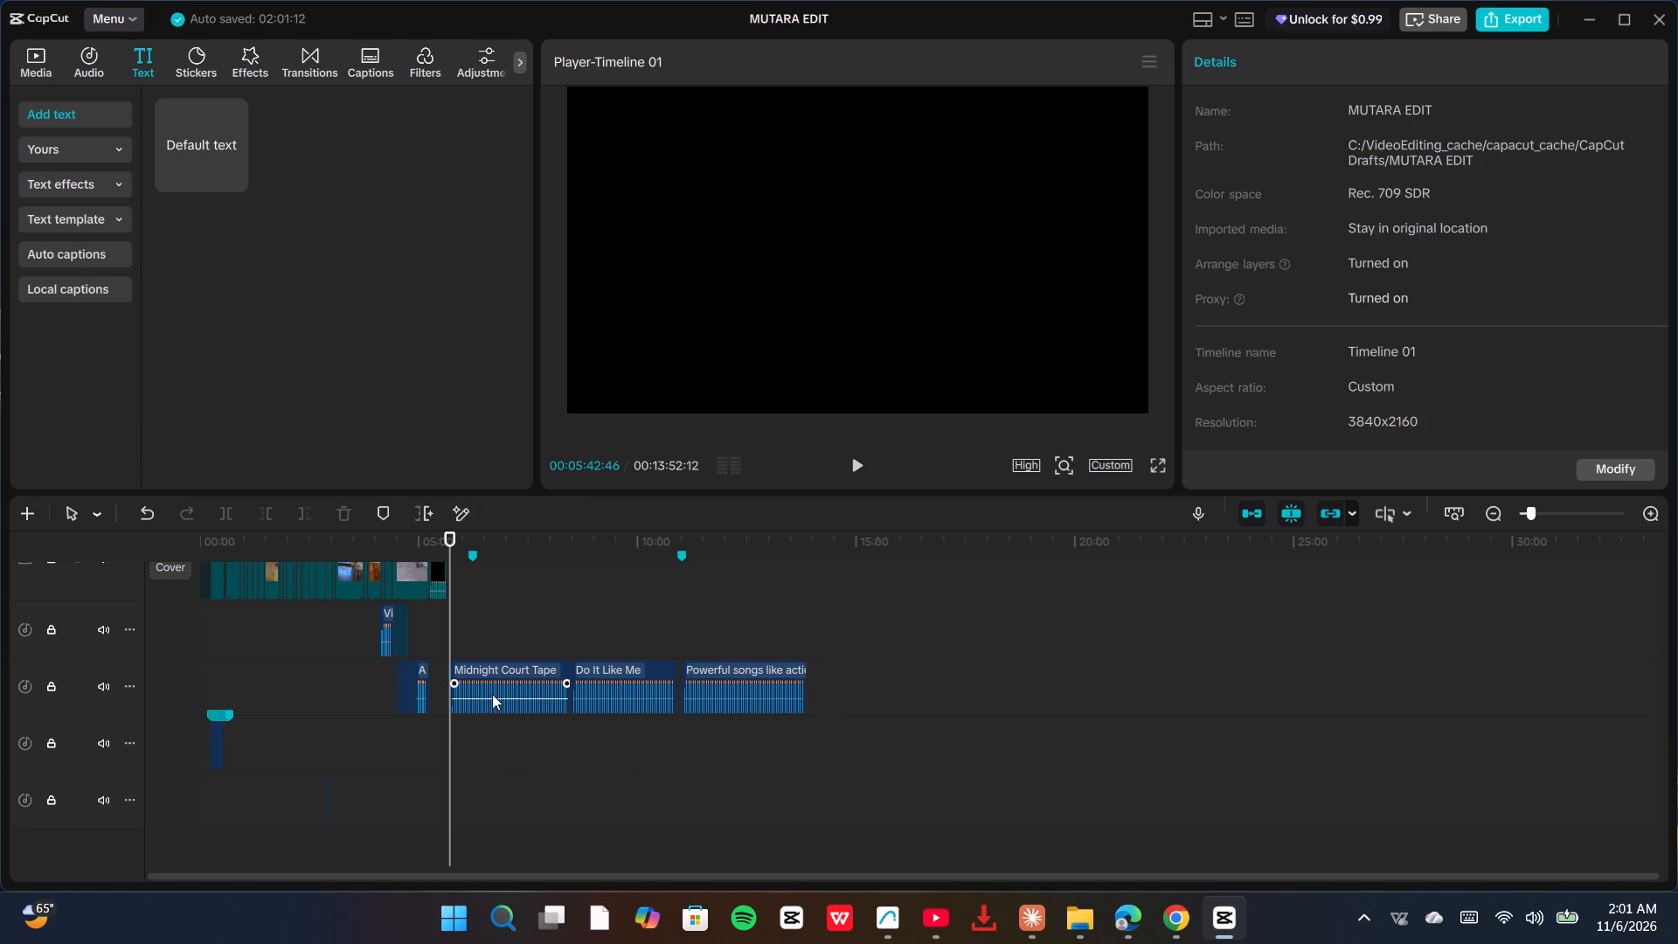
Sample the Midnight Court Tape, Do It Like Me and Powerful songs clips by playing a moment of each.
click(484, 777)
key(space)
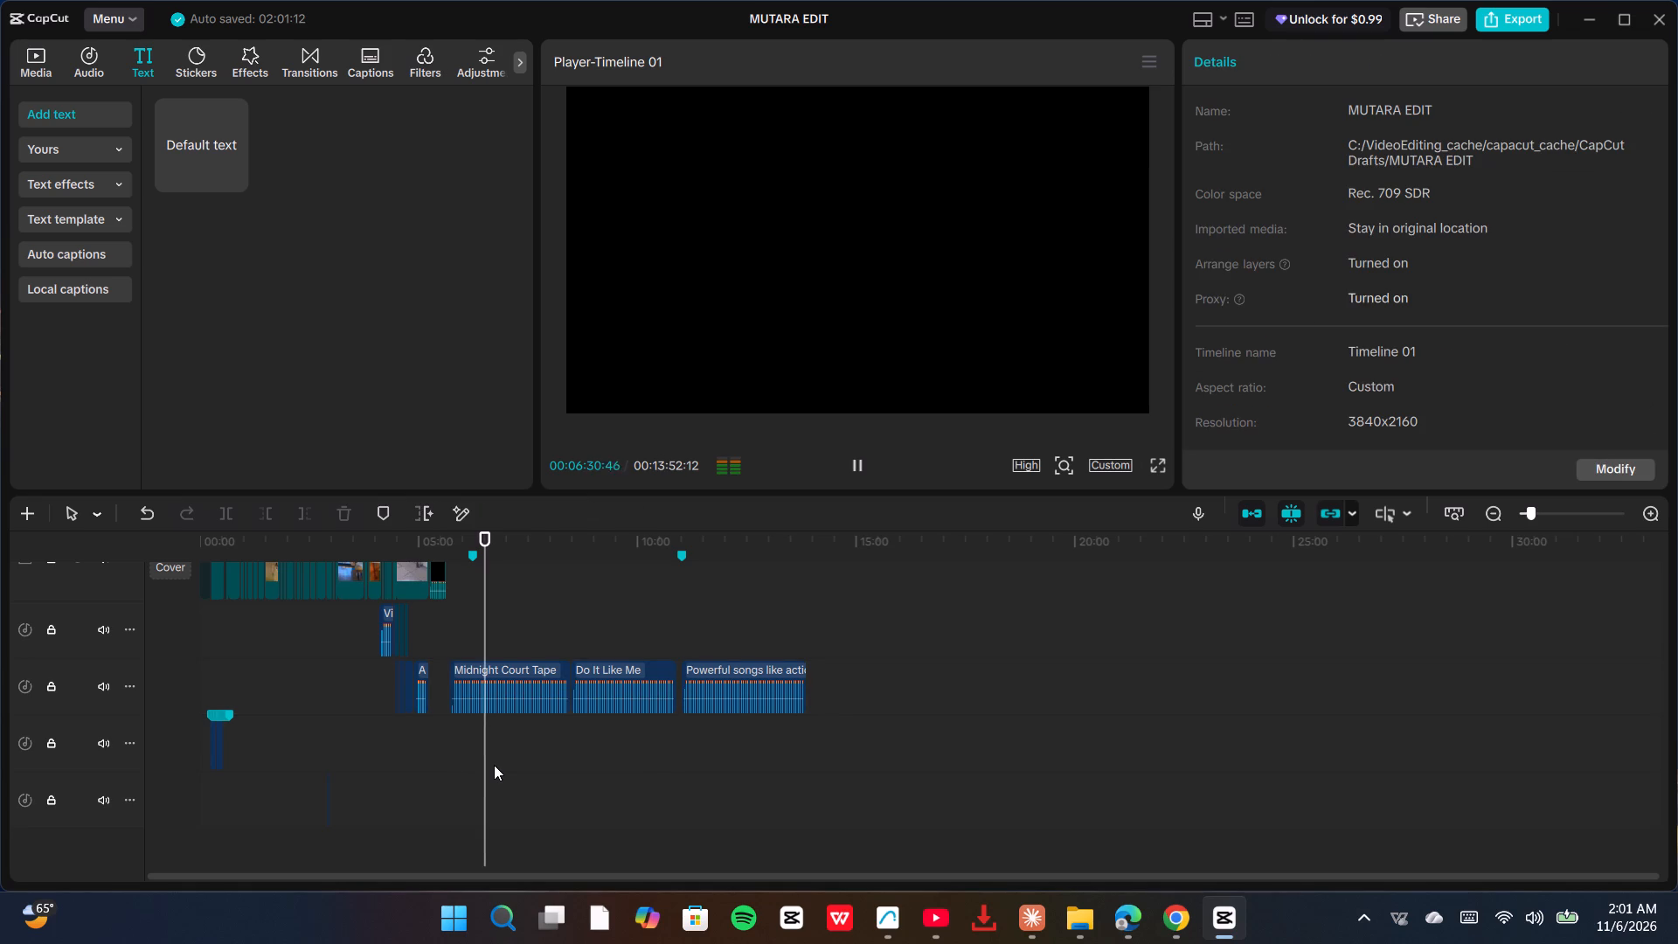
click(603, 753)
key(space)
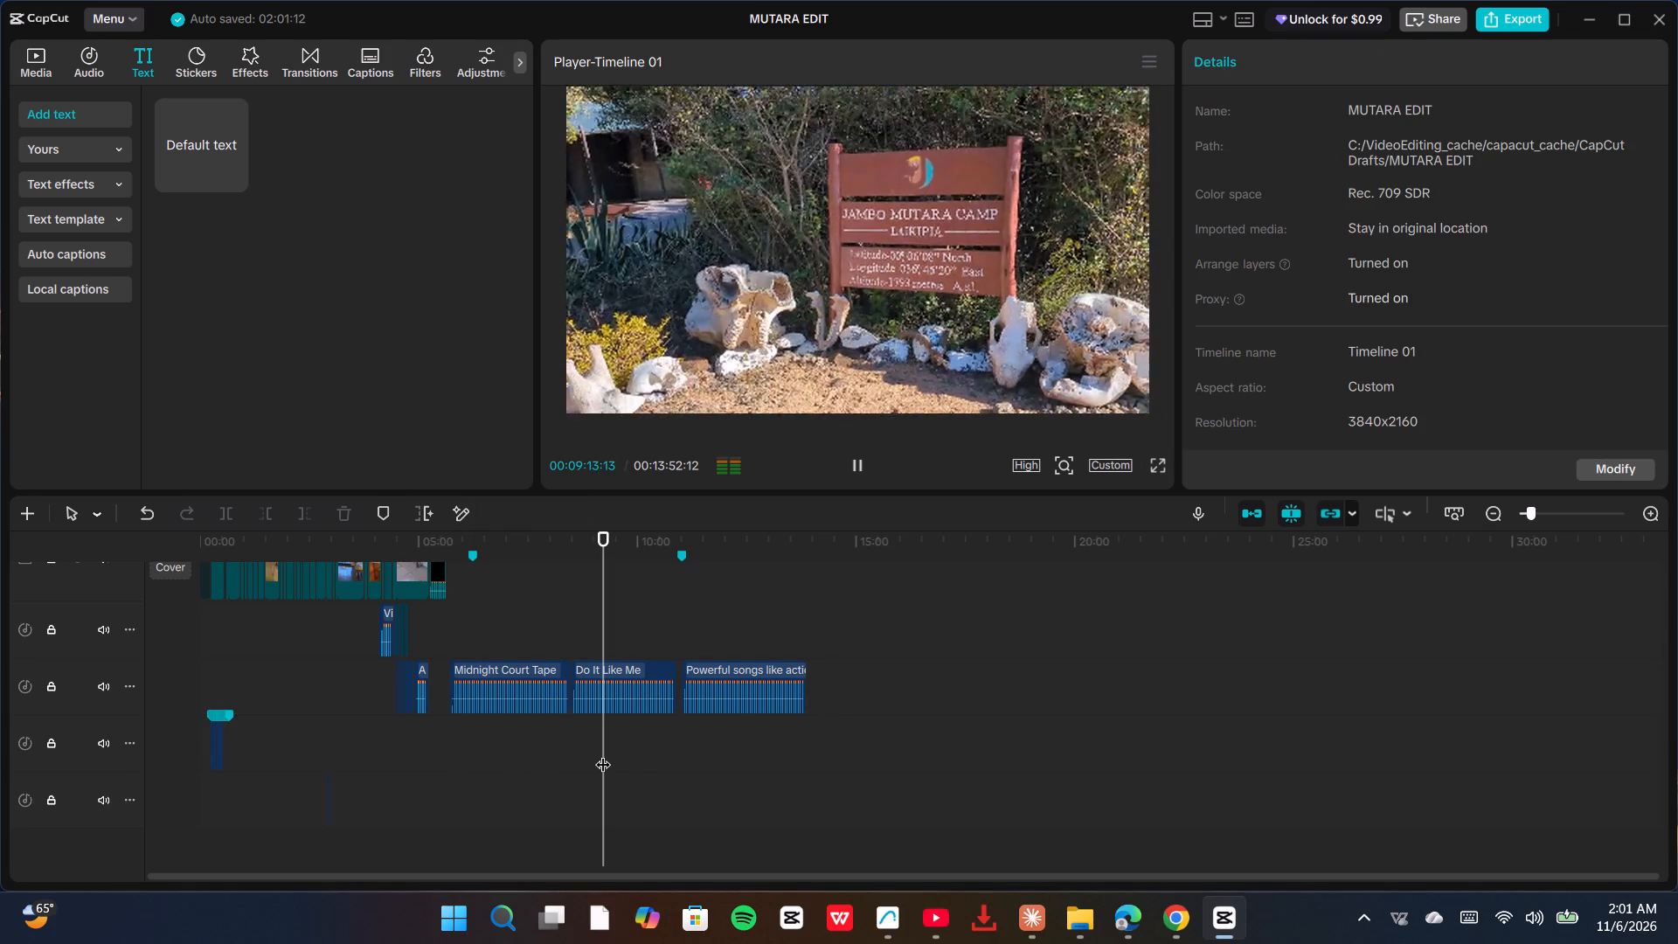
click(724, 762)
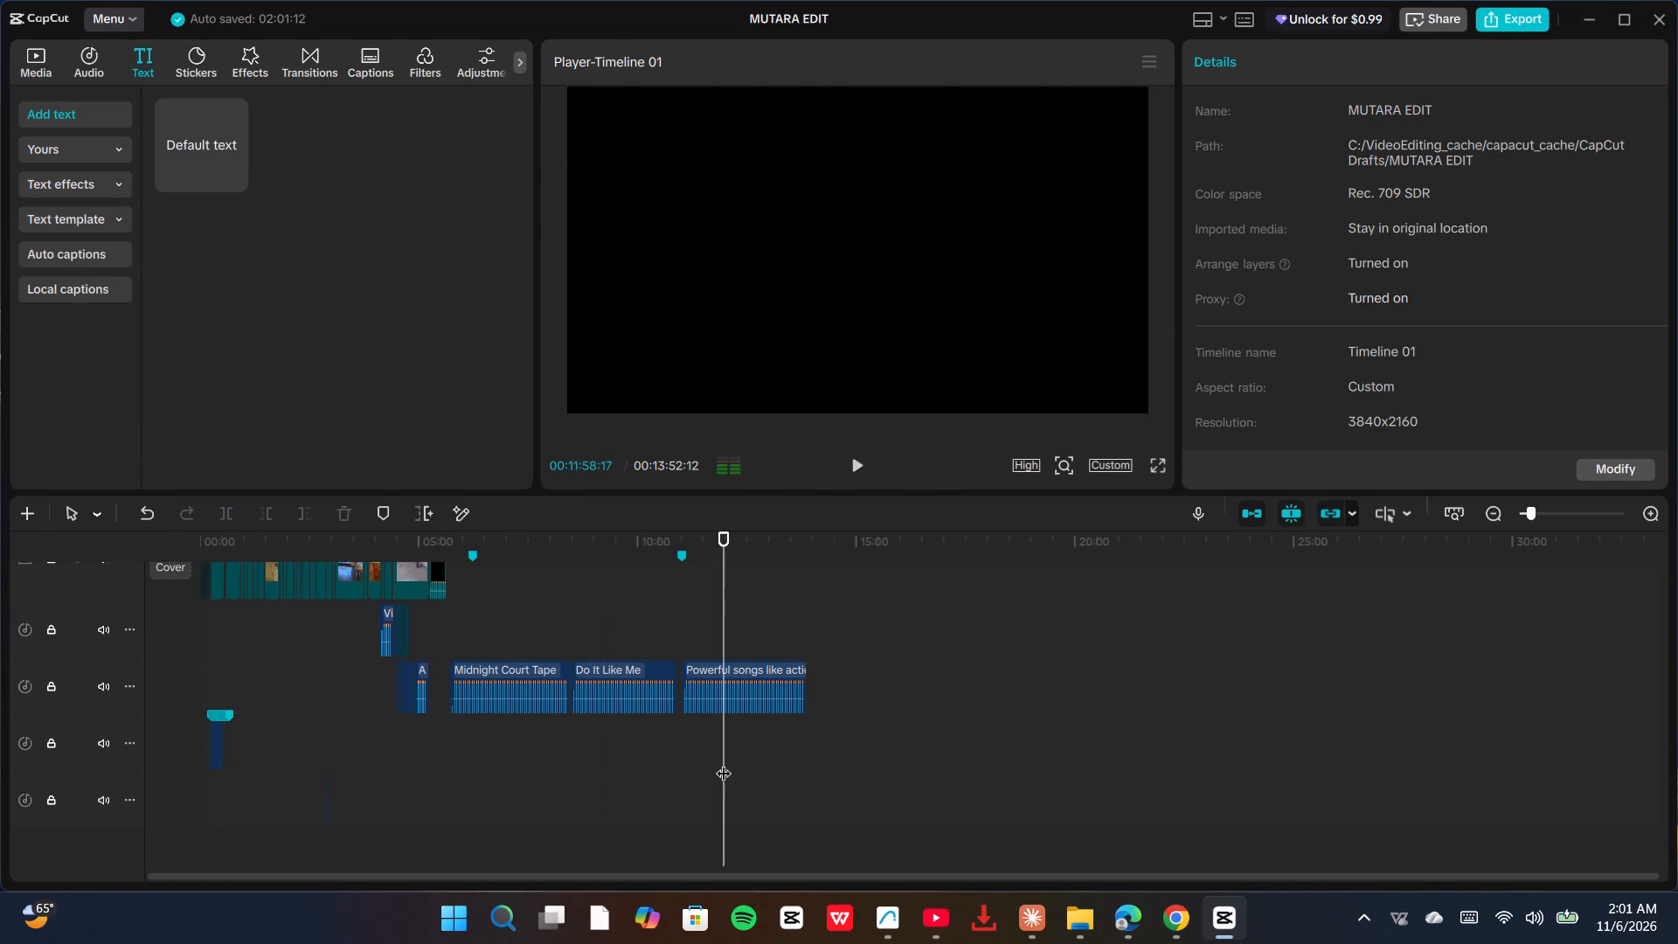
key(space)
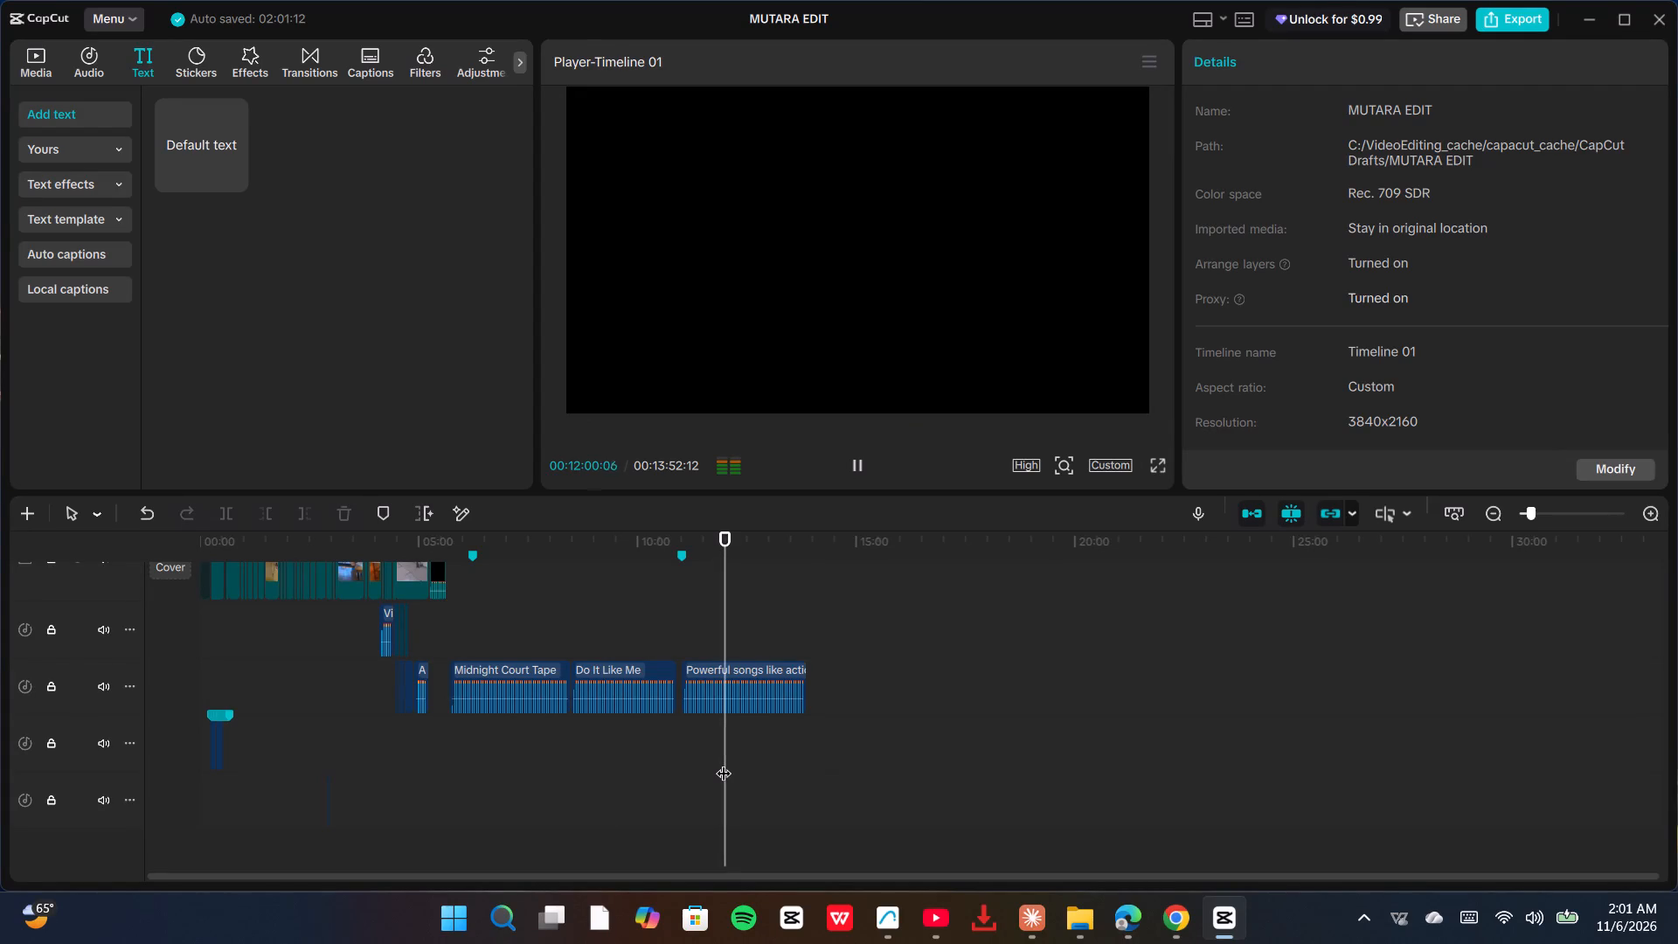
key(space)
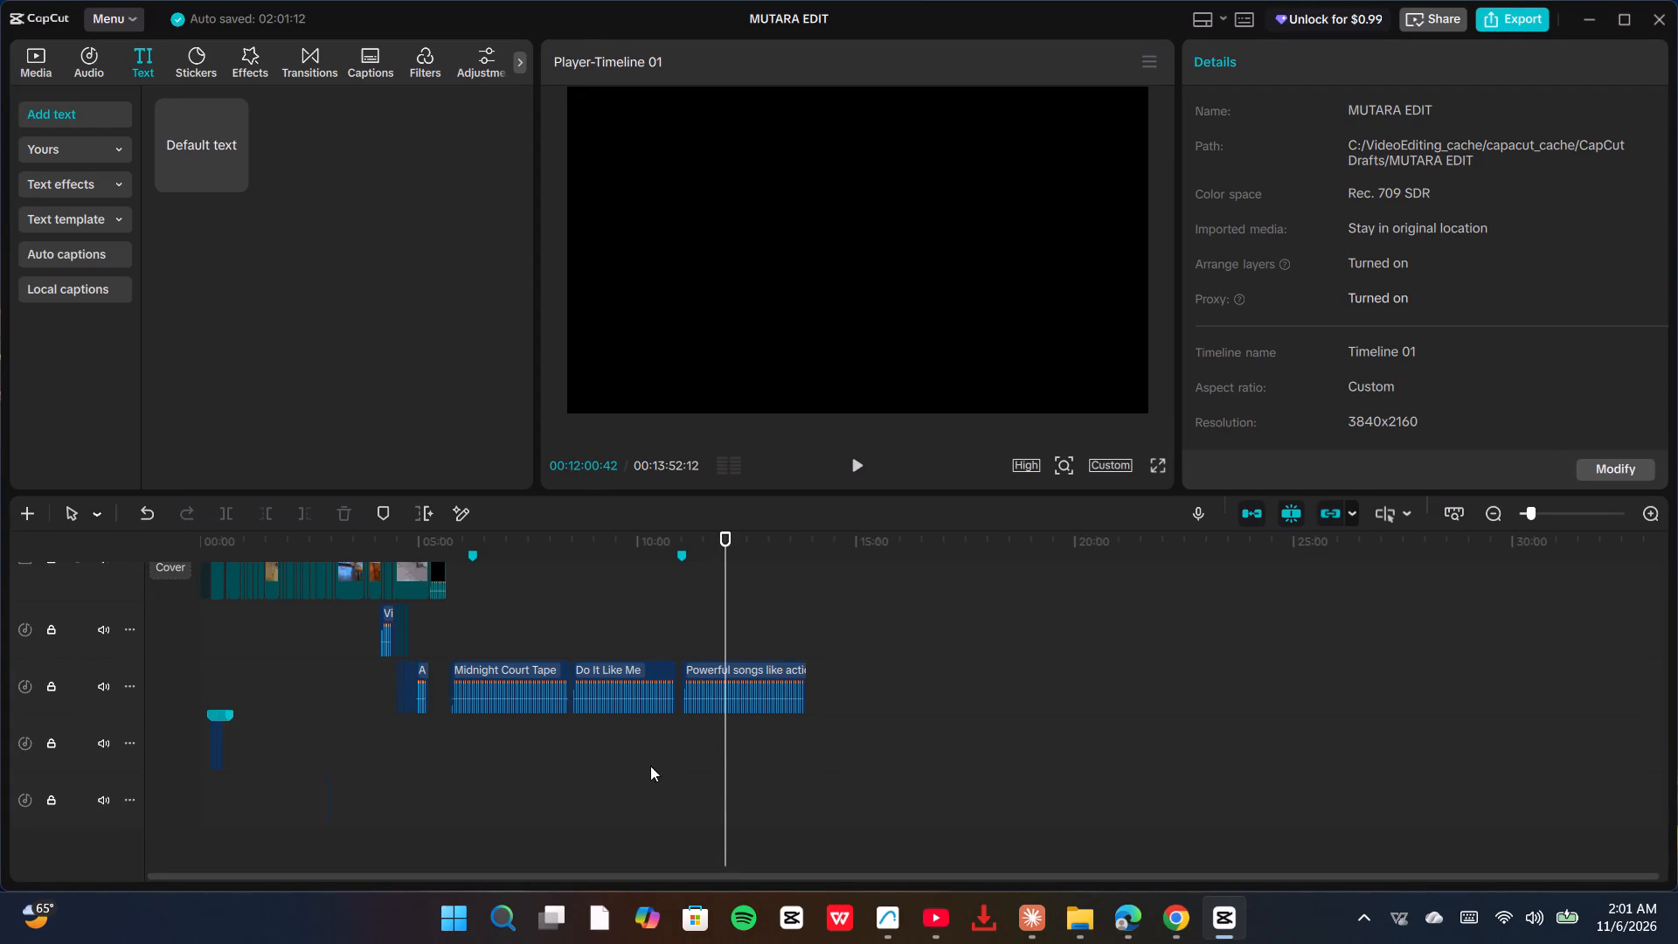
Delete the Powerful songs music clip from the end of the audio track.
click(731, 688)
key(Delete)
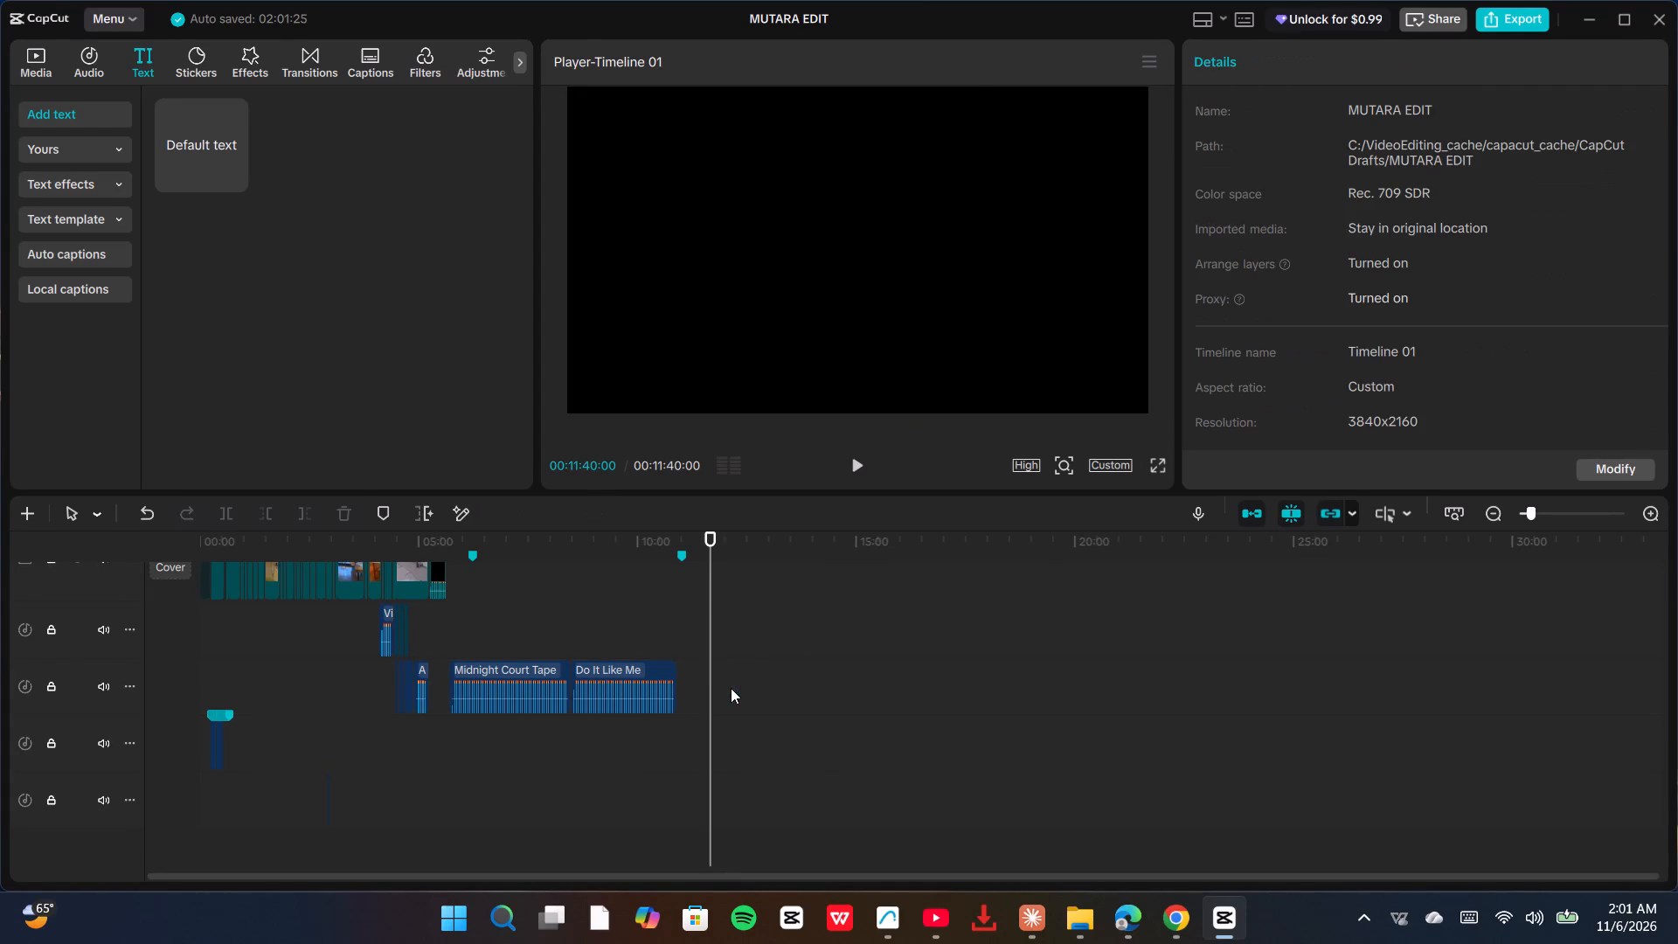
Play short passages of Do It Like Me and Midnight Court Tape again to compare the two music clips.
click(579, 746)
key(space)
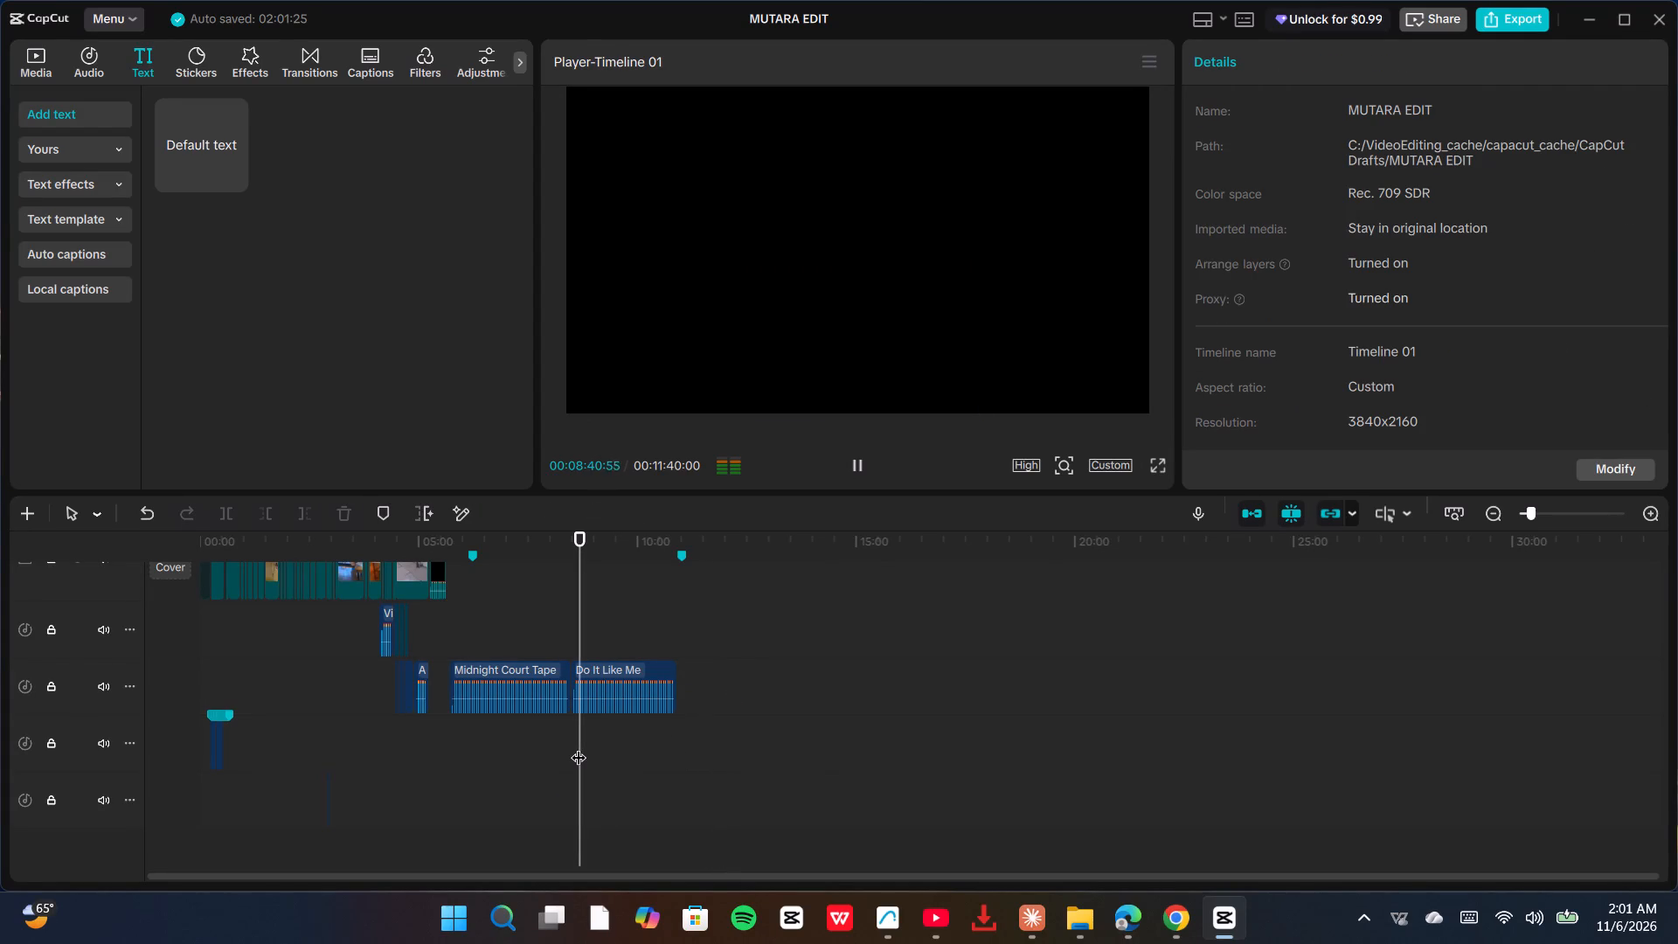
click(481, 685)
click(481, 725)
key(space)
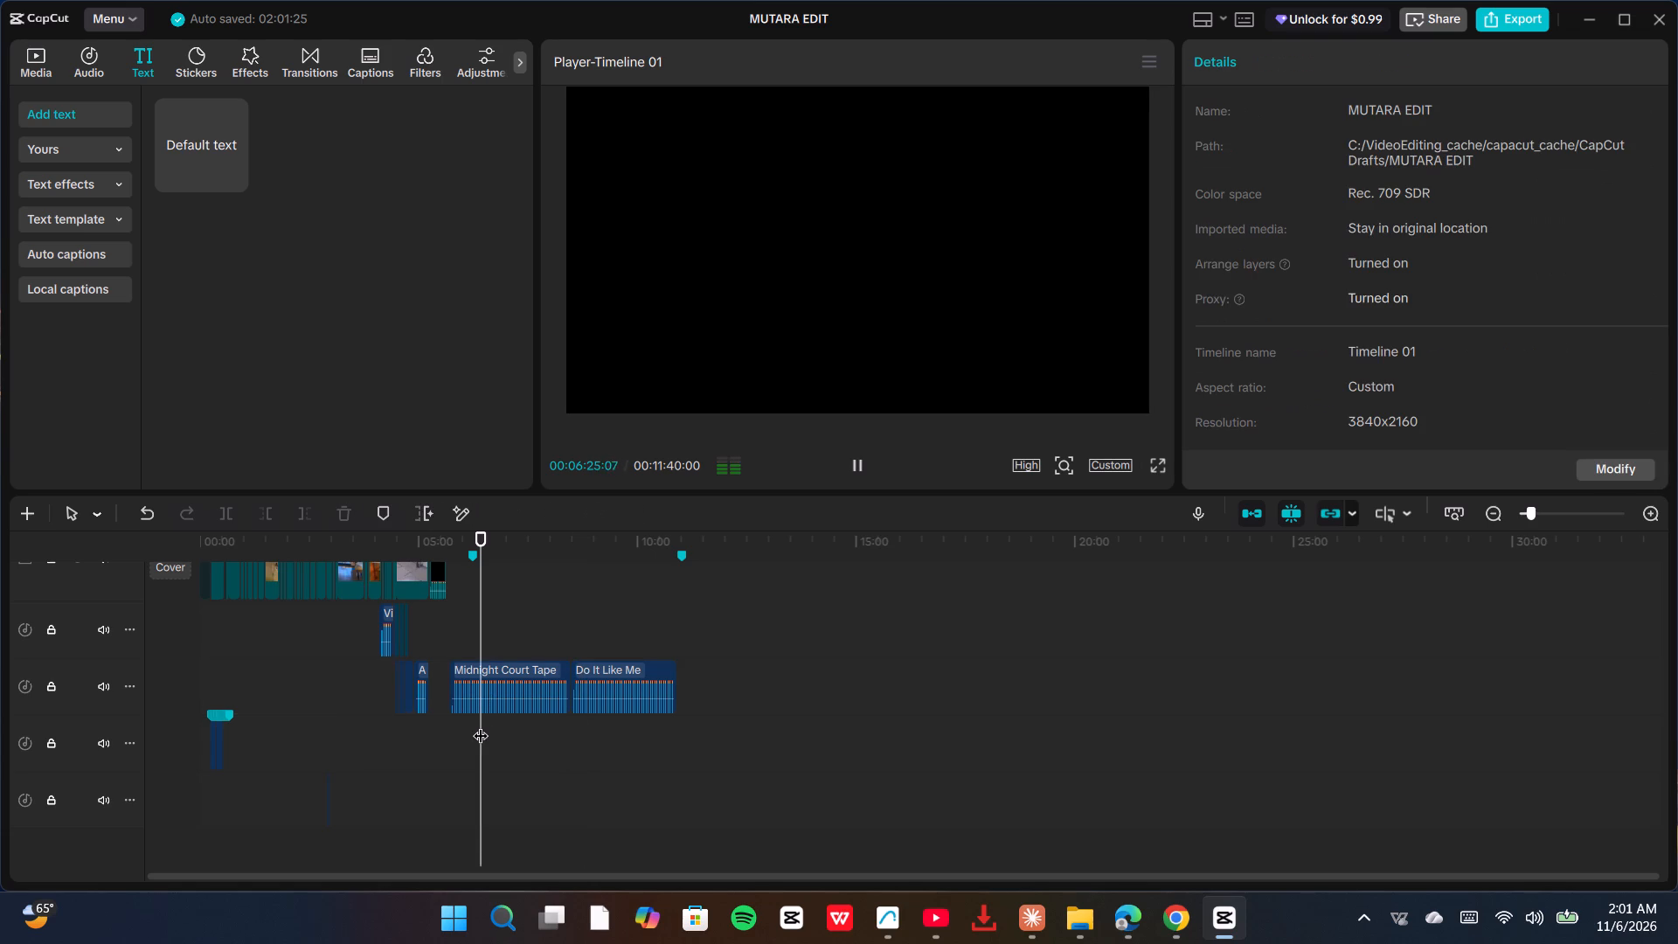
click(593, 714)
drag(593, 717, 581, 721)
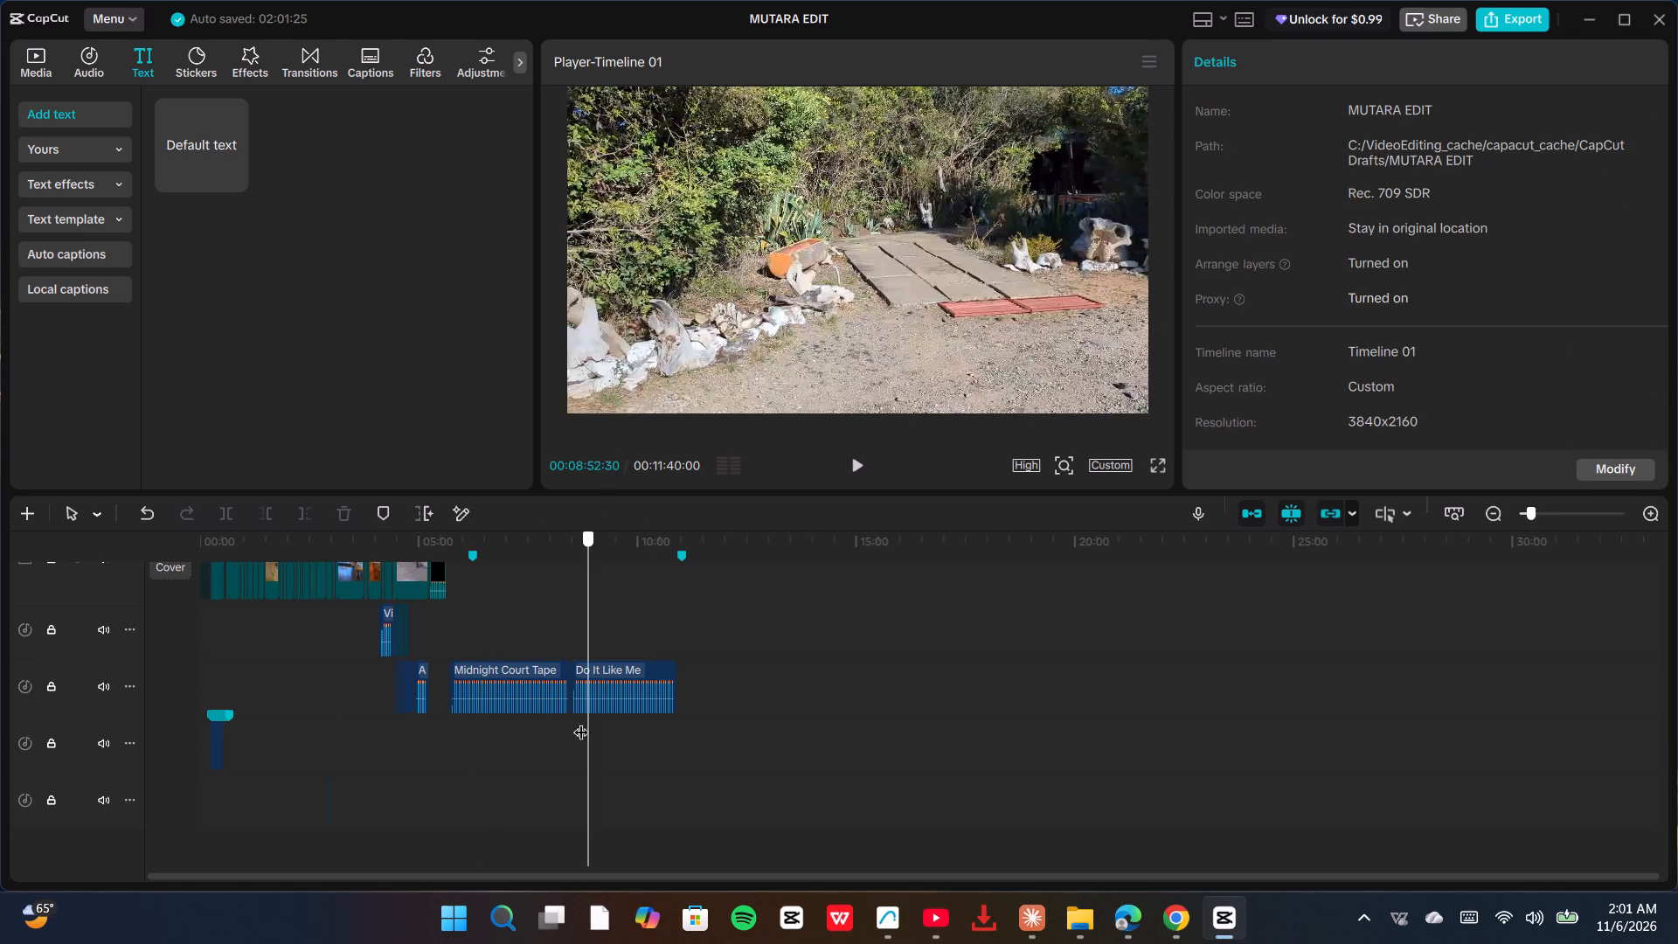
drag(581, 721, 572, 729)
key(space)
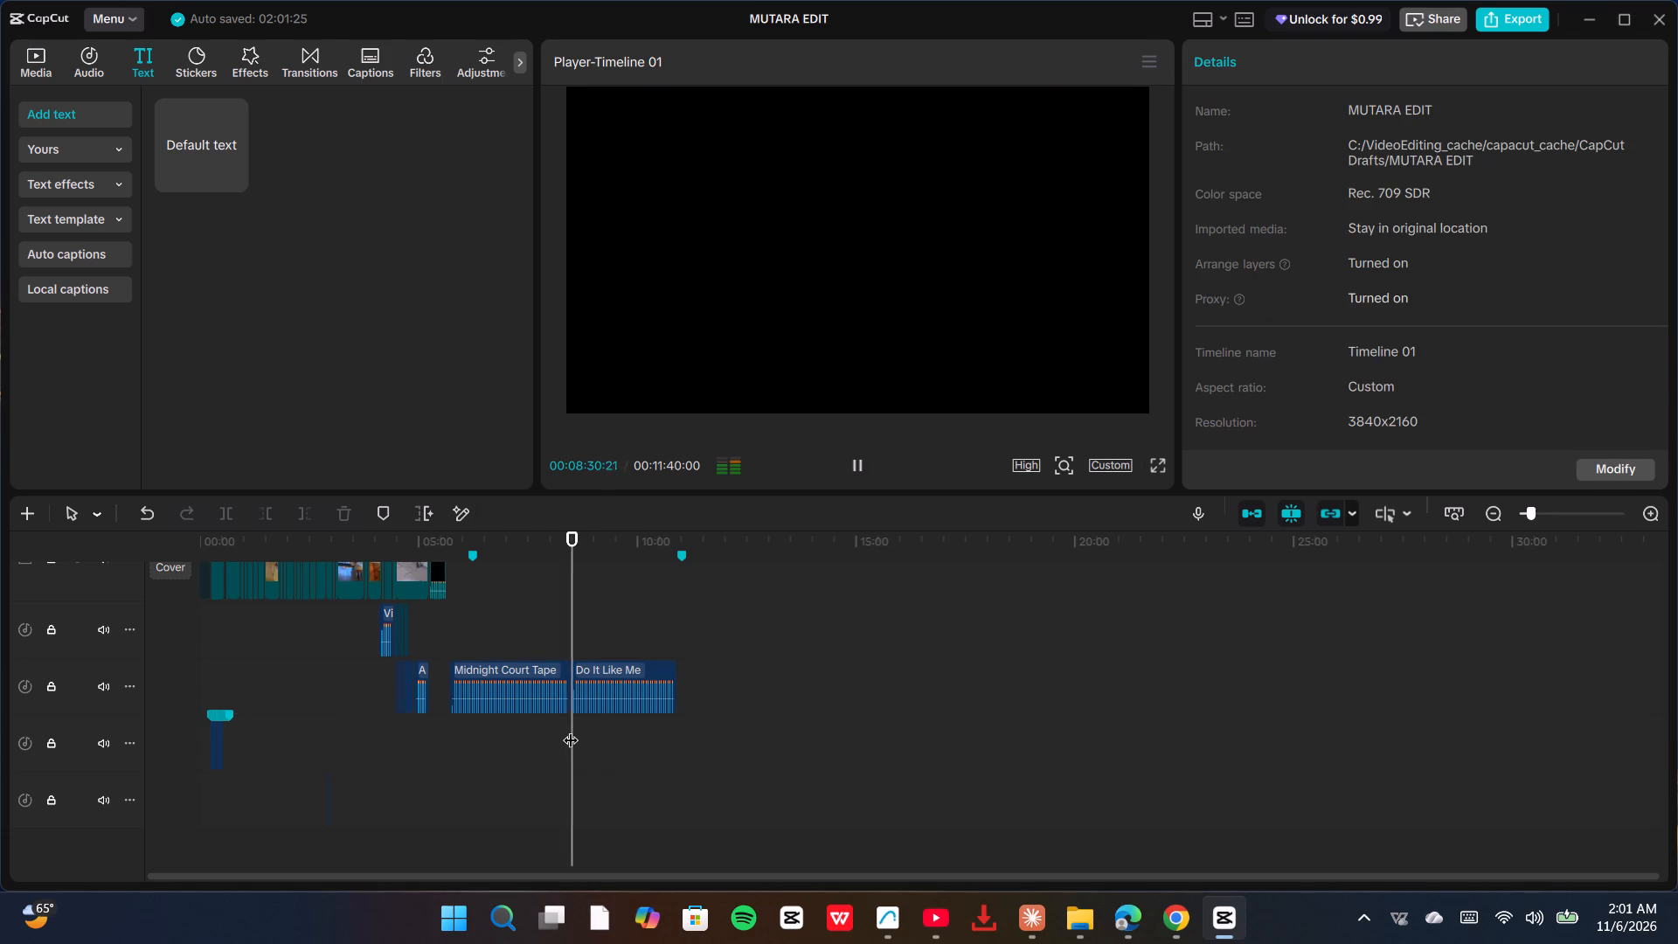
Delete the Midnight Court Tape music clip.
click(517, 686)
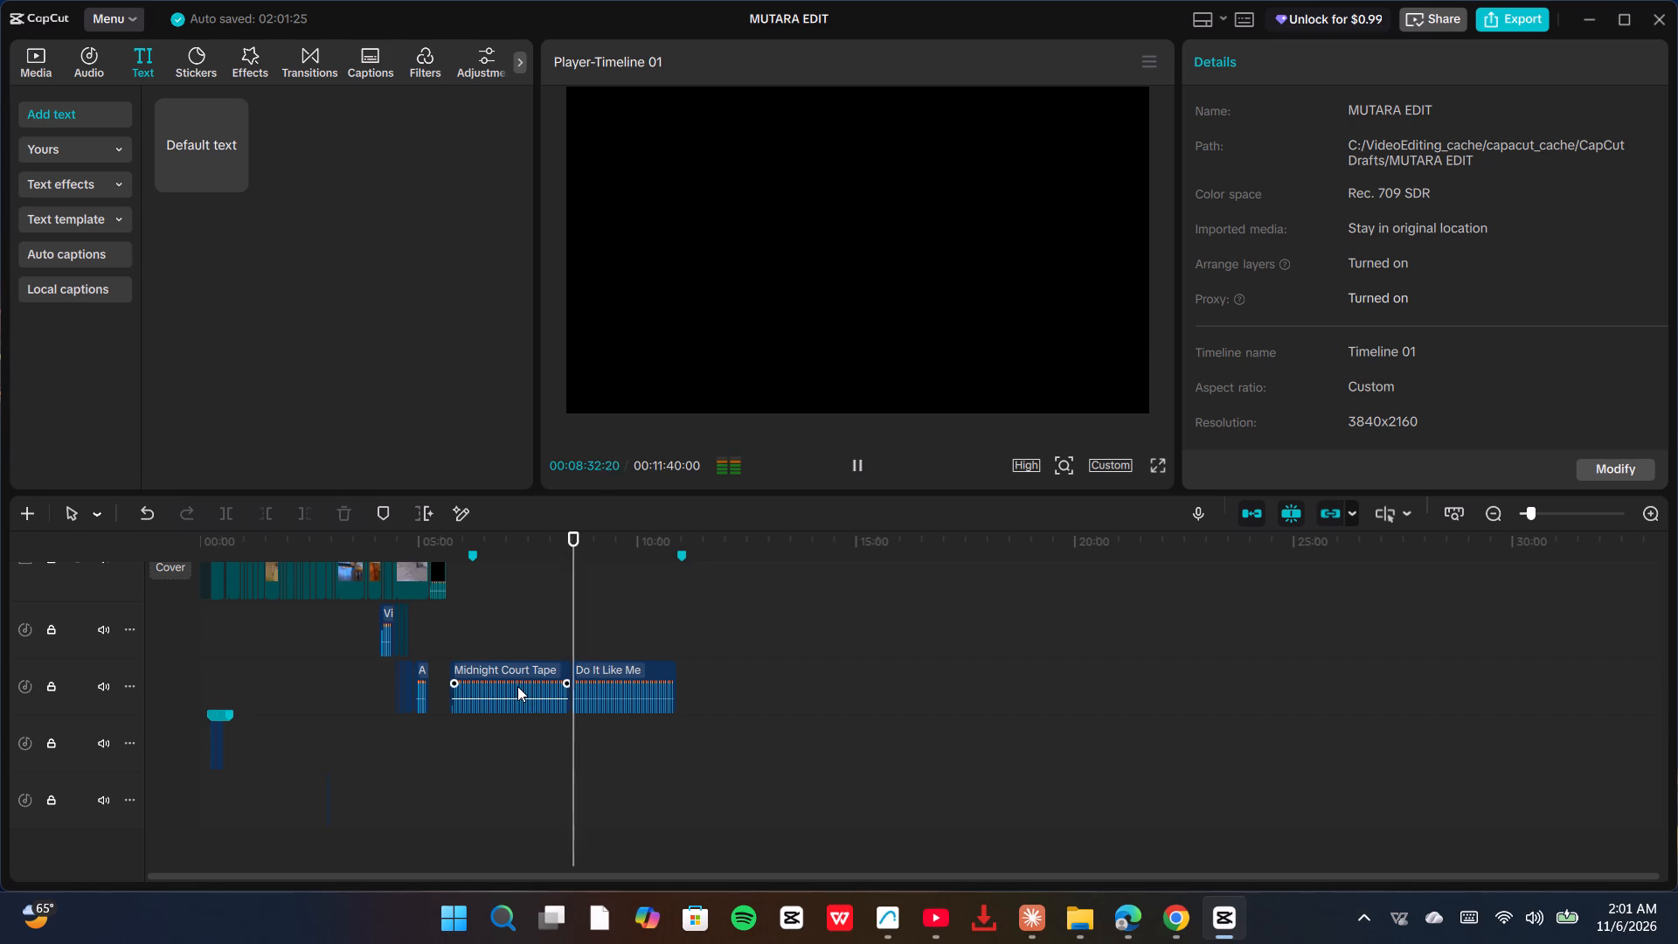
key(Delete)
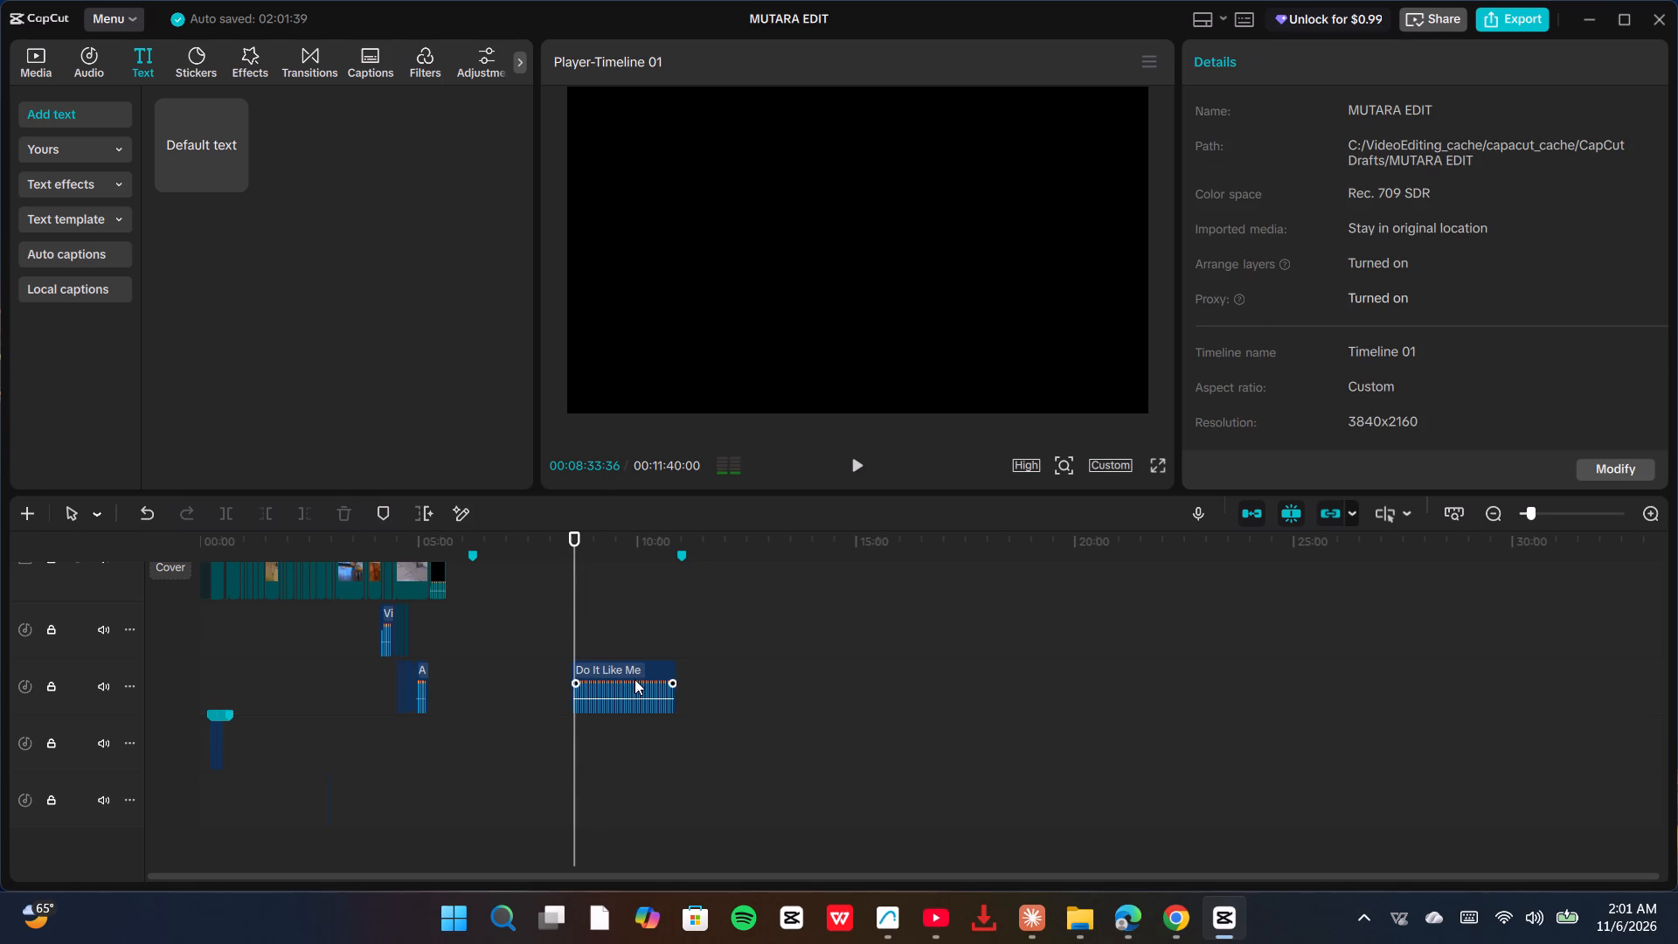
Move the Do It Like Me clip earlier on its track so it starts right after the closing video clip ends.
drag(637, 678, 526, 682)
drag(524, 682, 517, 696)
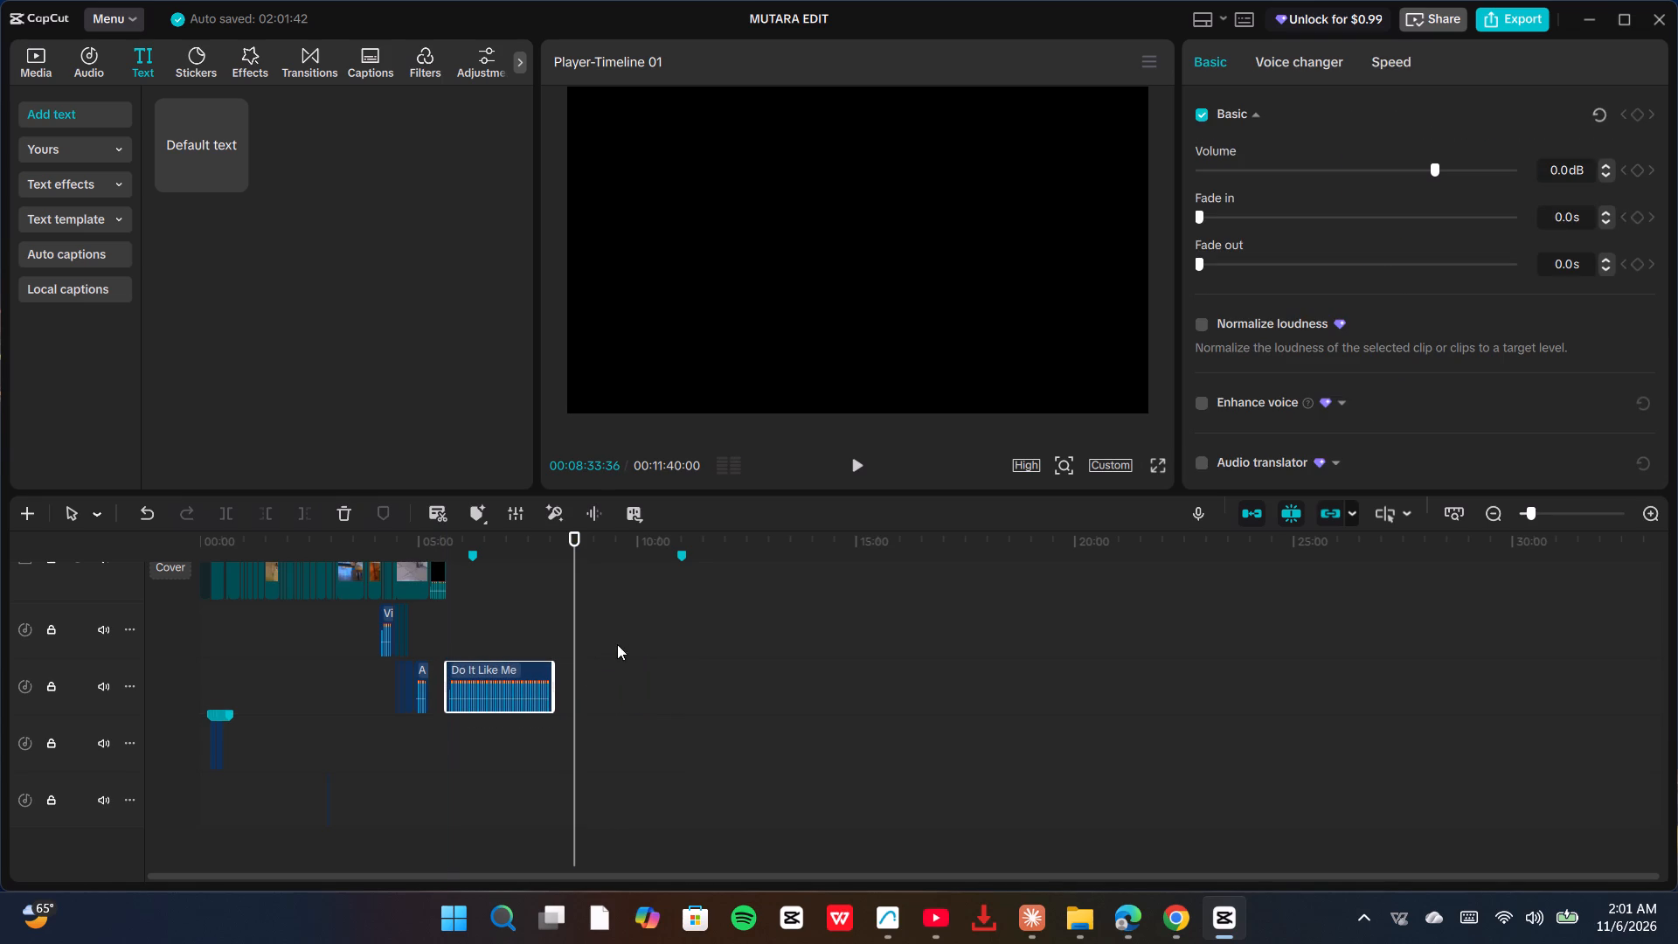
drag(507, 746, 385, 743)
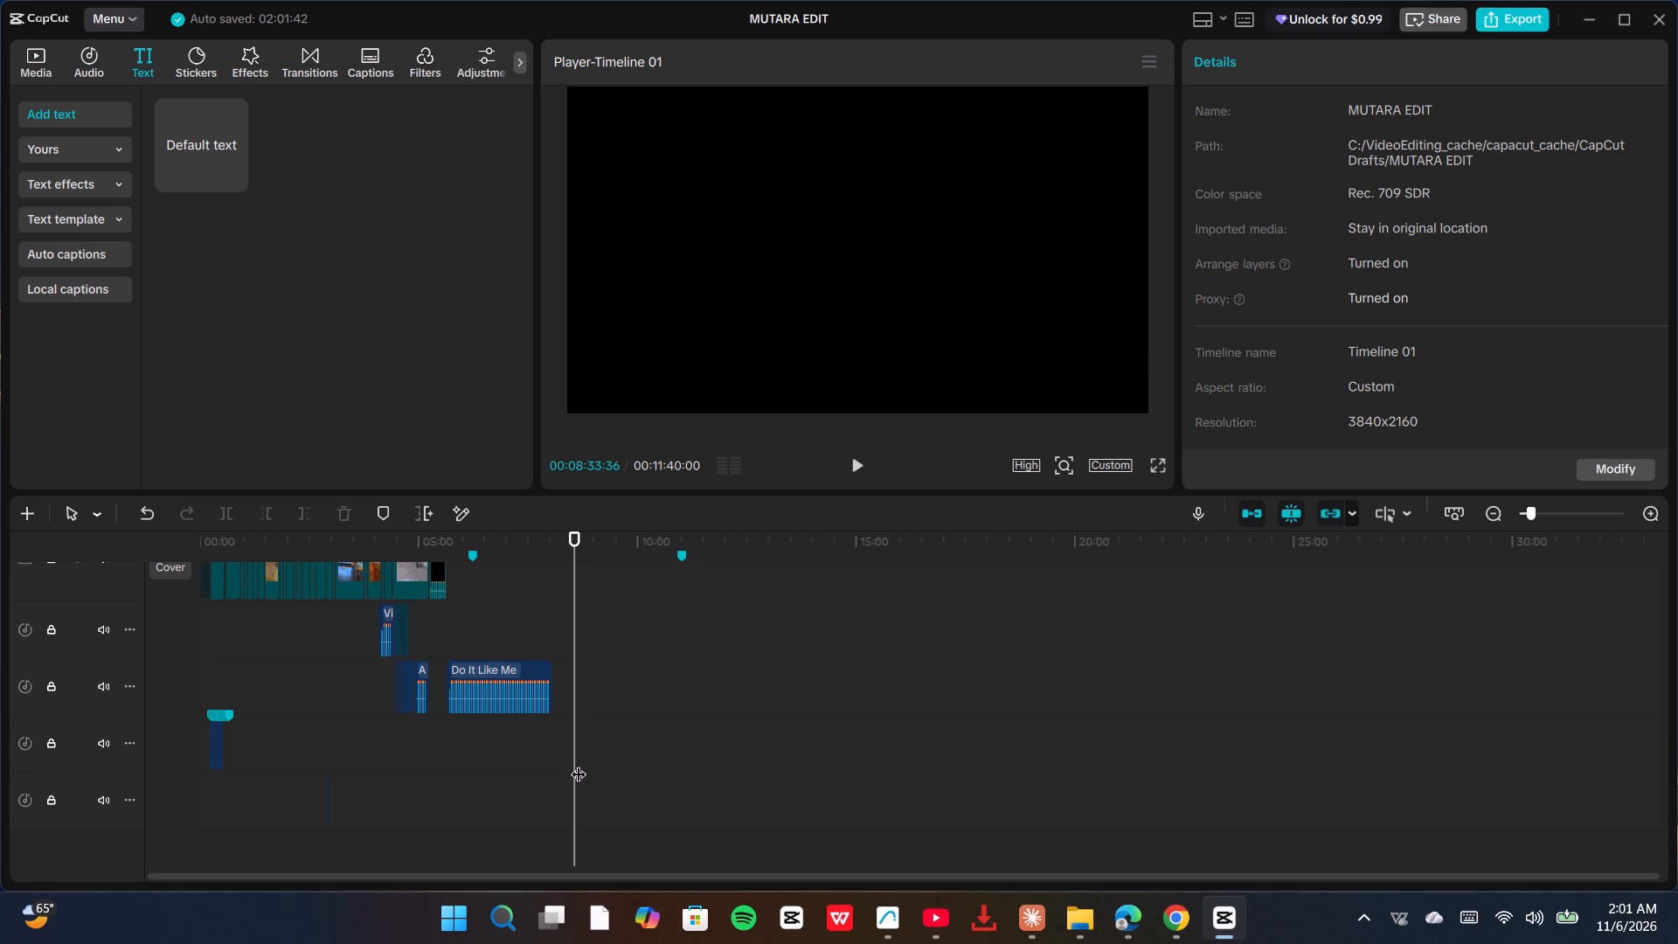
Return to the start of the timeline and play back the opening through the Take Me To The Moon section to the coffee cup shot.
drag(579, 762, 148, 769)
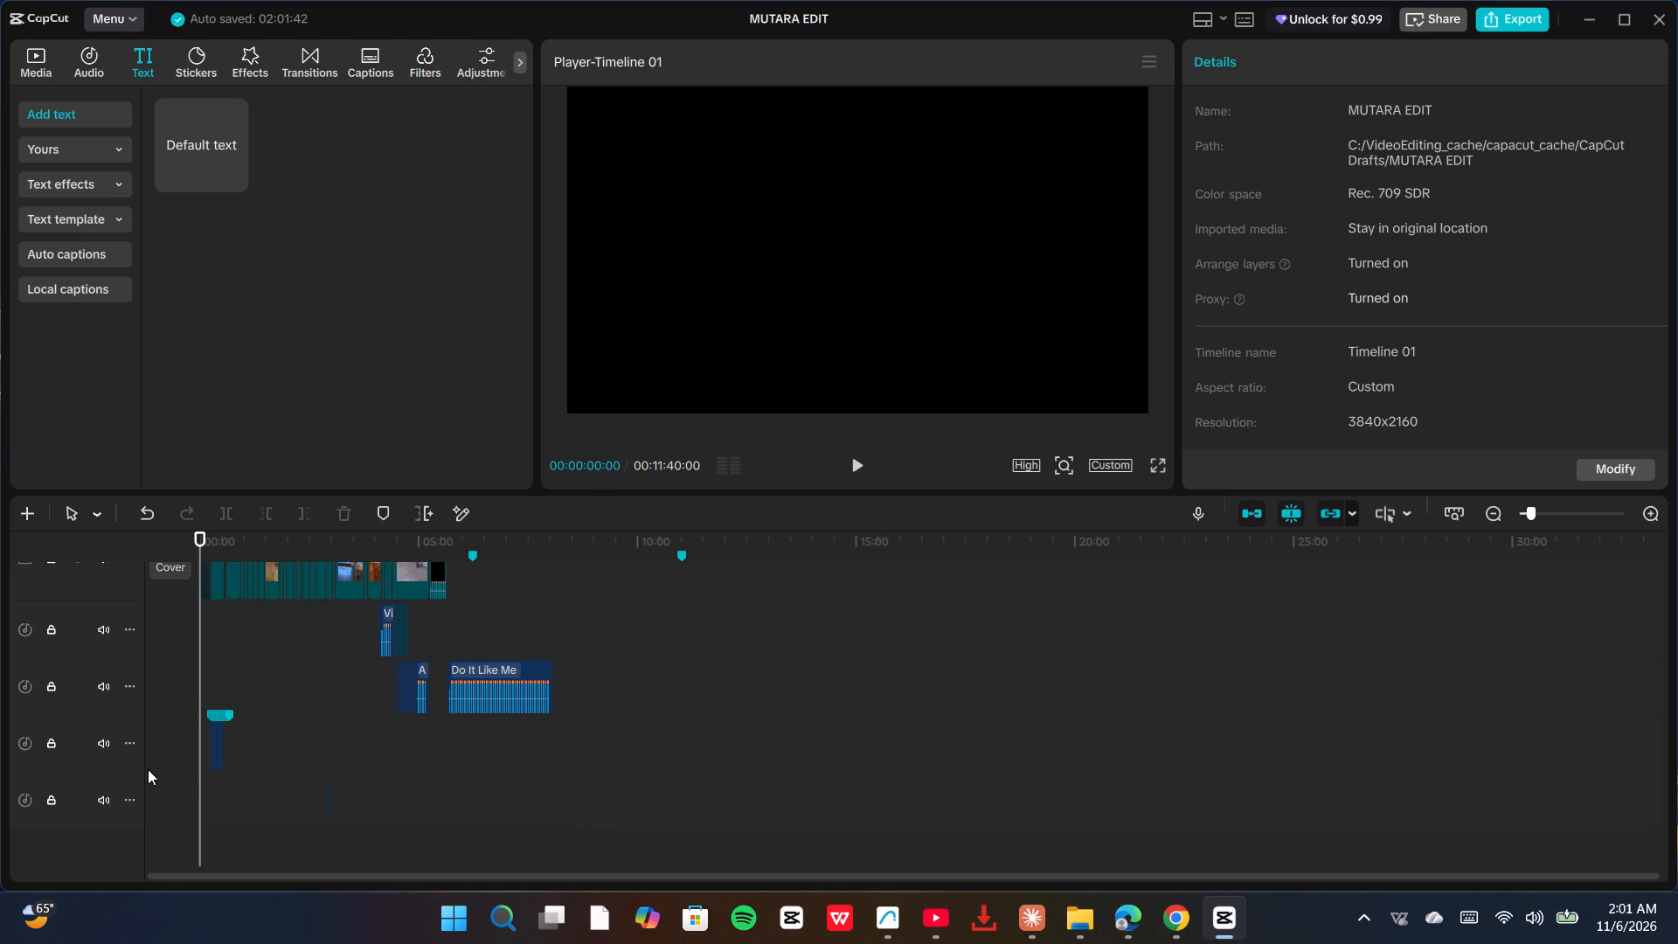
ctrl+scroll(287, 747, up, 12)
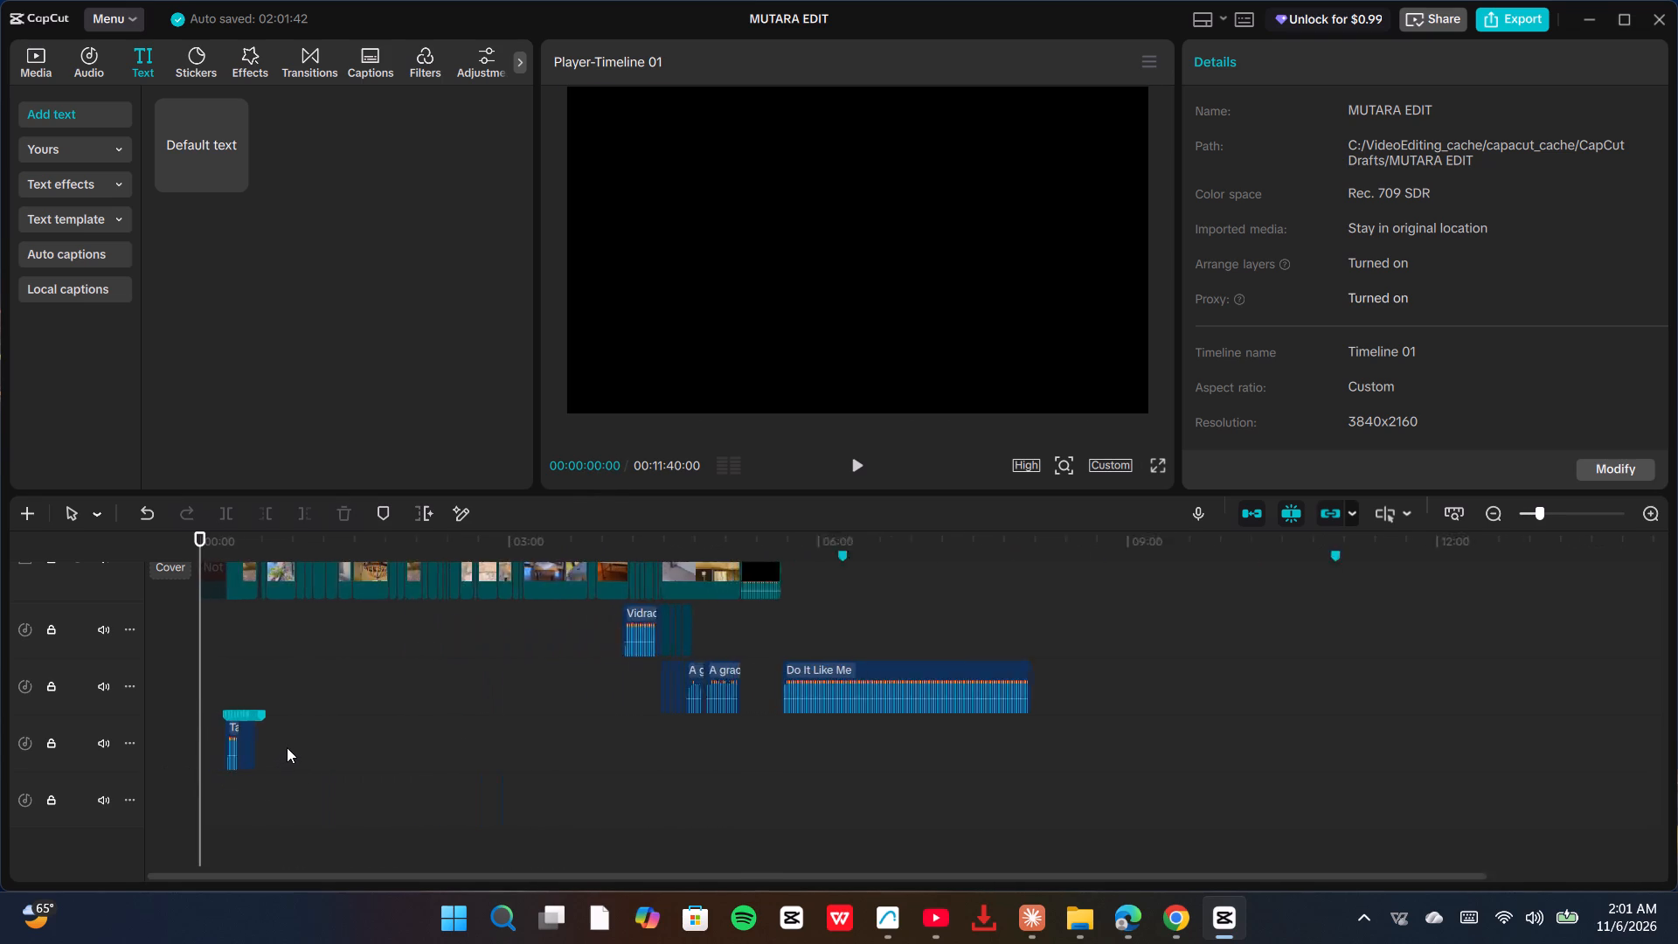
ctrl+scroll(287, 747, up, 17)
ctrl+scroll(287, 747, up, 5)
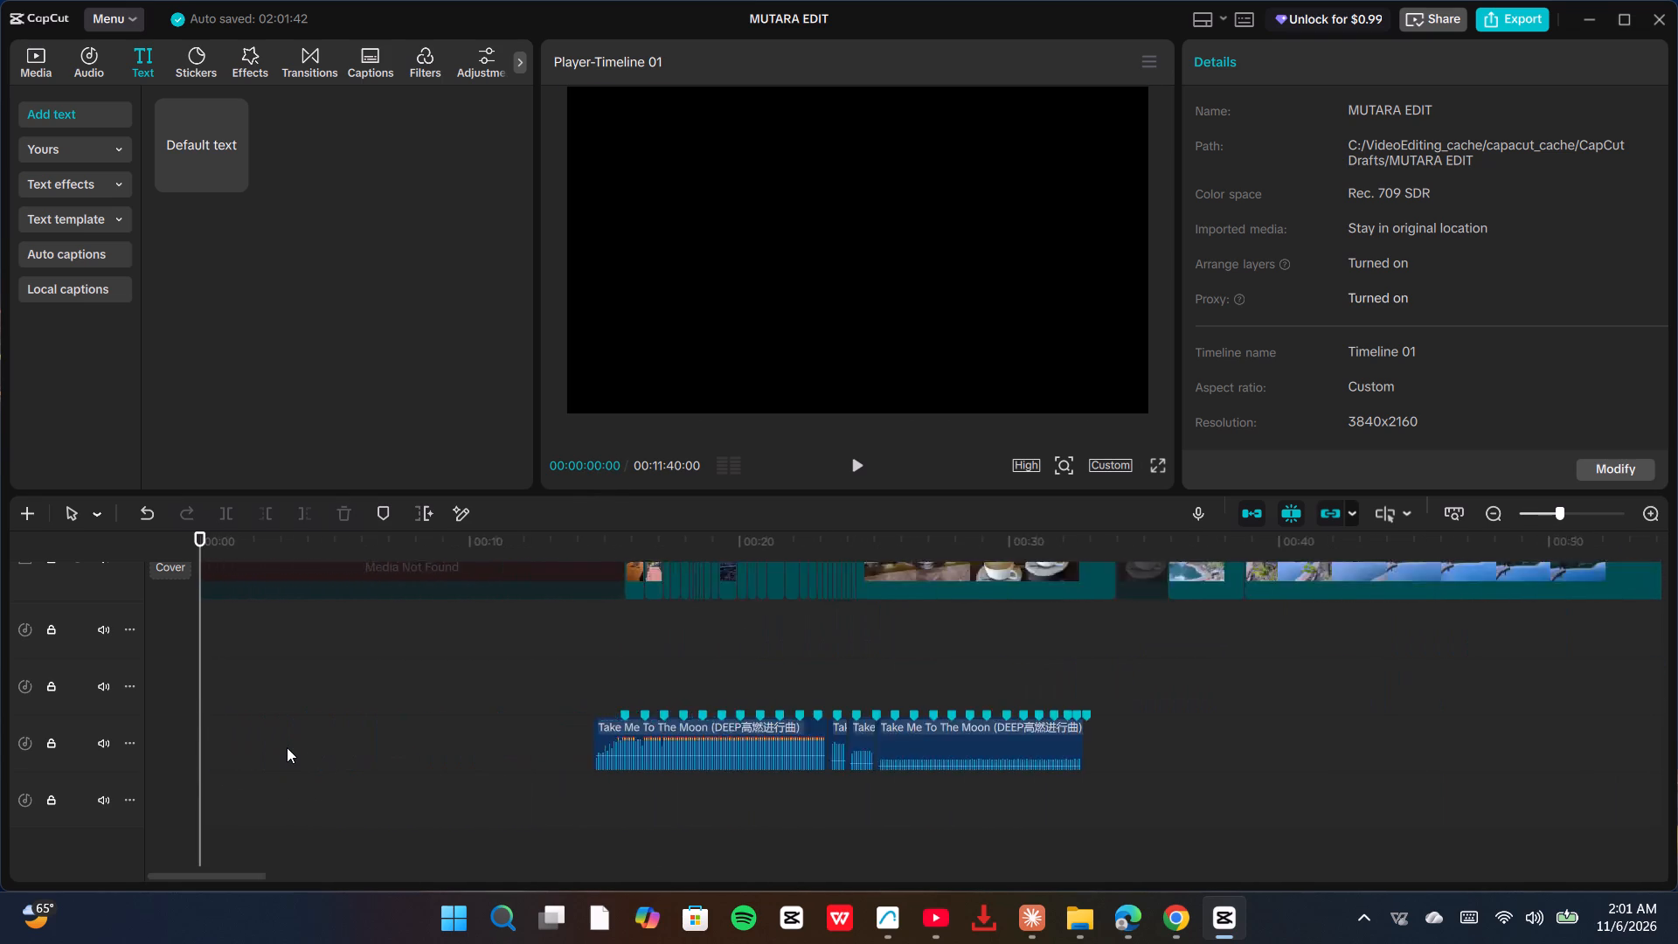
click(264, 772)
key(space)
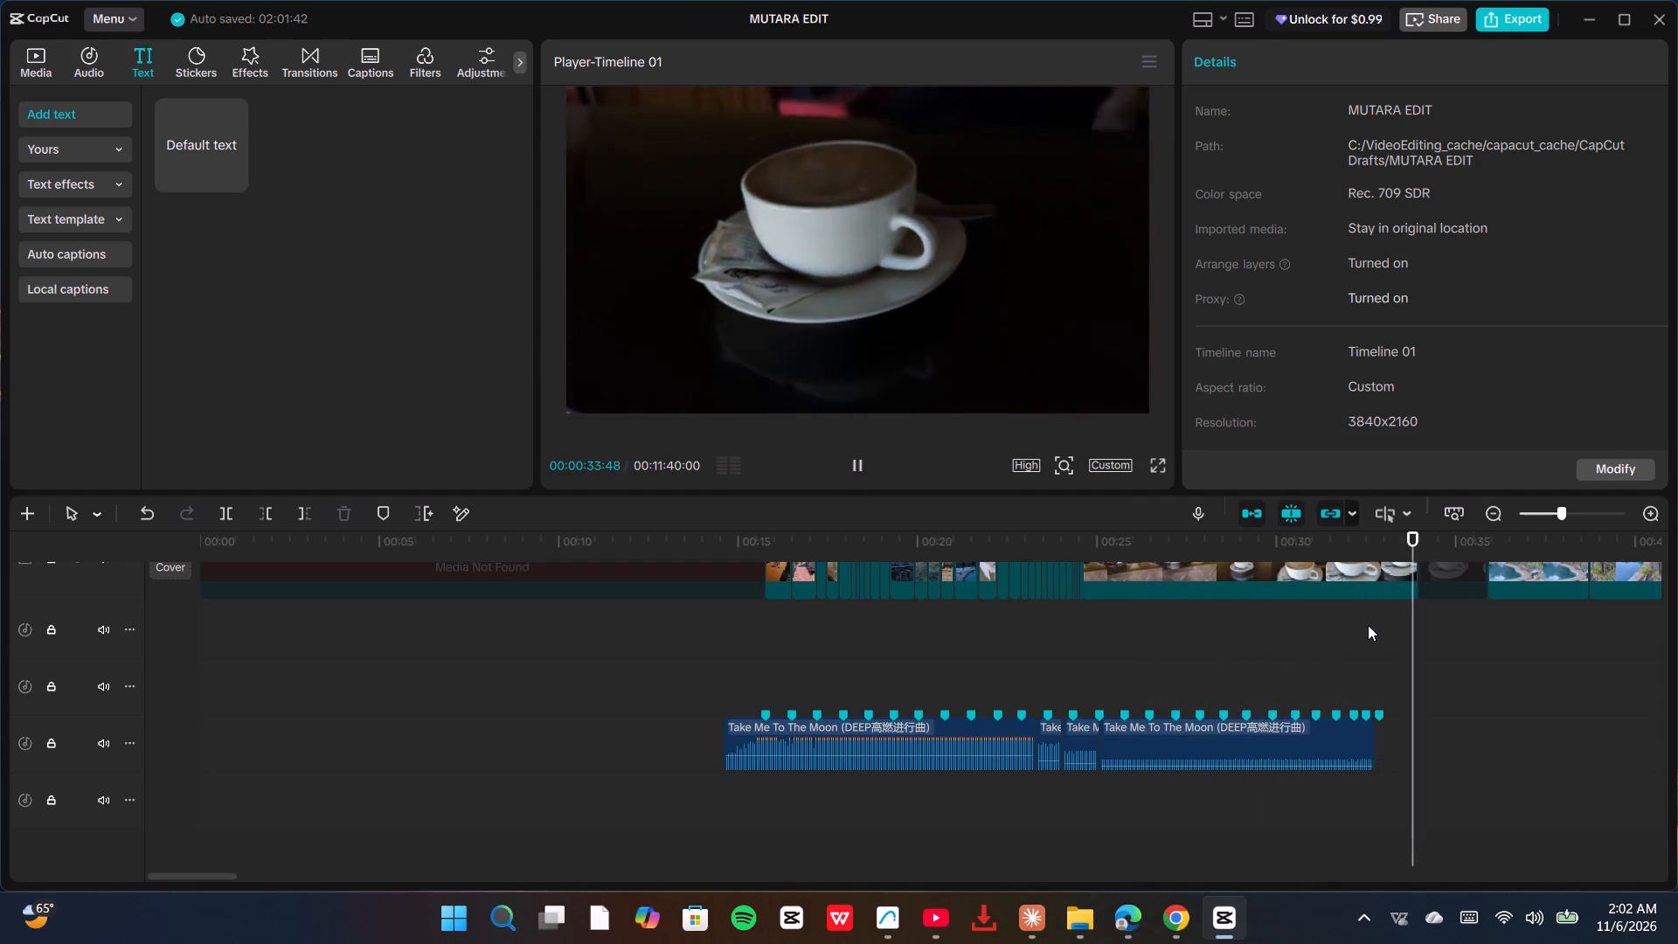
click(1388, 618)
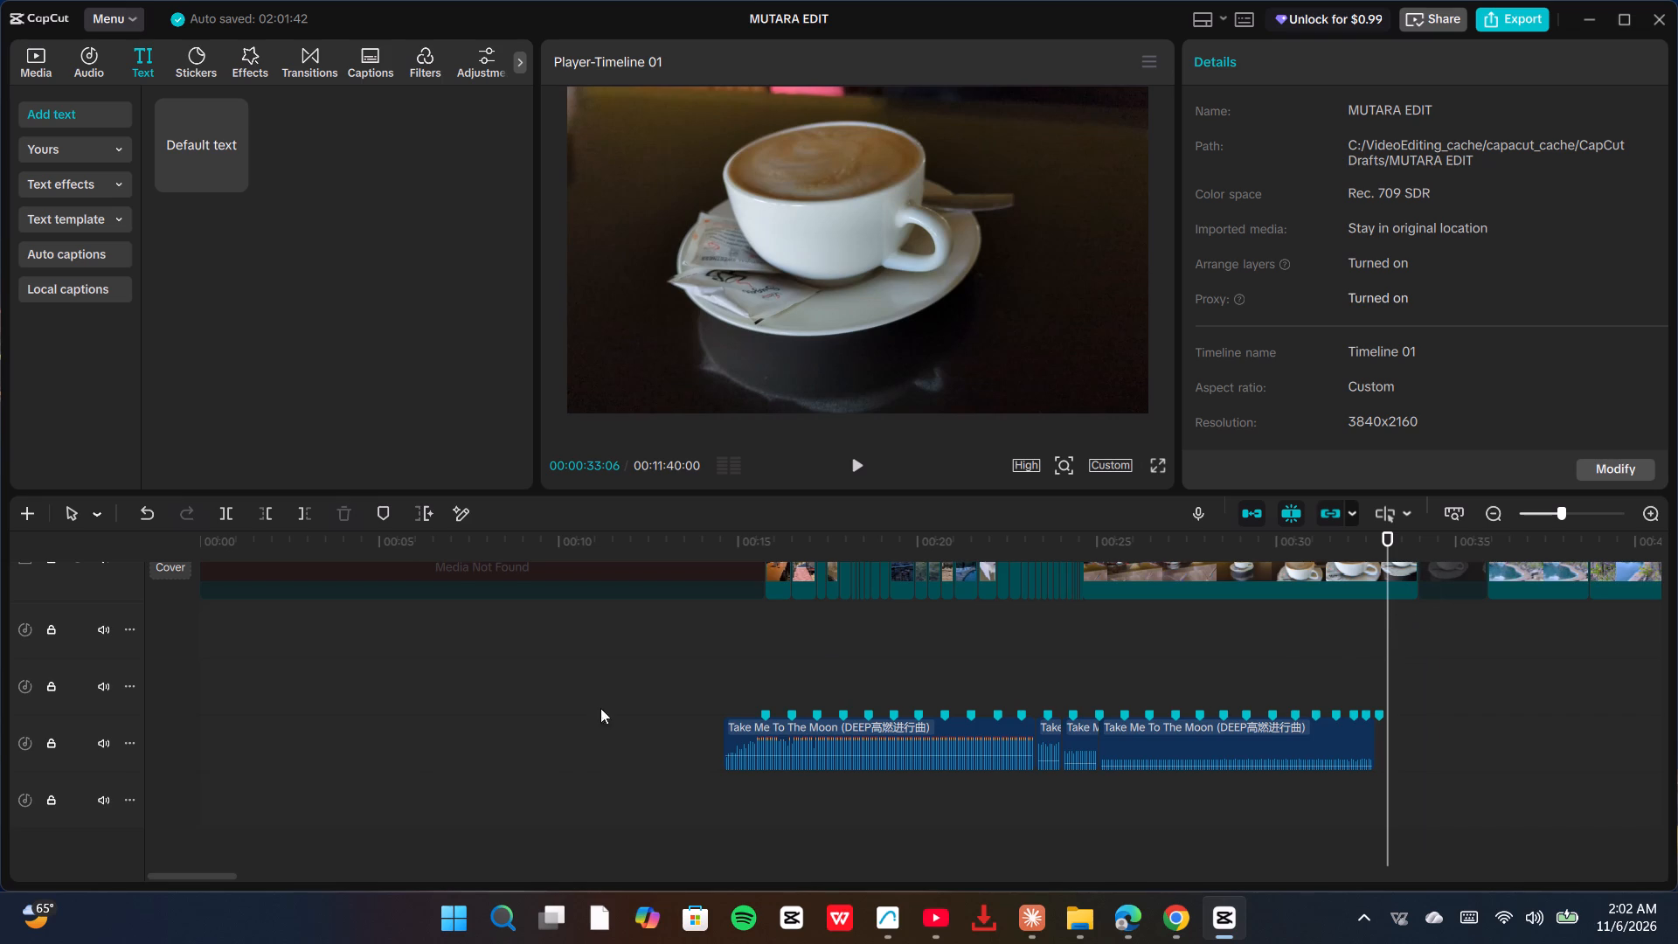
Find the change from Vidrado Em Você to the first Voiceover15 clip and play it back from 04:26:06.
scroll(1143, 721, up, 4)
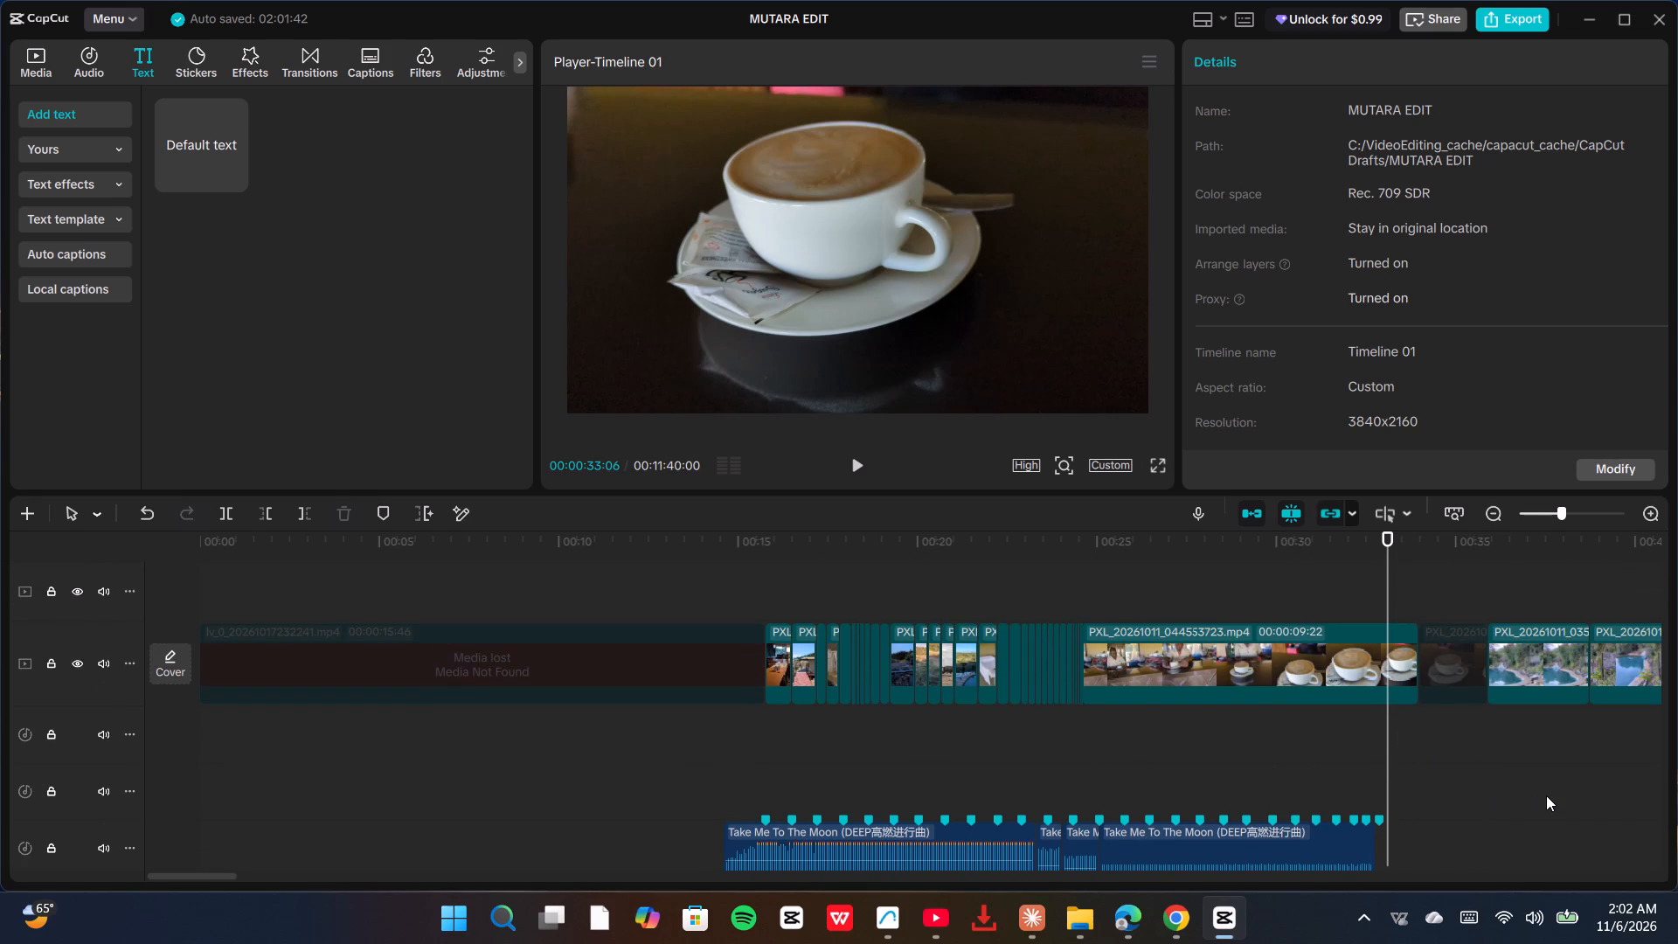
scroll(1546, 795, down, 2)
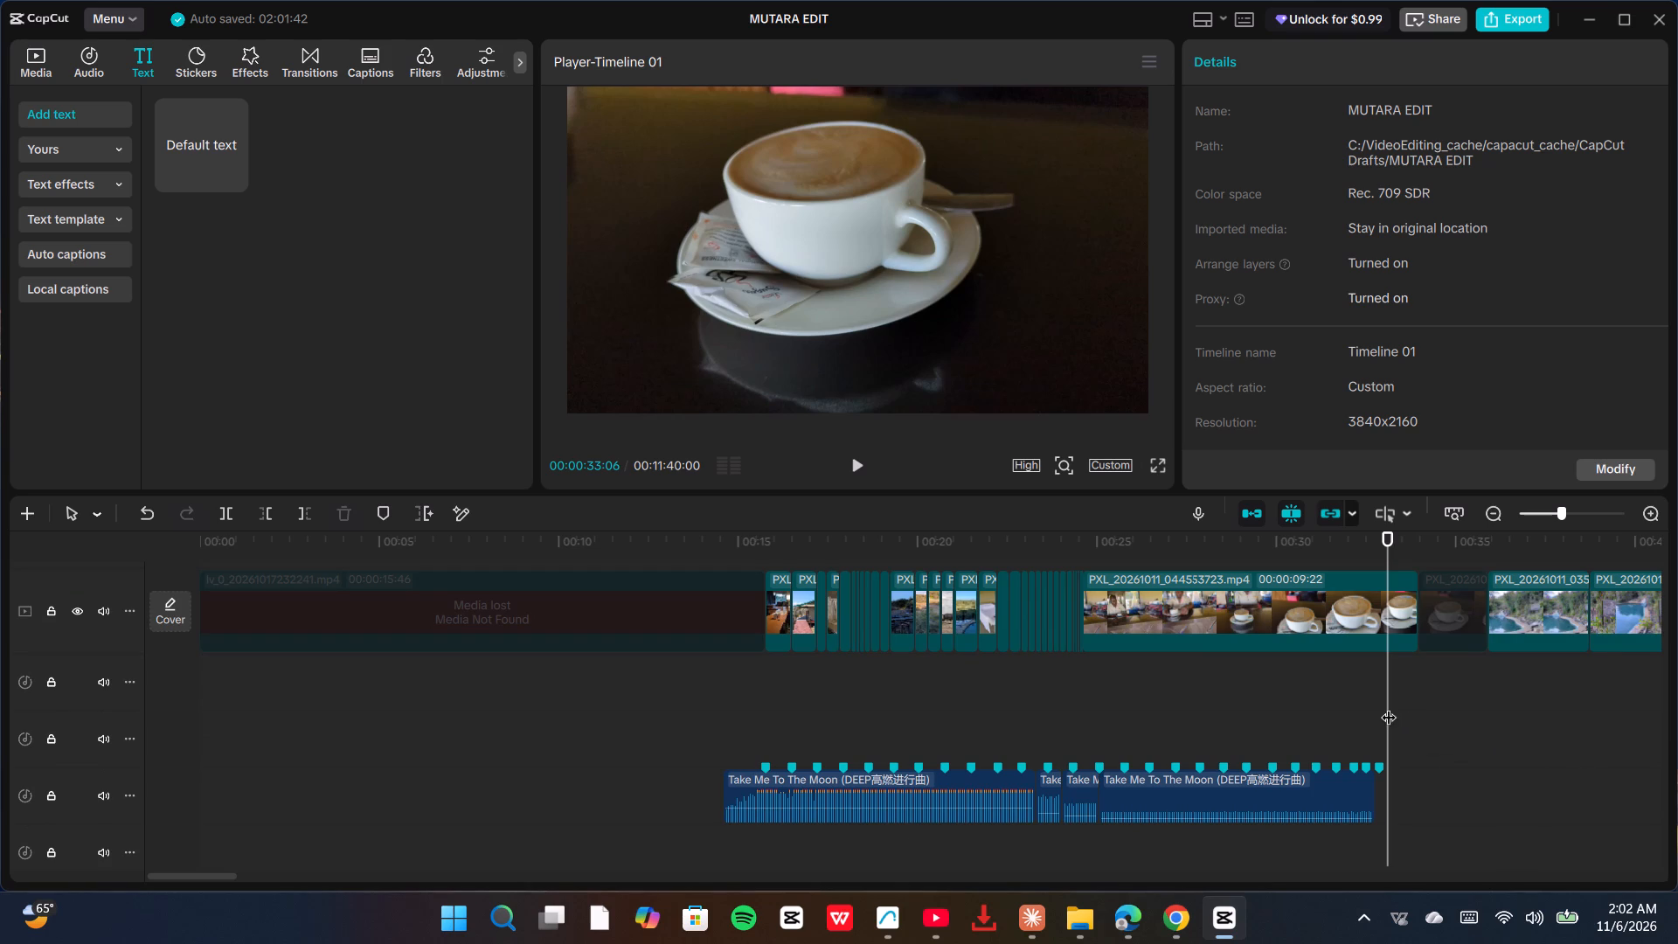
drag(1390, 705, 1677, 698)
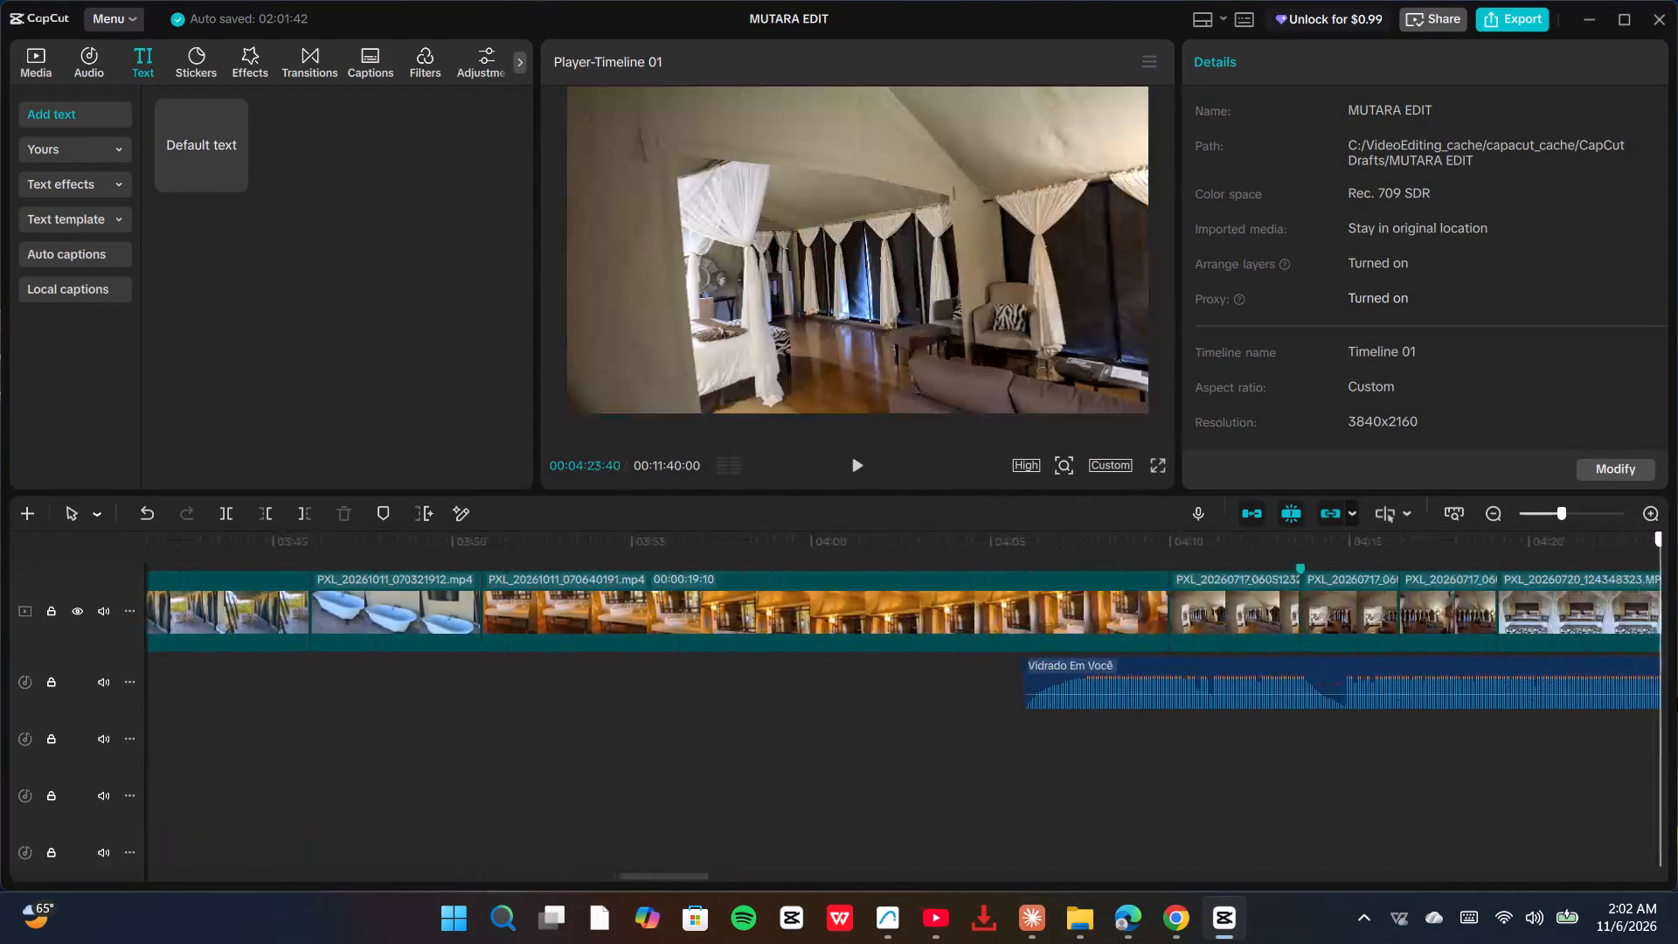
drag(1677, 698, 980, 737)
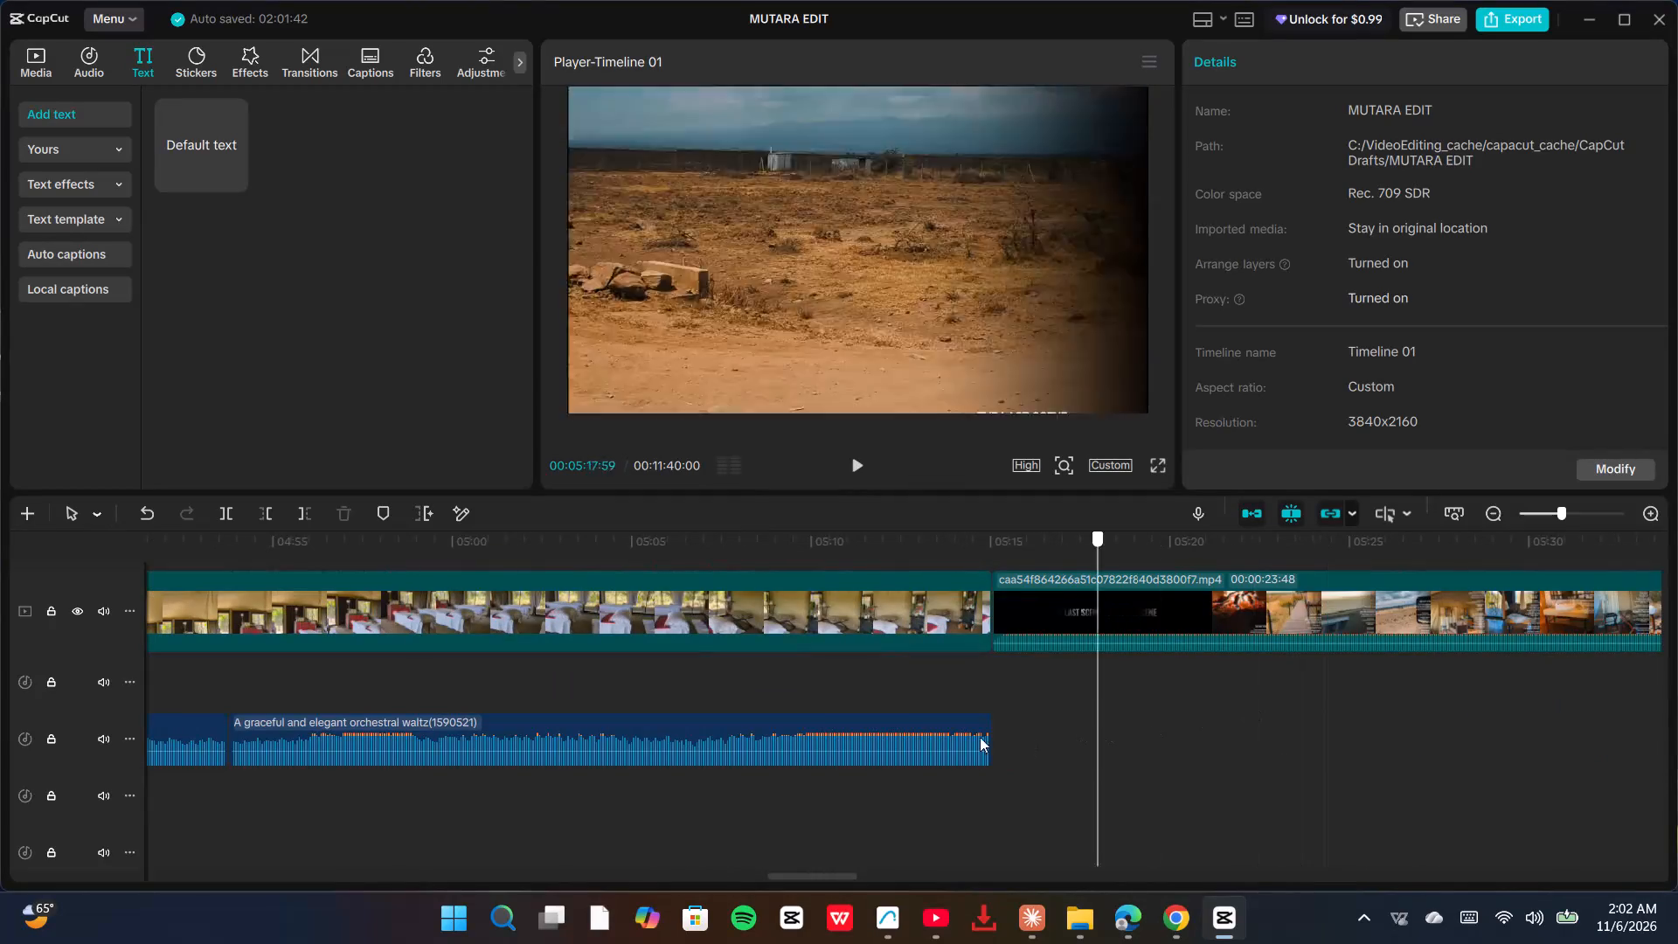
drag(980, 737, 152, 747)
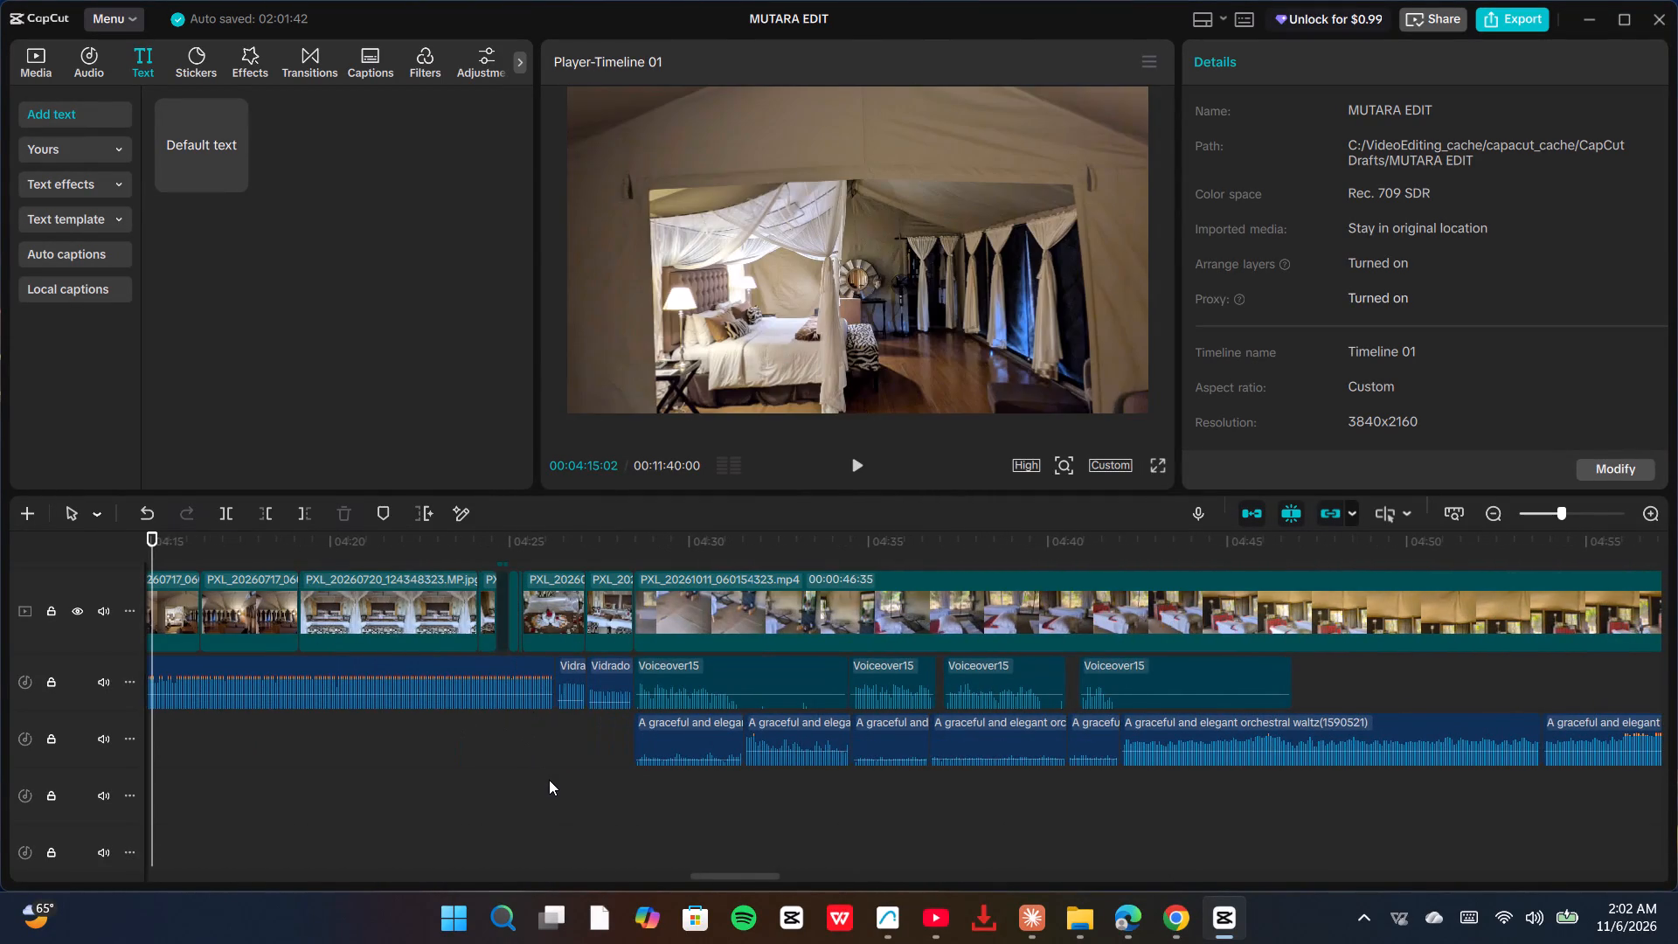
click(549, 780)
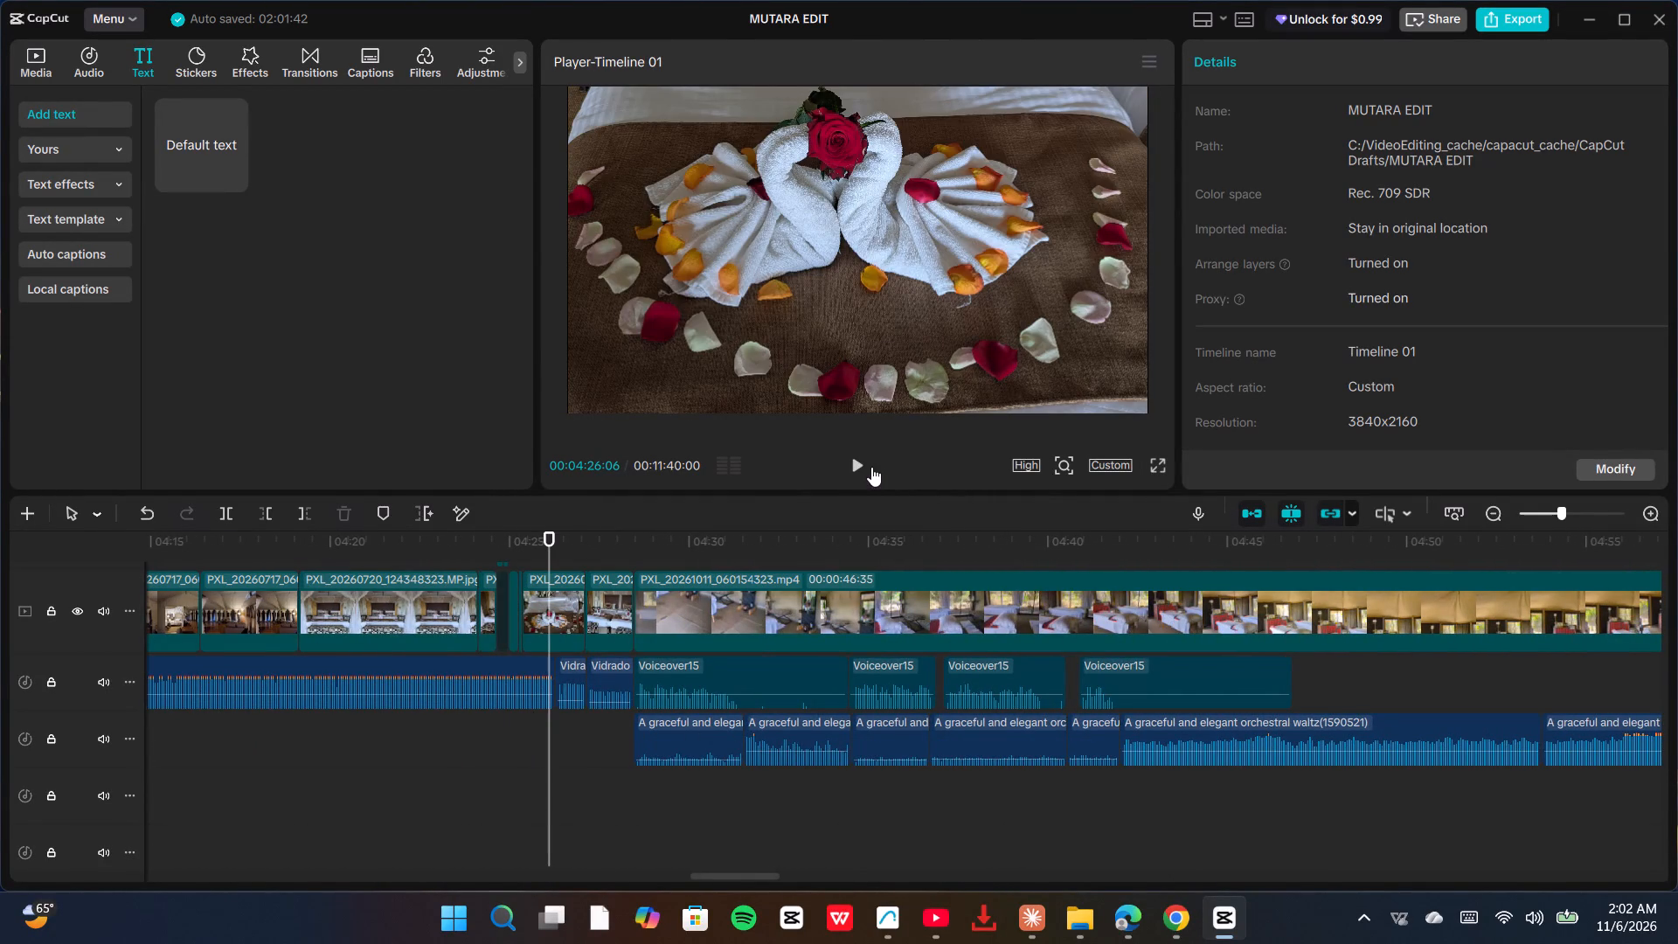
click(851, 467)
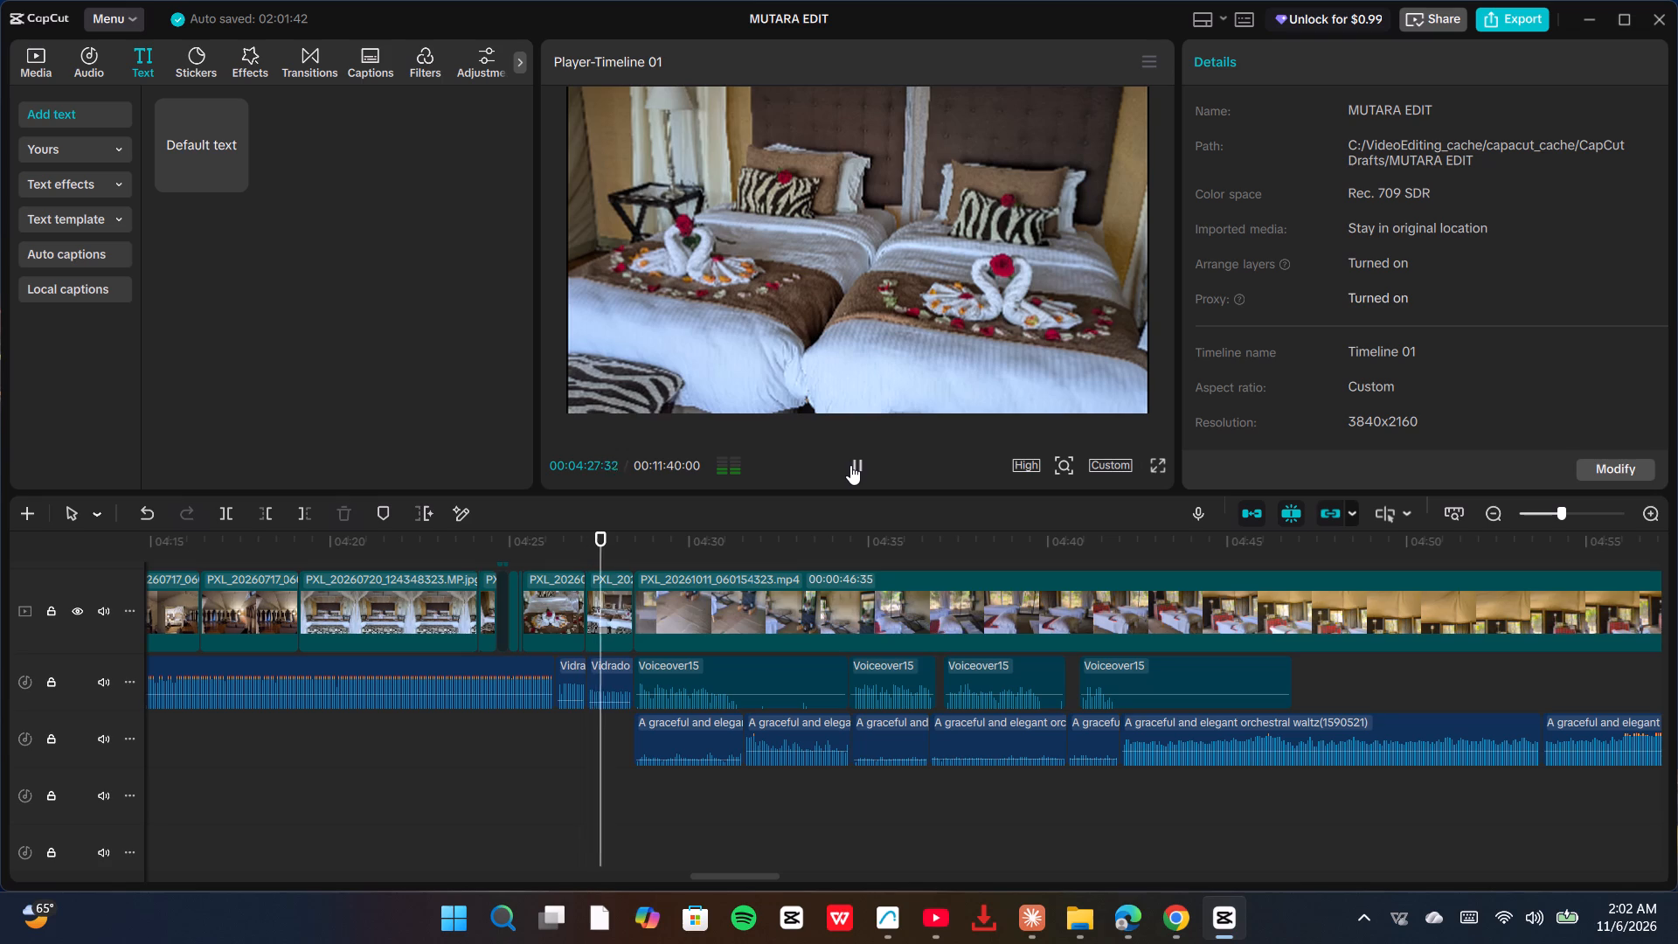